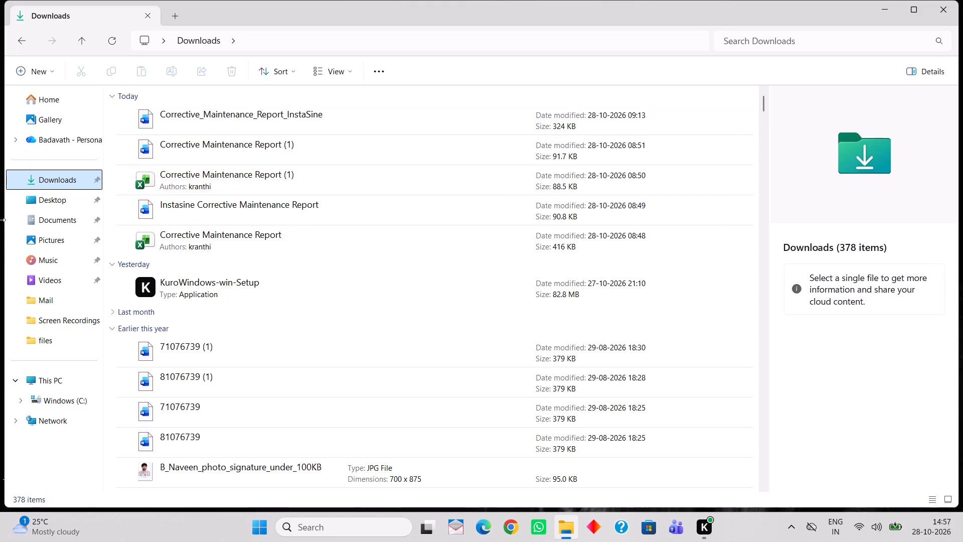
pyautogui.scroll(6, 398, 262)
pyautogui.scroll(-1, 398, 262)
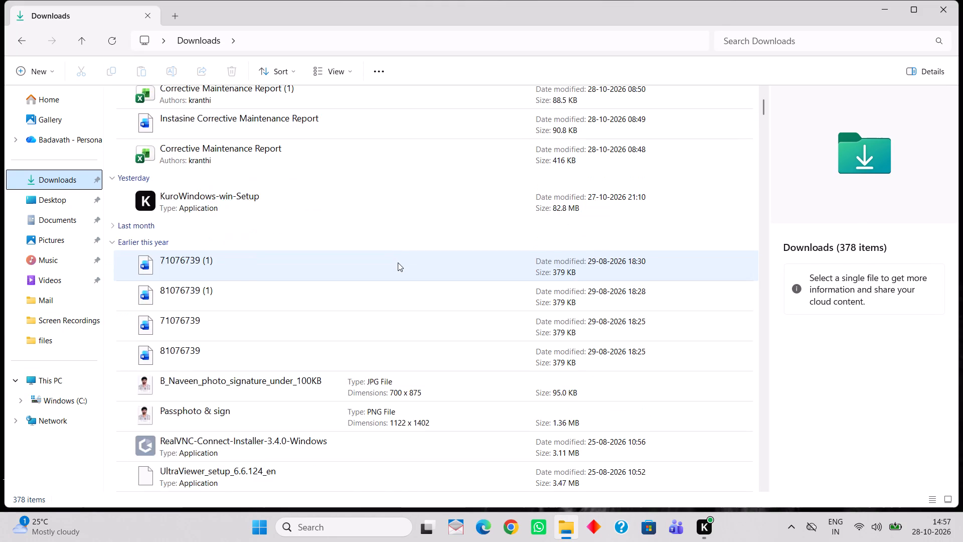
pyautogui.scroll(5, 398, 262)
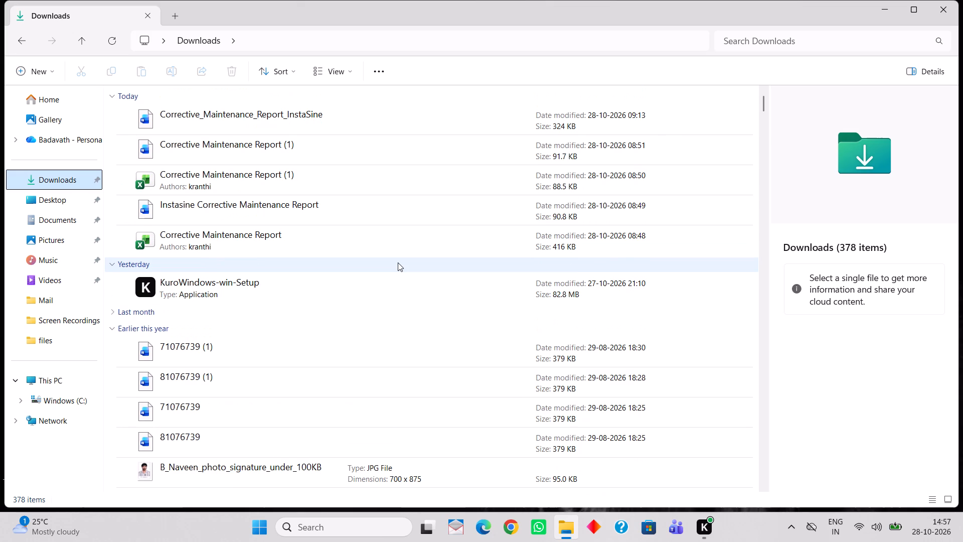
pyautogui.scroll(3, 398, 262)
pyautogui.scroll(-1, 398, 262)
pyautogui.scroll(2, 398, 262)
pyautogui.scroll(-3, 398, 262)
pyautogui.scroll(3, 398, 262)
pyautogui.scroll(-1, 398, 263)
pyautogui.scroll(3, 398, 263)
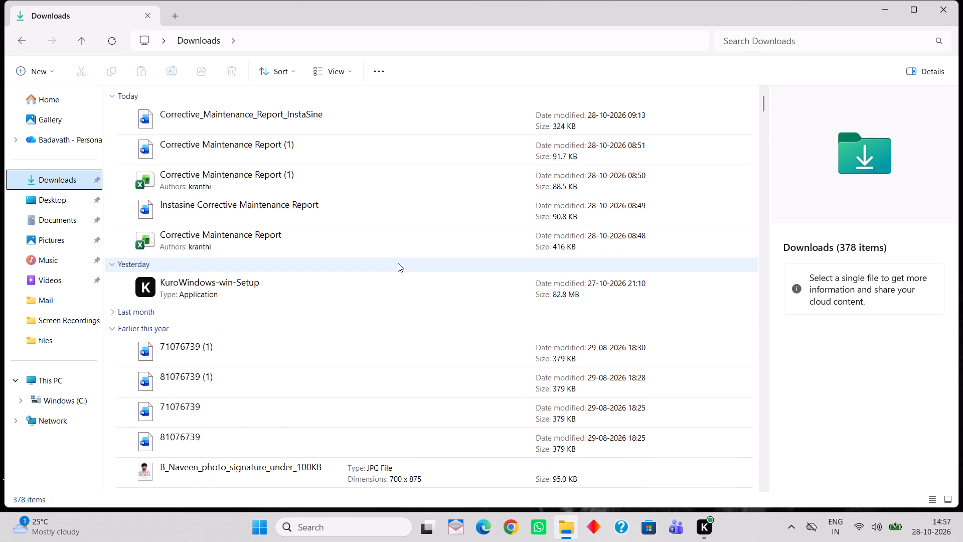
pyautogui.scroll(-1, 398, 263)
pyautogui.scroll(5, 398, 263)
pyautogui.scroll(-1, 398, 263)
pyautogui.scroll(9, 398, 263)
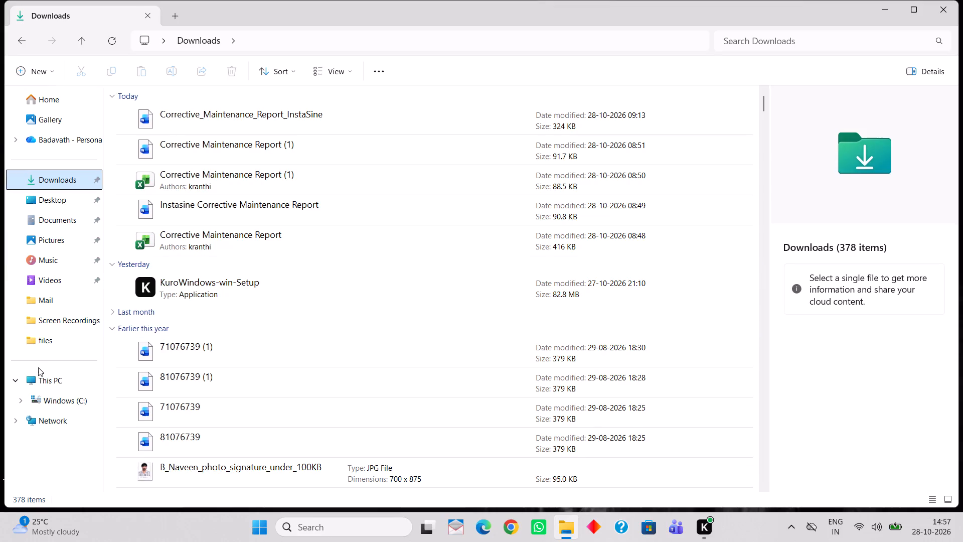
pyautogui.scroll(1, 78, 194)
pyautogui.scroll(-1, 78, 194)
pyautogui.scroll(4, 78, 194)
# Go to File Explorer's Home page and look through the whole list of recently used files.
pyautogui.click(76, 105)
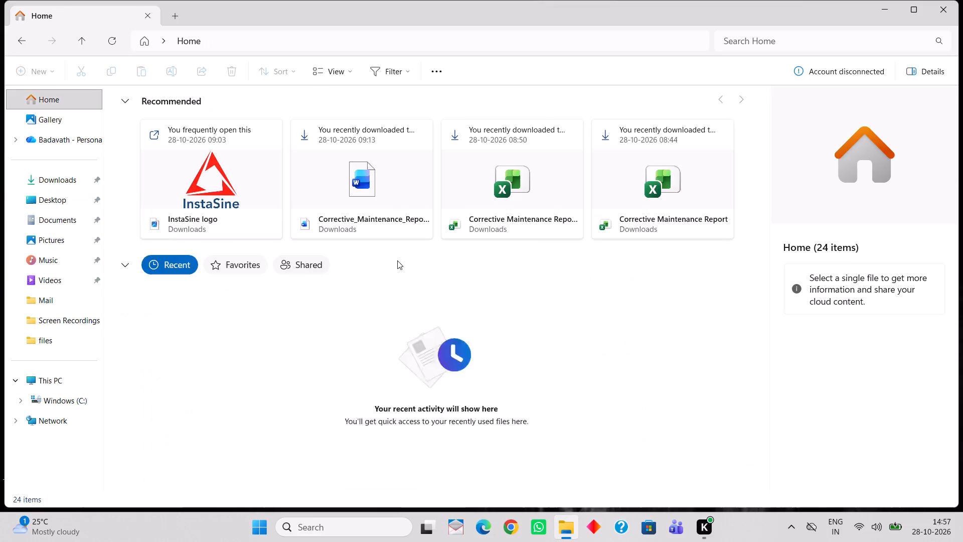
pyautogui.scroll(-2, 351, 254)
pyautogui.scroll(-1, 219, 296)
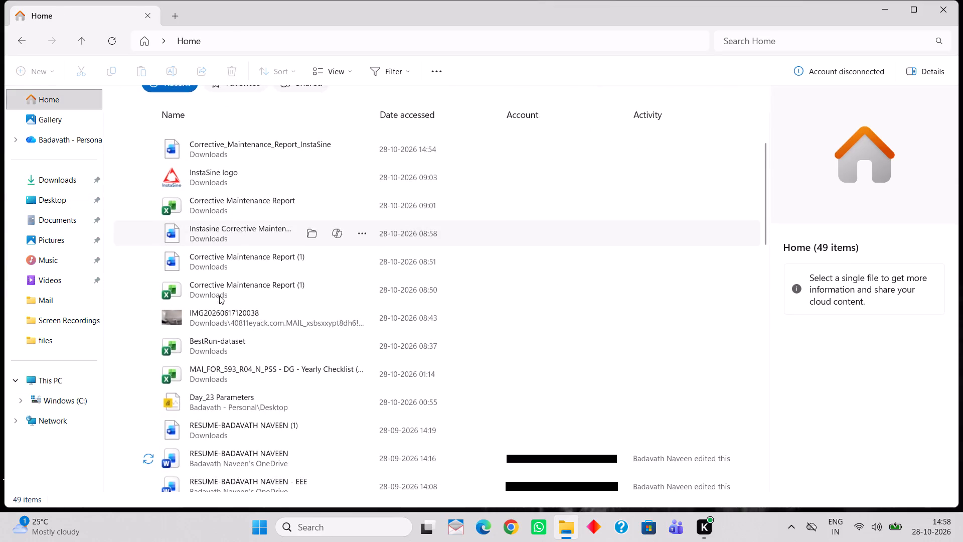
pyautogui.scroll(-2, 215, 383)
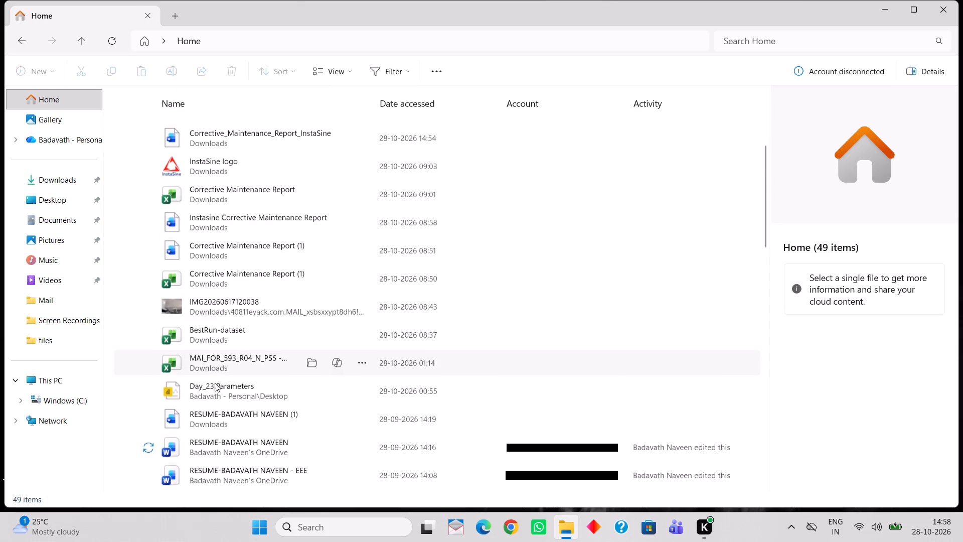
pyautogui.scroll(-7, 215, 383)
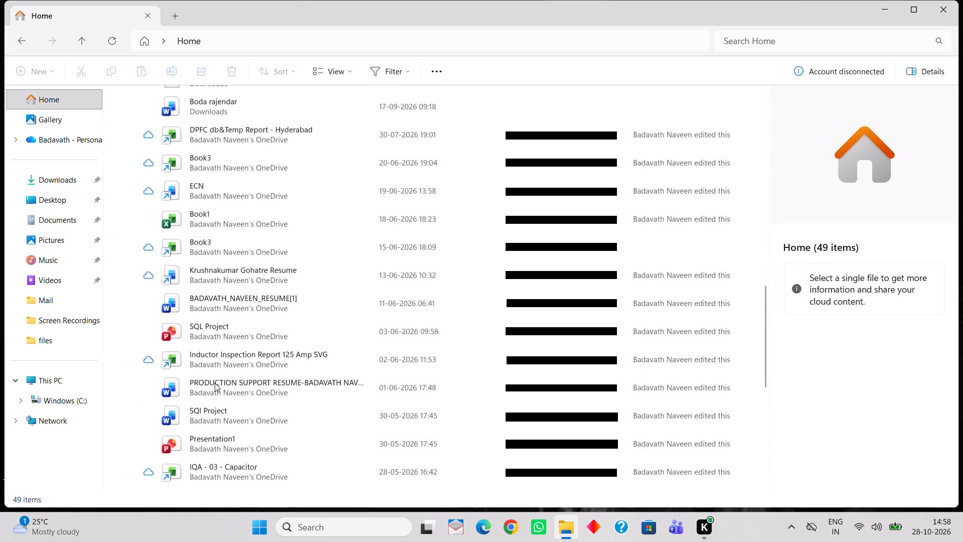
pyautogui.scroll(-4, 215, 380)
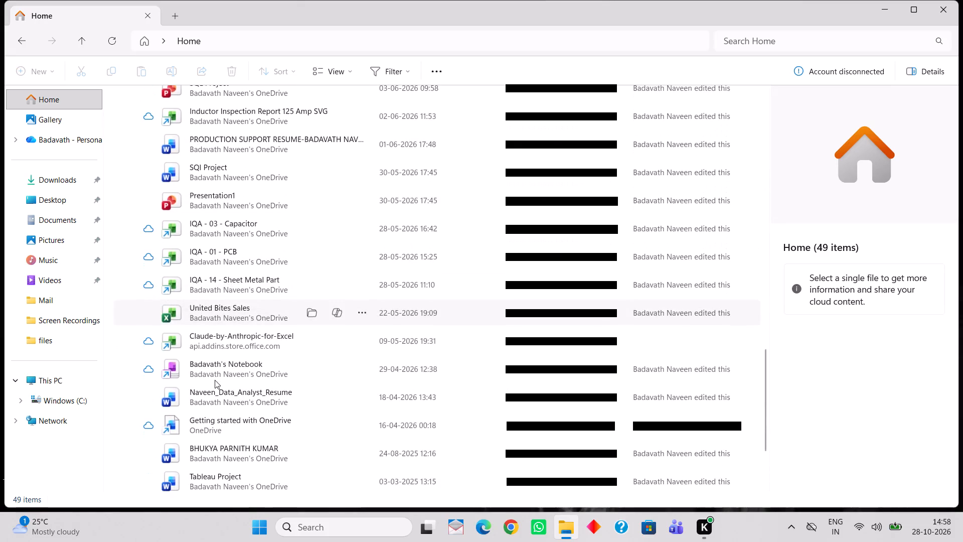
pyautogui.scroll(-1, 231, 236)
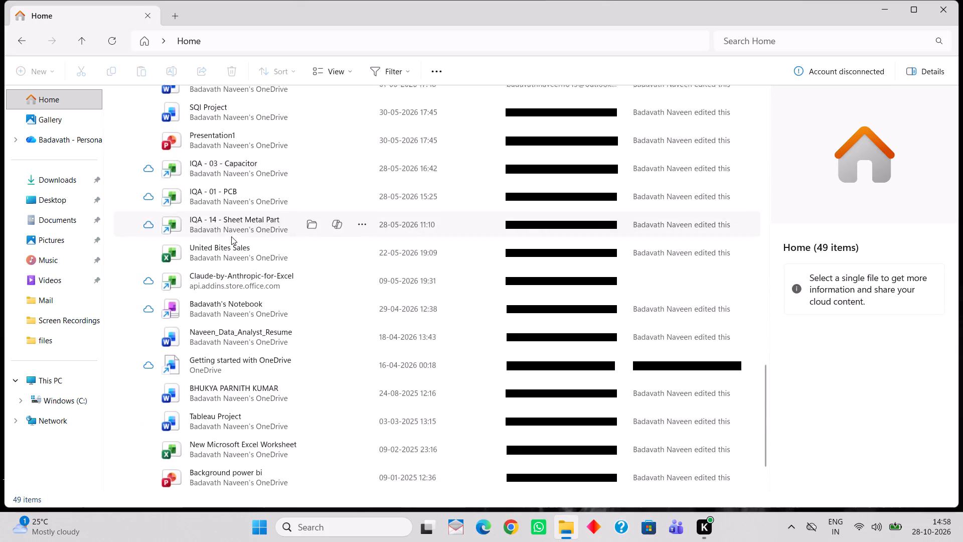
pyautogui.scroll(-6, 231, 237)
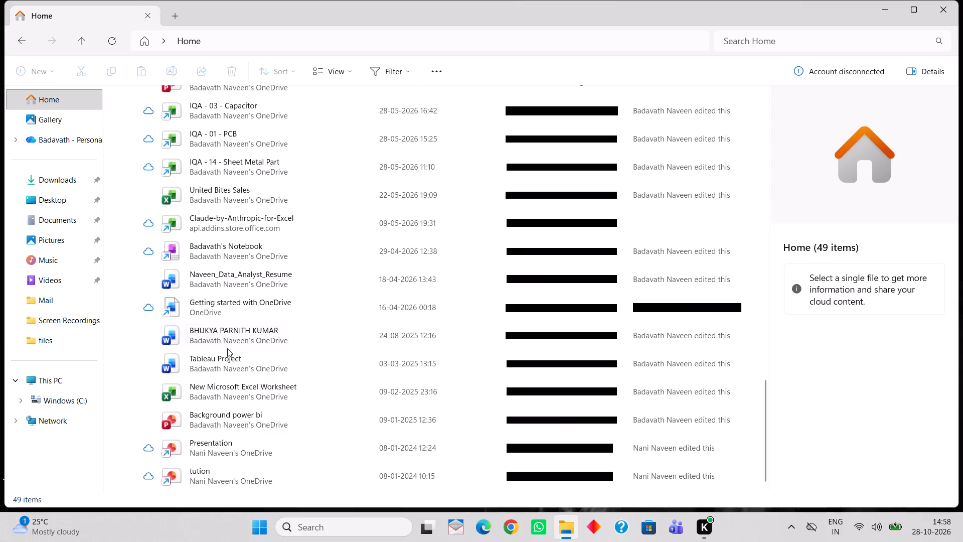
pyautogui.scroll(-7, 228, 386)
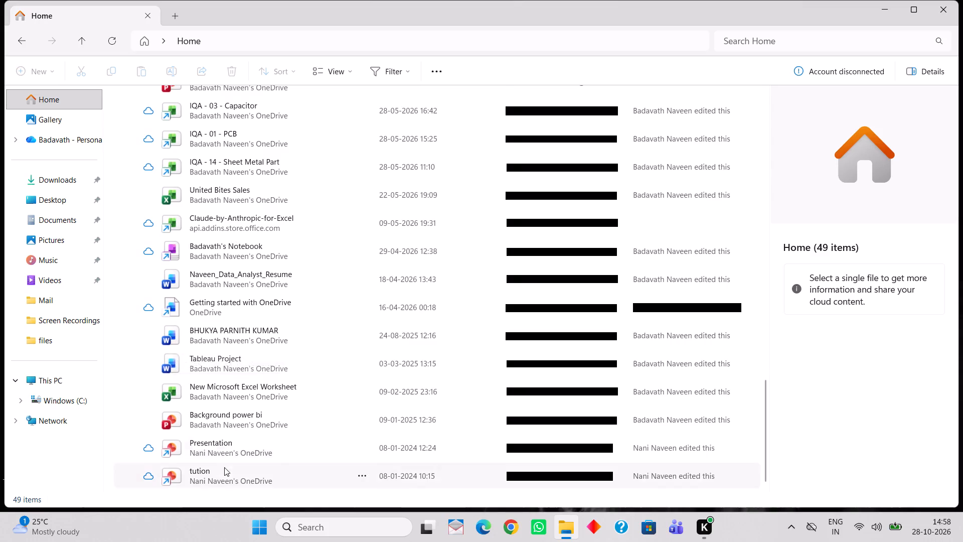
pyautogui.scroll(15, 224, 467)
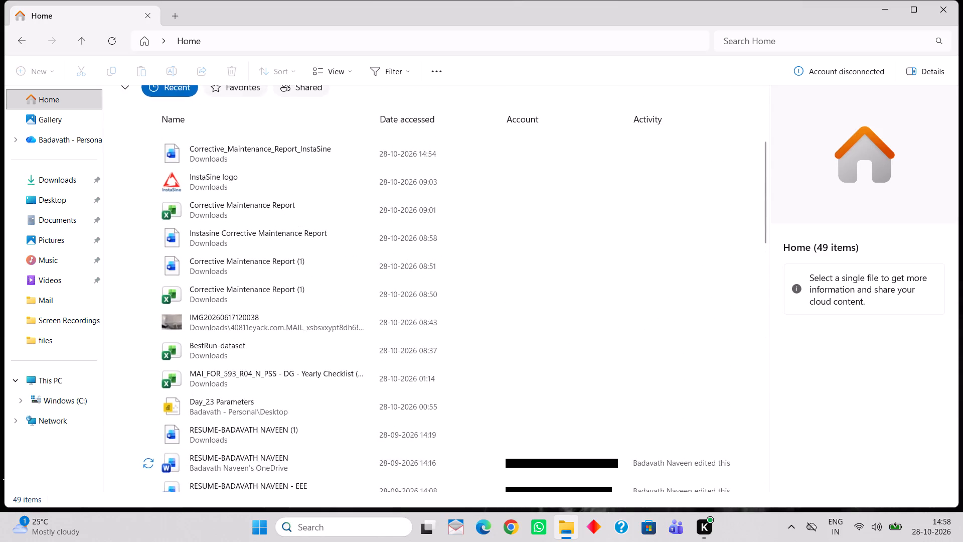
# Launch Excel from the Windows search.
pyautogui.click(307, 533)
pyautogui.click(347, 117)
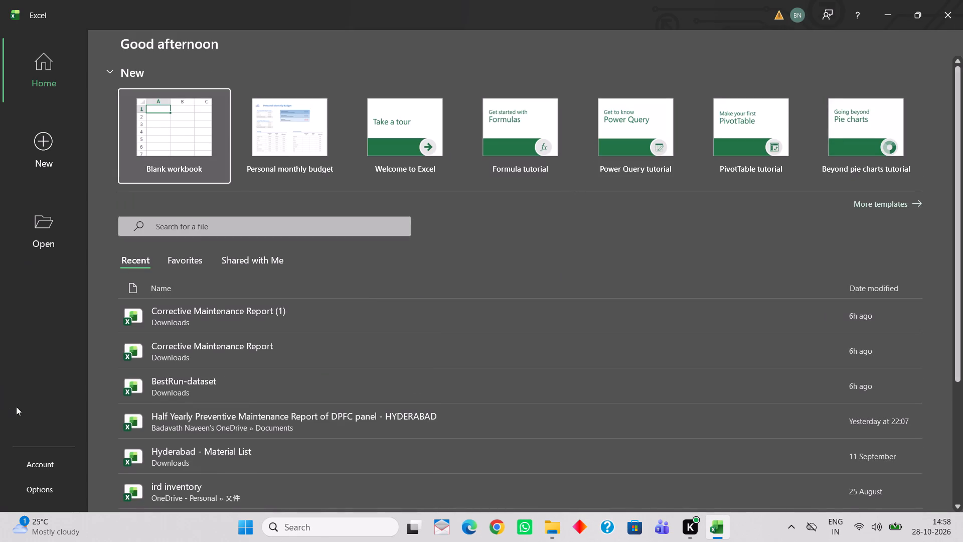
# Search Excel's start page for workbooks matching "hyder".
pyautogui.scroll(-1, 273, 348)
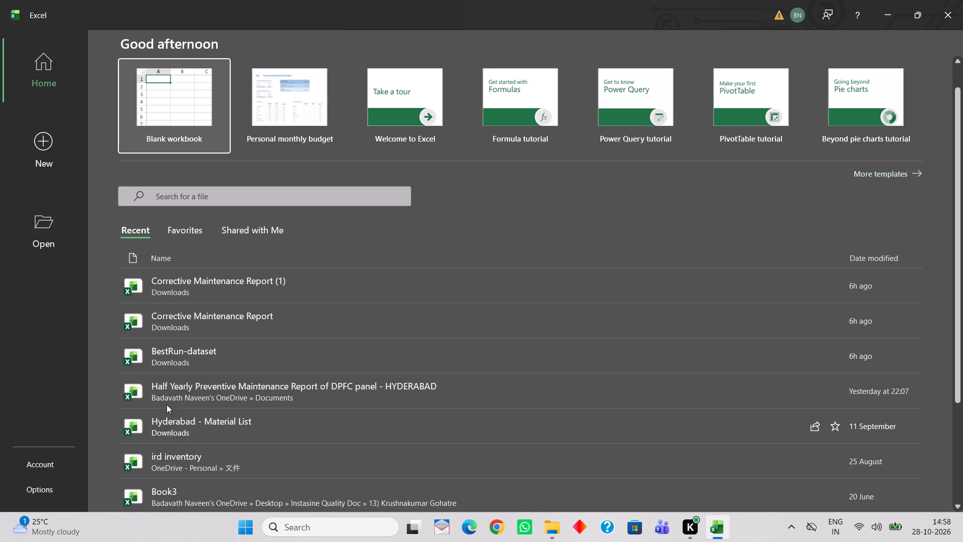
pyautogui.scroll(-4, 184, 385)
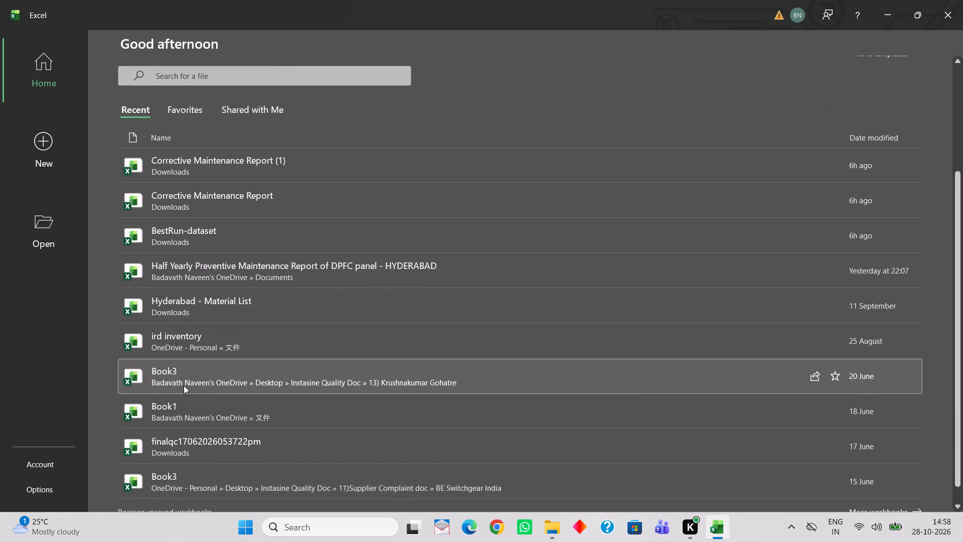
pyautogui.scroll(-2, 184, 385)
pyautogui.scroll(10, 184, 385)
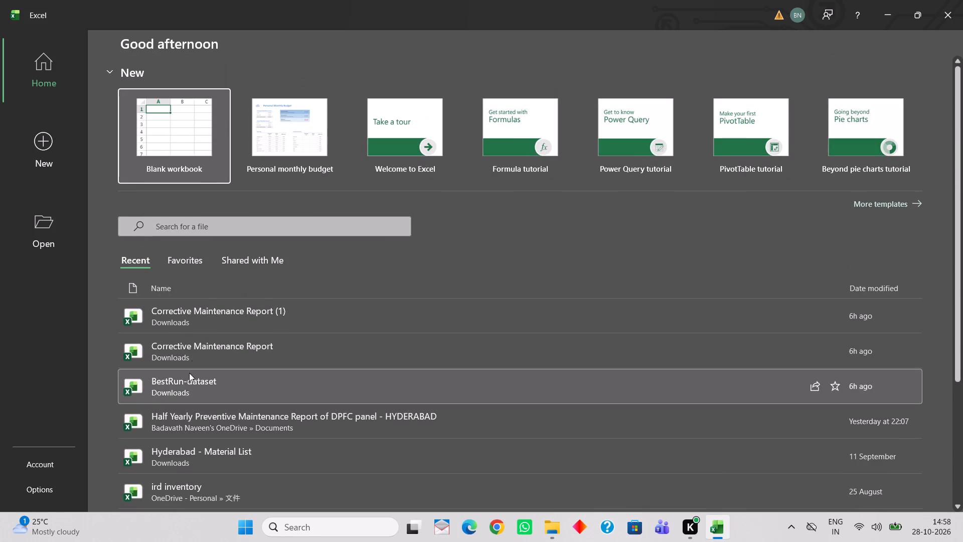
pyautogui.click(207, 224)
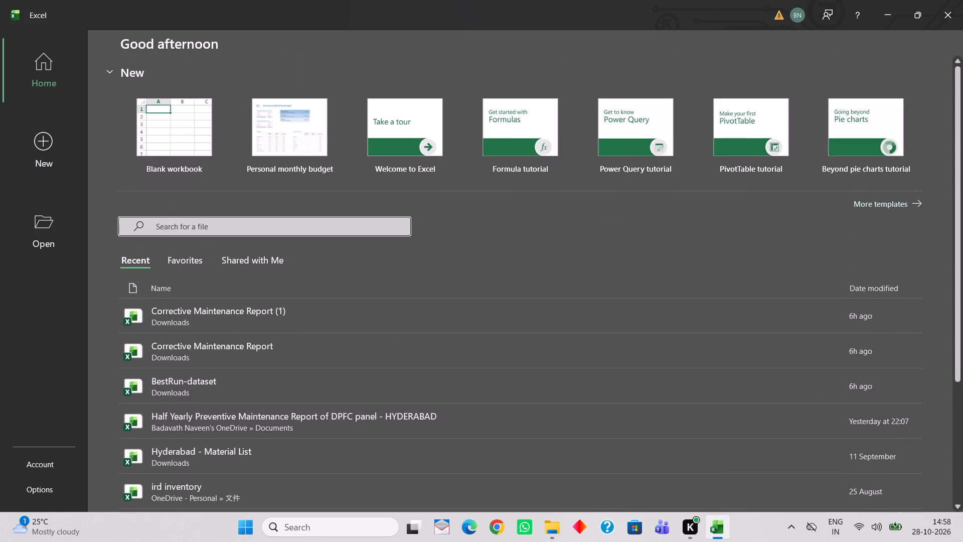
pyautogui.write('hyder')
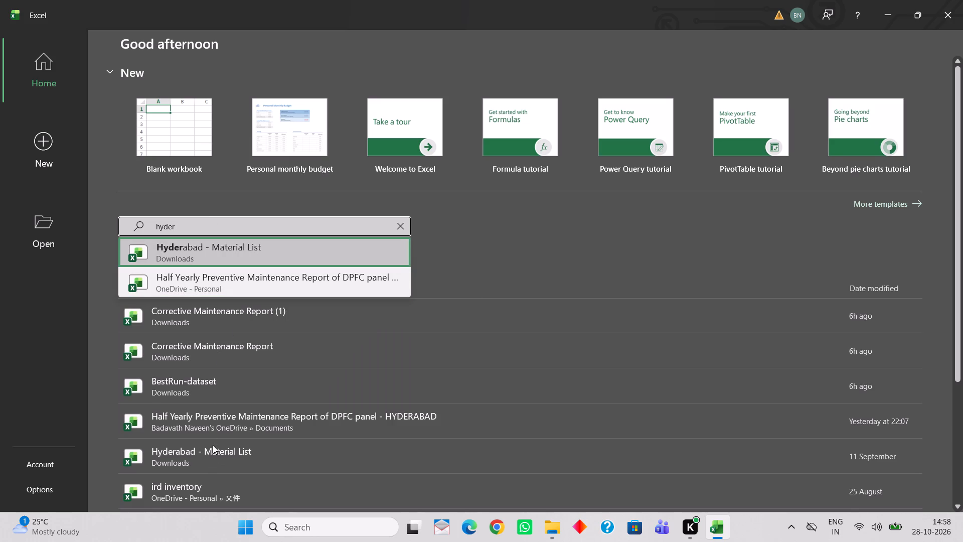
# Look through Excel's full list of recent workbooks for the Hyderabad and maintenance report files.
pyautogui.scroll(-1, 201, 277)
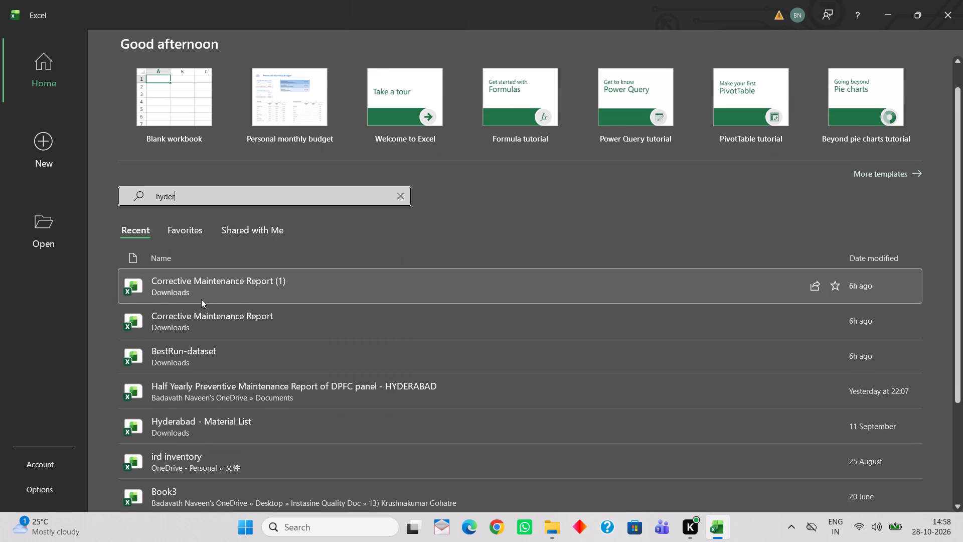
pyautogui.scroll(-10, 201, 299)
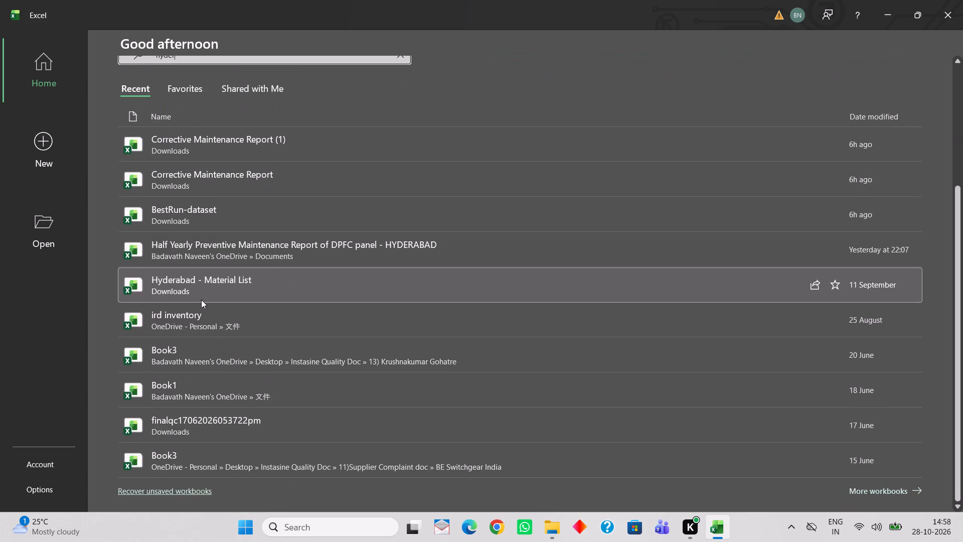
pyautogui.scroll(12, 201, 300)
pyautogui.rightClick(201, 300)
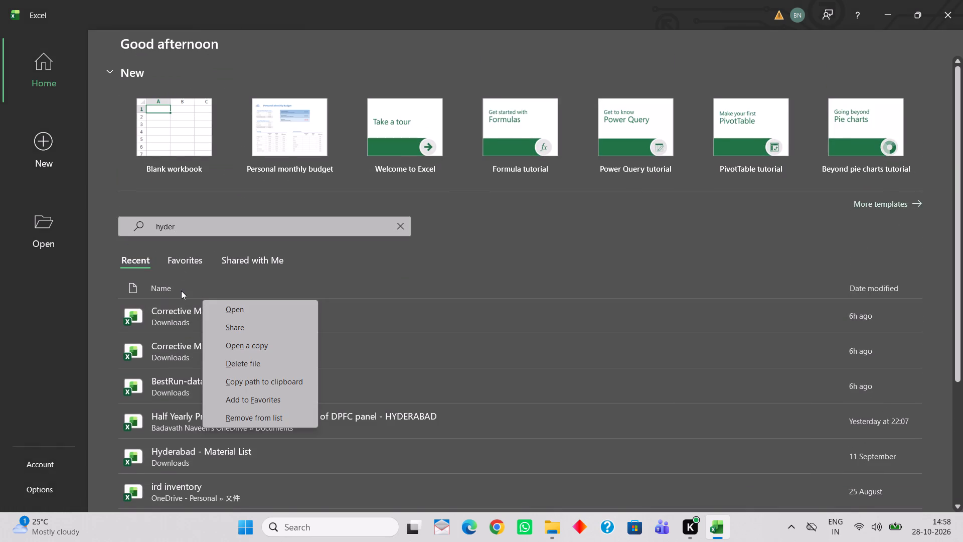
pyautogui.click(179, 291)
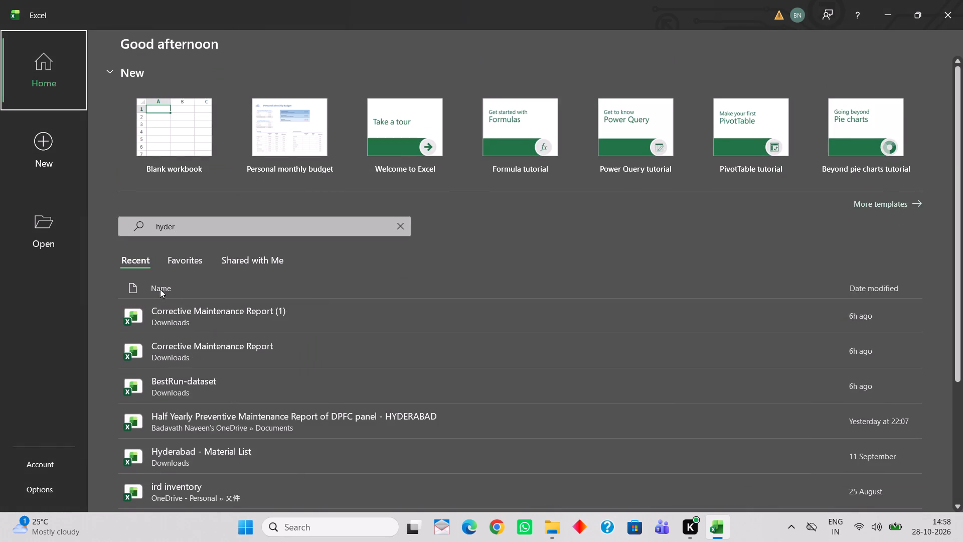
pyautogui.scroll(-1, 202, 413)
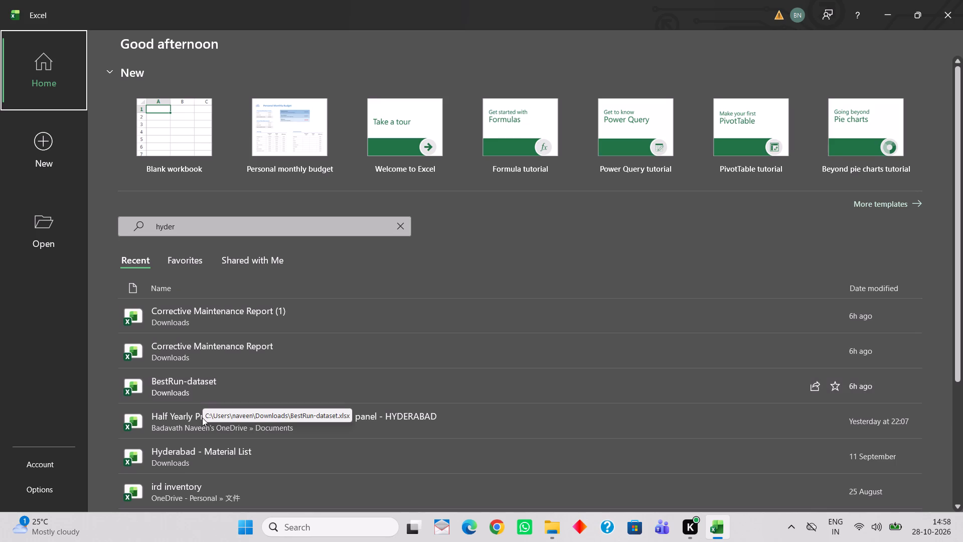
pyautogui.scroll(-7, 202, 418)
pyautogui.scroll(1, 200, 454)
pyautogui.scroll(-4, 200, 454)
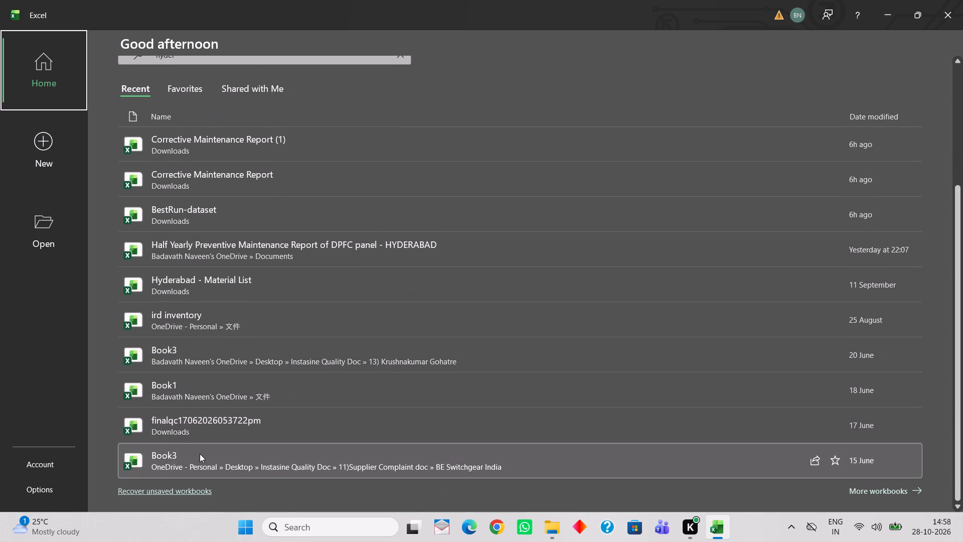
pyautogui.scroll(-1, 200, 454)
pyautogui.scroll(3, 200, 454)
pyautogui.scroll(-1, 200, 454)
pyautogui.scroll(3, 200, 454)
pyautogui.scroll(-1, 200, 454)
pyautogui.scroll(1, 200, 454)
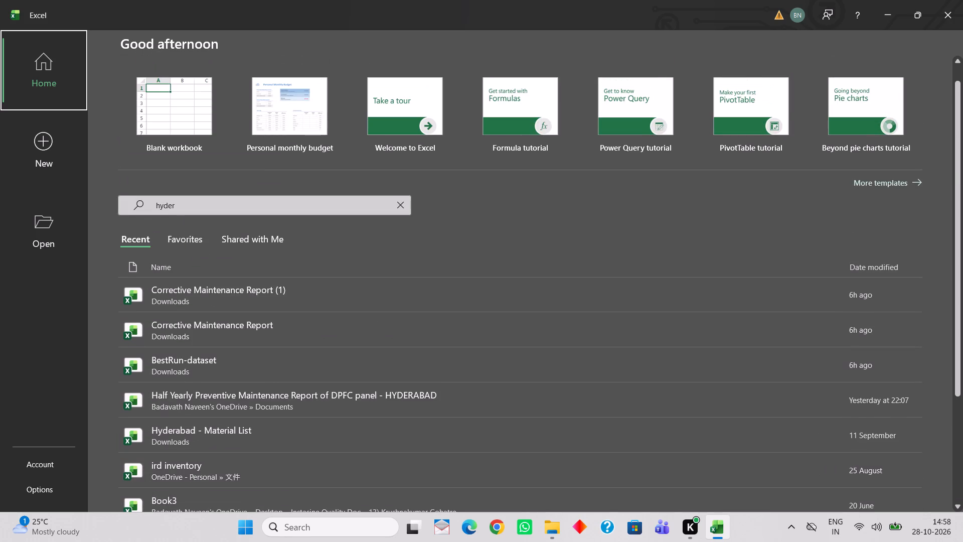
# Clear the "hyder" search from Excel's start page.
pyautogui.click(179, 205)
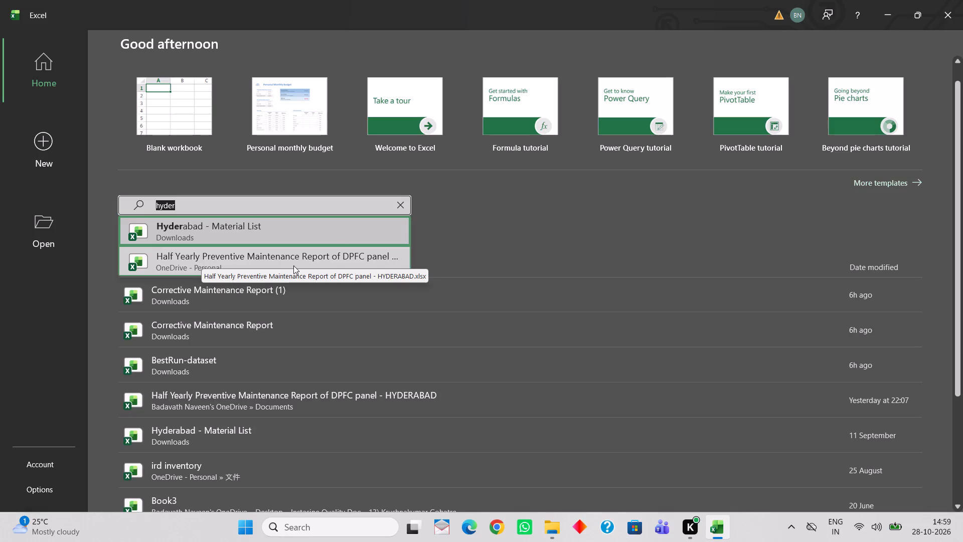
pyautogui.click(401, 202)
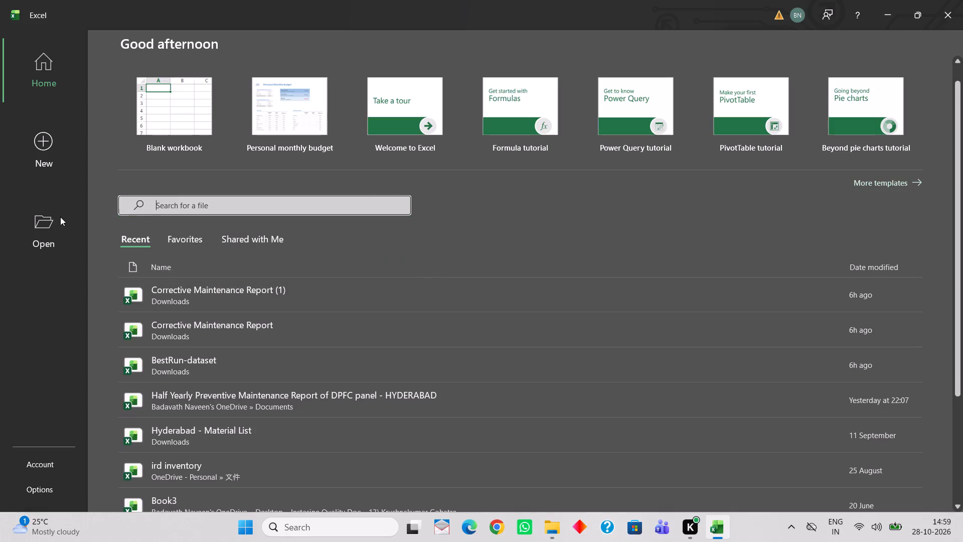
pyautogui.click(153, 210)
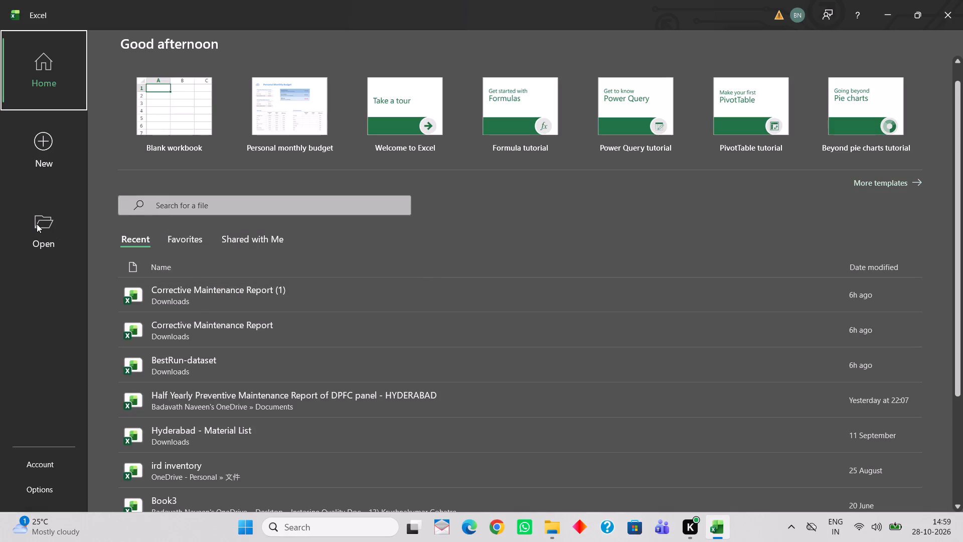
# Go to Excel's Open page and look through the recent workbooks down to the oldest entries and back up.
pyautogui.click(37, 224)
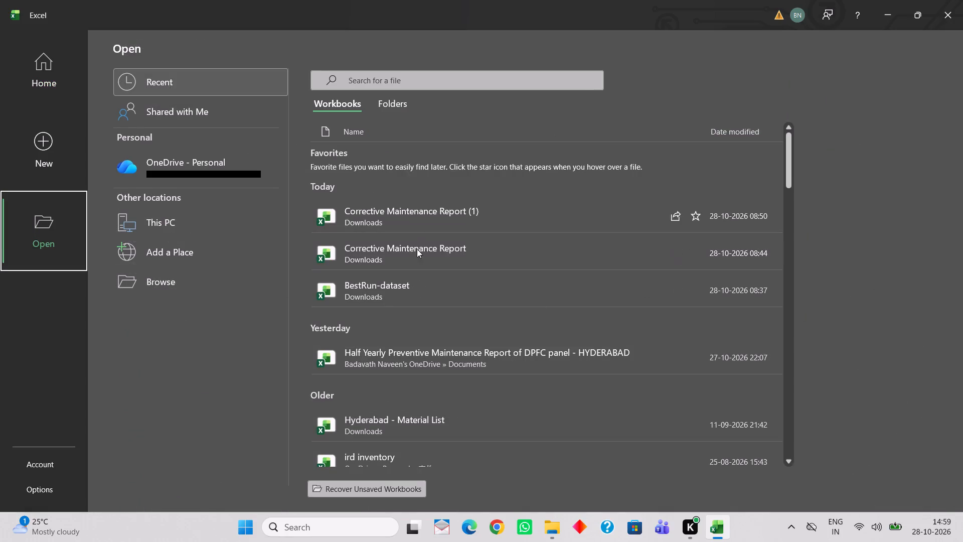
pyautogui.scroll(-4, 426, 363)
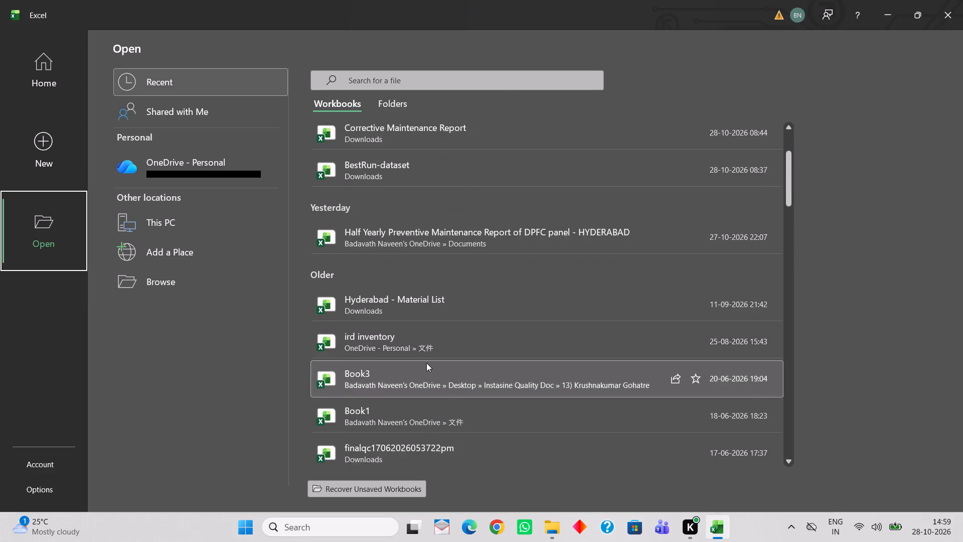
pyautogui.scroll(-3, 426, 363)
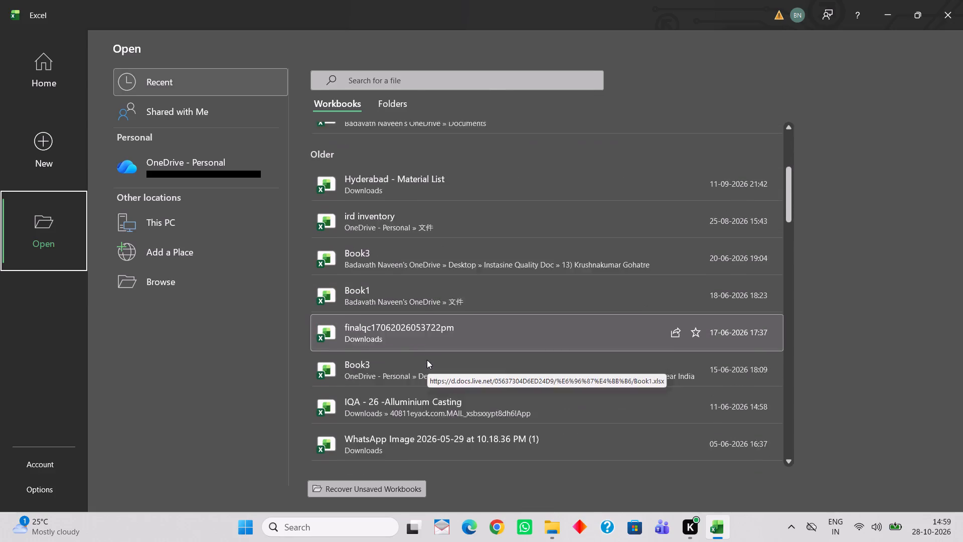
pyautogui.scroll(-10, 427, 360)
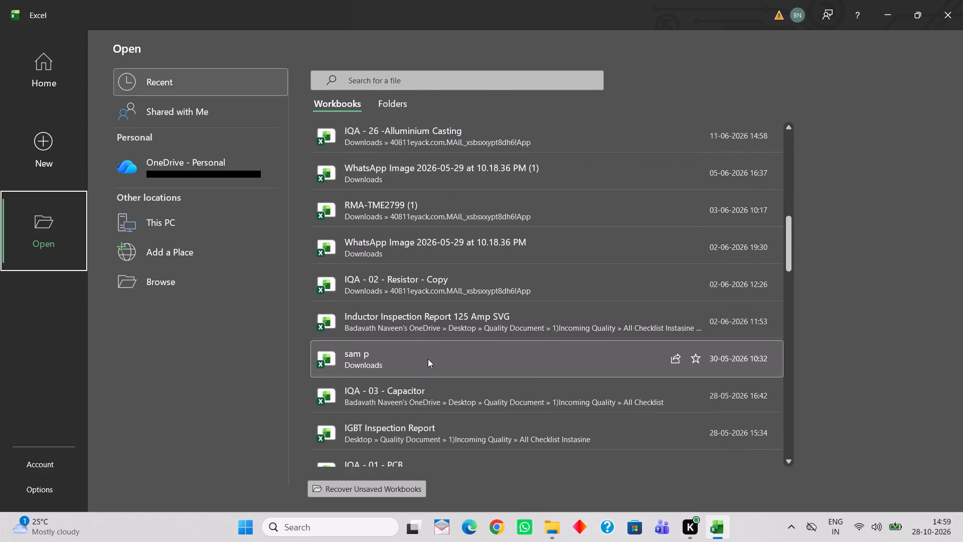
pyautogui.scroll(-2, 428, 359)
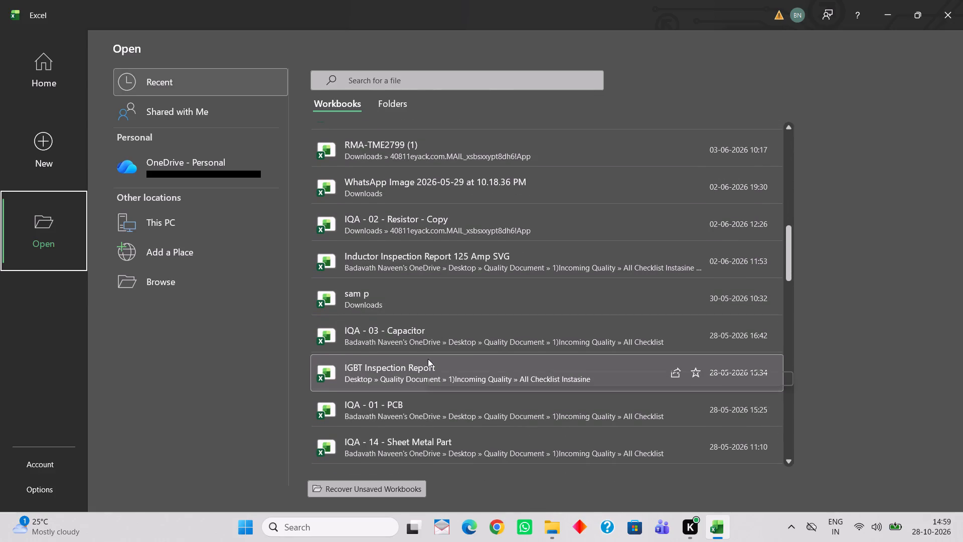
pyautogui.scroll(-4, 428, 359)
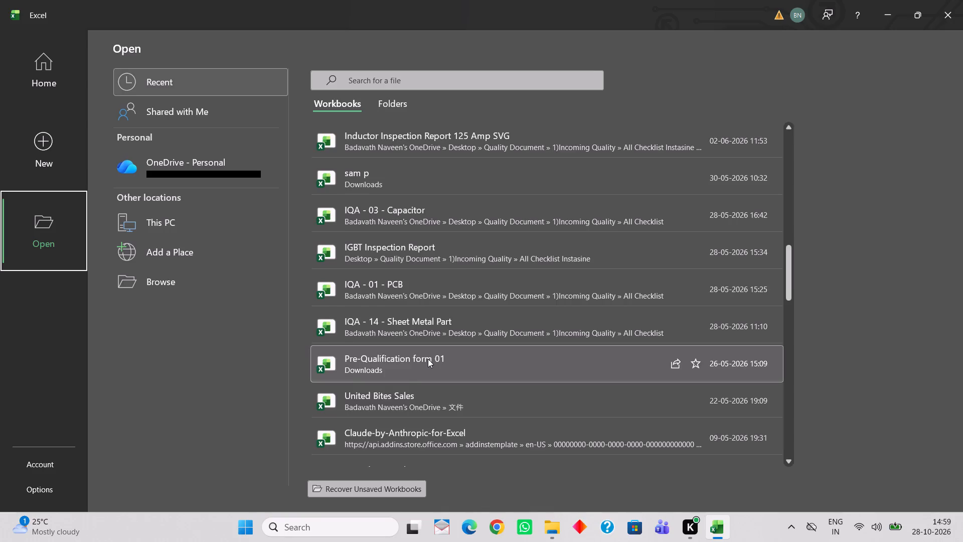
pyautogui.scroll(-6, 428, 359)
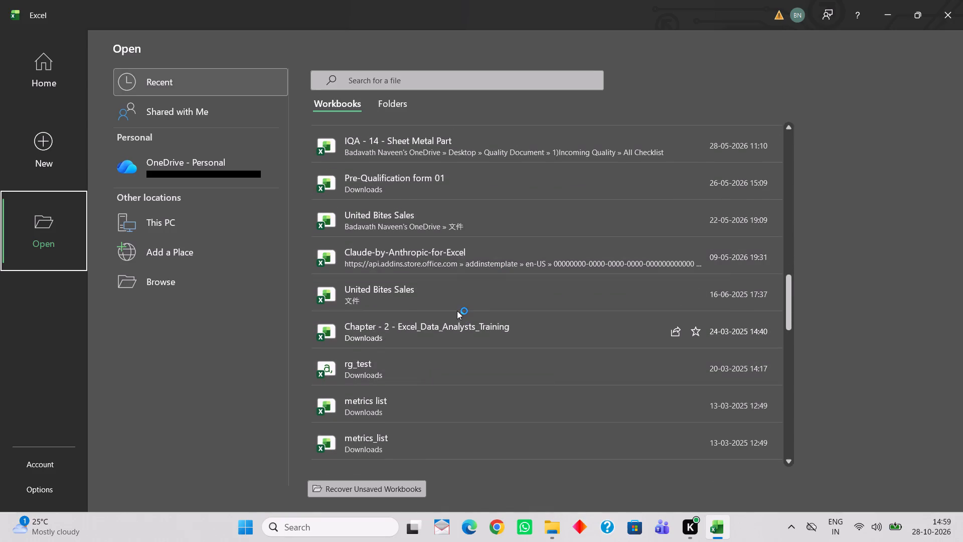
pyautogui.scroll(-7, 456, 307)
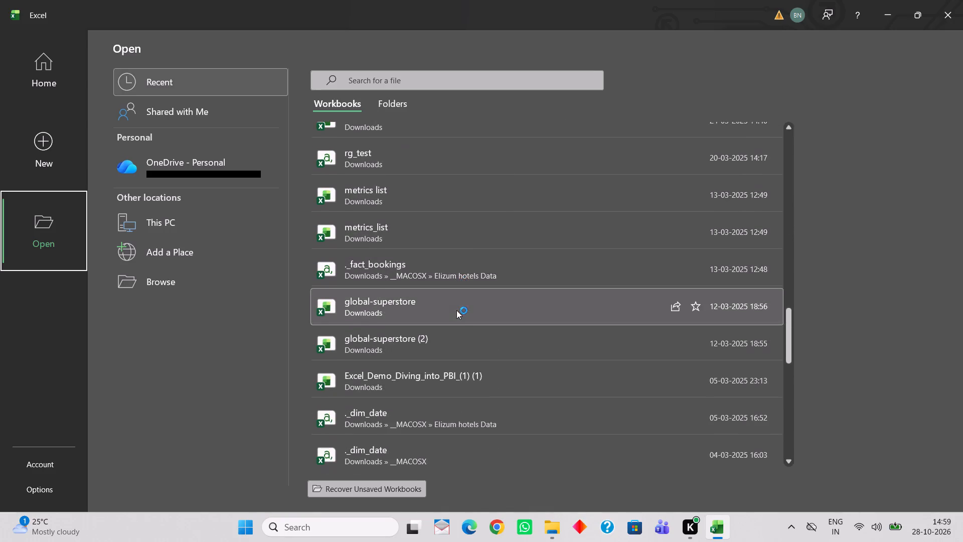
pyautogui.scroll(-9, 456, 310)
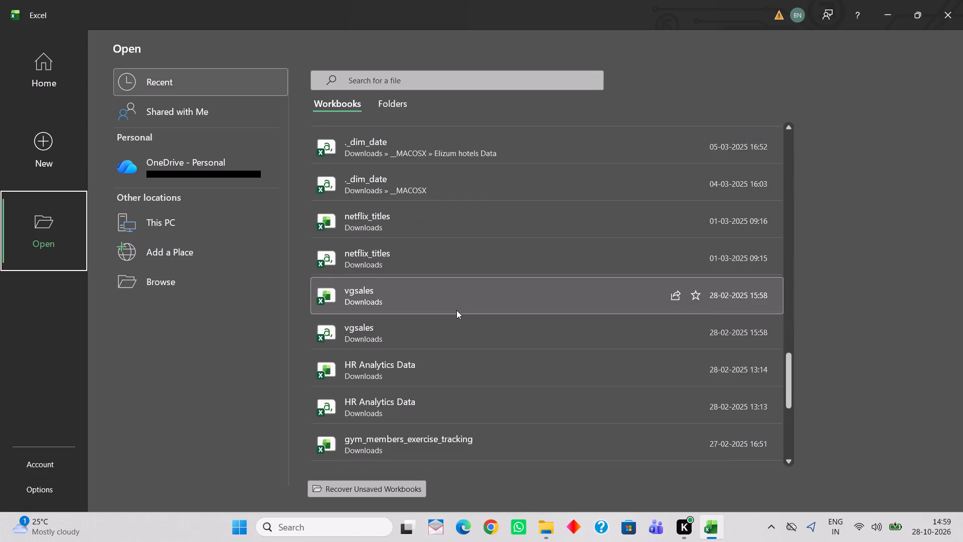
pyautogui.scroll(-15, 456, 310)
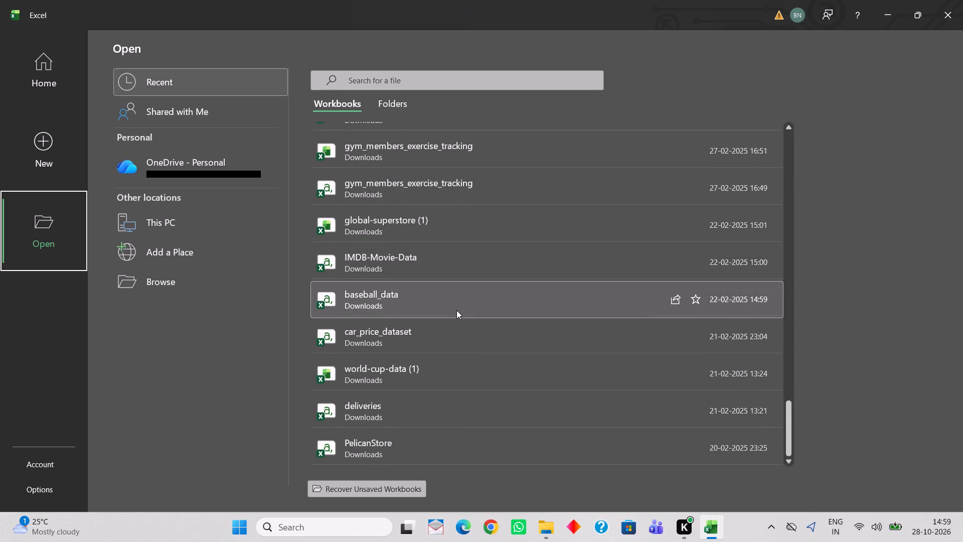
pyautogui.scroll(-4, 456, 310)
pyautogui.scroll(18, 456, 311)
pyautogui.scroll(-1, 456, 311)
pyautogui.scroll(1, 456, 311)
pyautogui.scroll(-1, 456, 311)
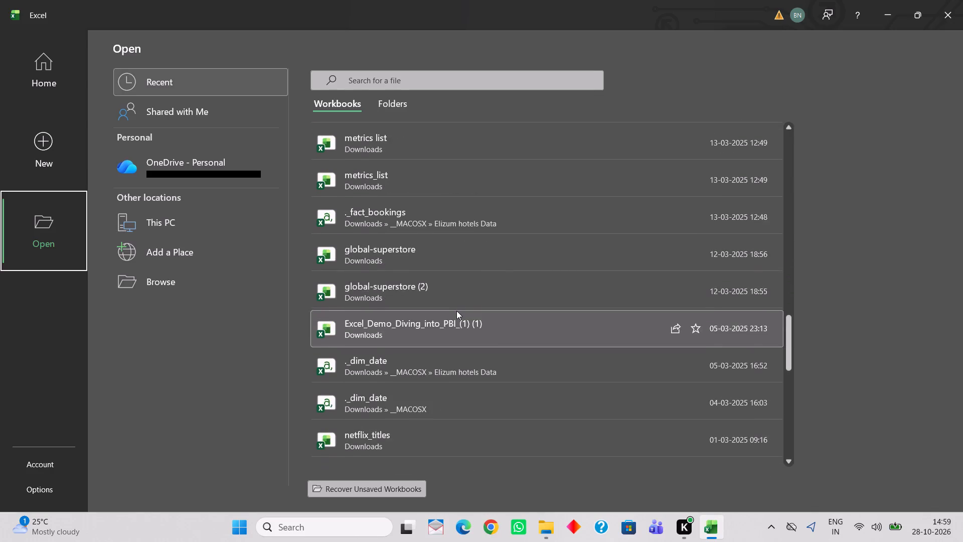
pyautogui.scroll(11, 456, 311)
pyautogui.scroll(-1, 456, 311)
pyautogui.scroll(3, 456, 311)
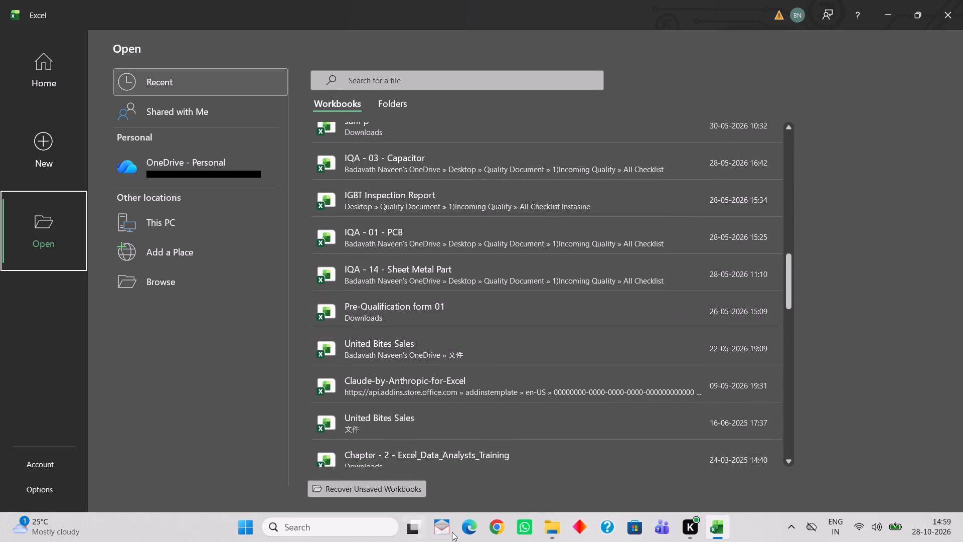
# Switch to the File Explorer window and go back up its Home page list of recent files.
pyautogui.click(570, 531)
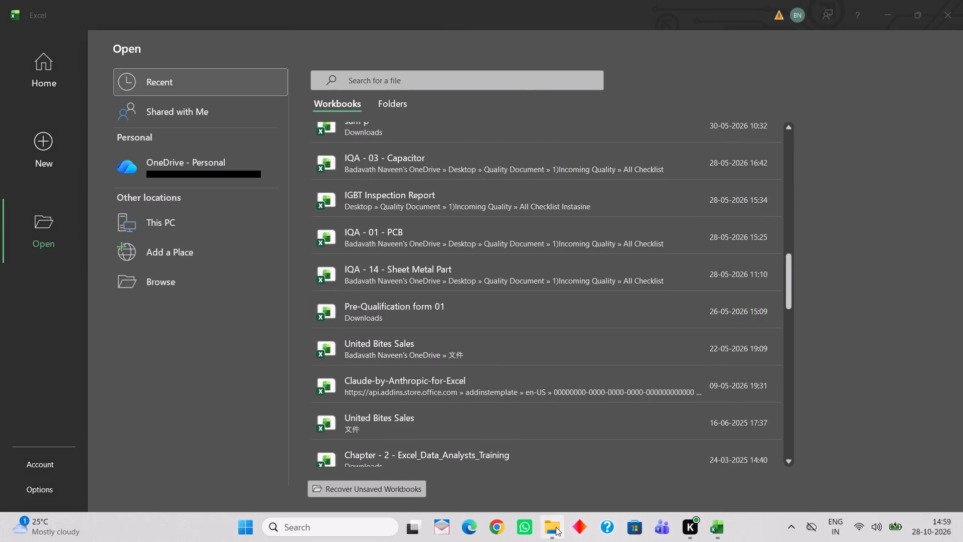
pyautogui.click(556, 527)
pyautogui.scroll(6, 241, 270)
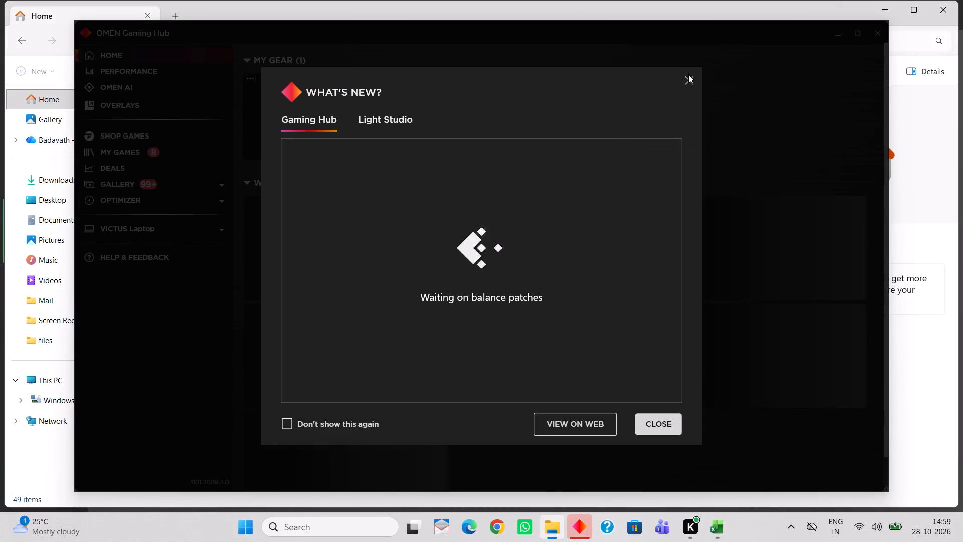
# Dismiss the What's New dialog in OMEN Gaming Hub.
pyautogui.click(689, 73)
pyautogui.click(662, 438)
pyautogui.click(661, 424)
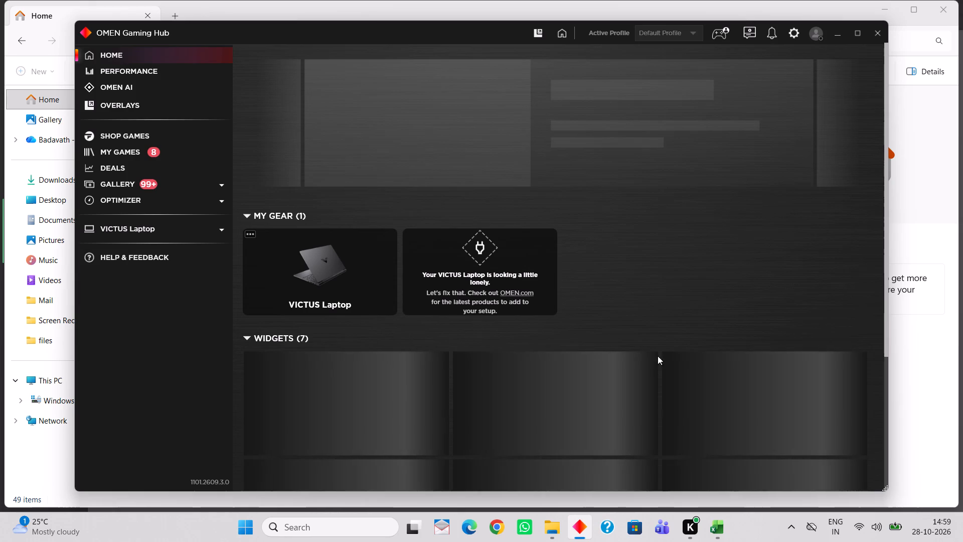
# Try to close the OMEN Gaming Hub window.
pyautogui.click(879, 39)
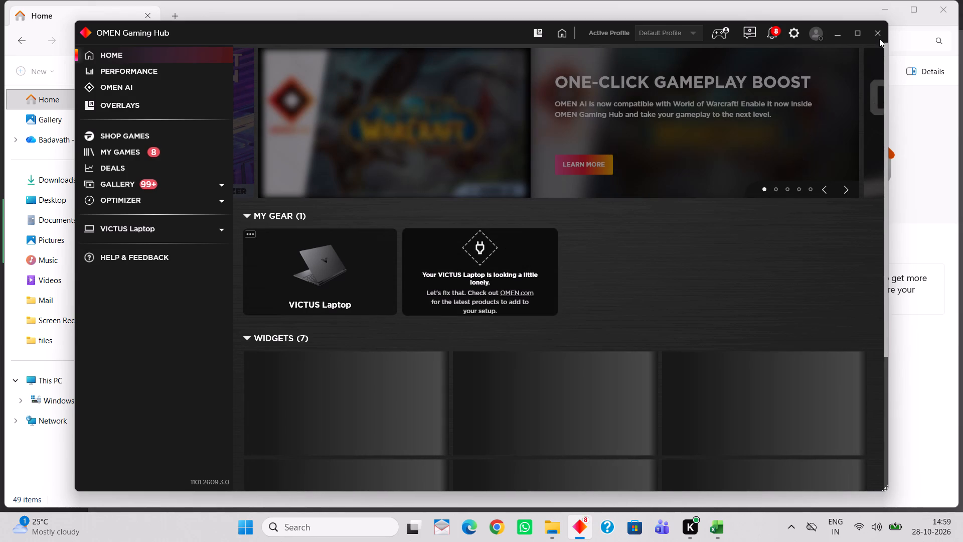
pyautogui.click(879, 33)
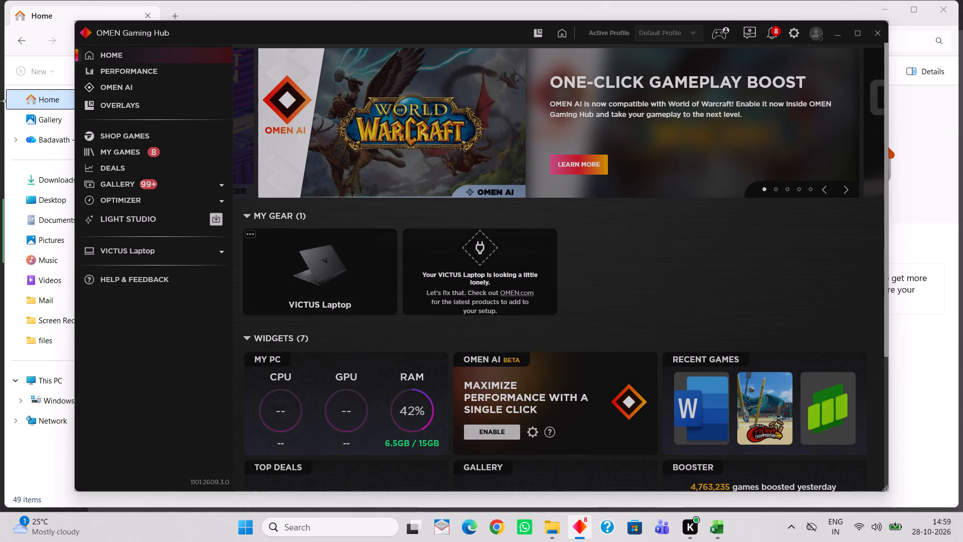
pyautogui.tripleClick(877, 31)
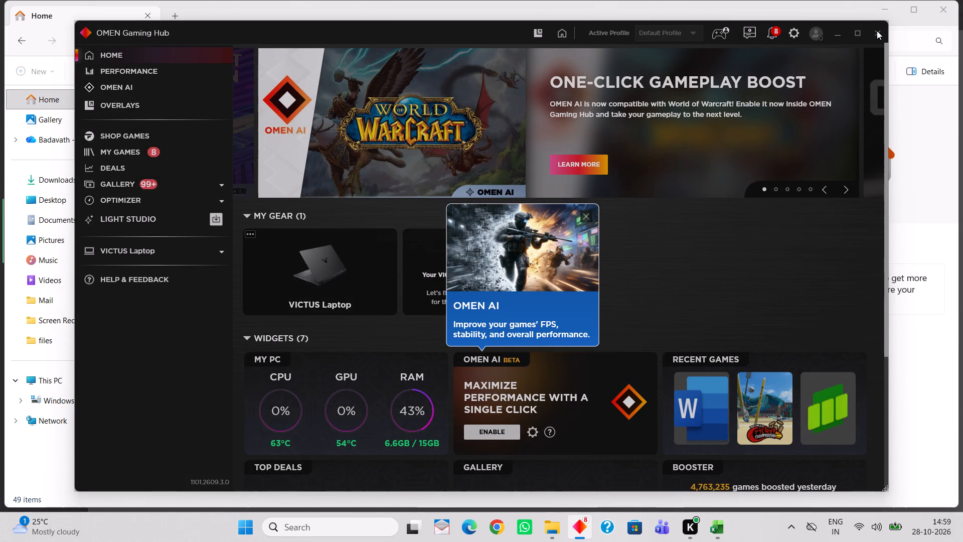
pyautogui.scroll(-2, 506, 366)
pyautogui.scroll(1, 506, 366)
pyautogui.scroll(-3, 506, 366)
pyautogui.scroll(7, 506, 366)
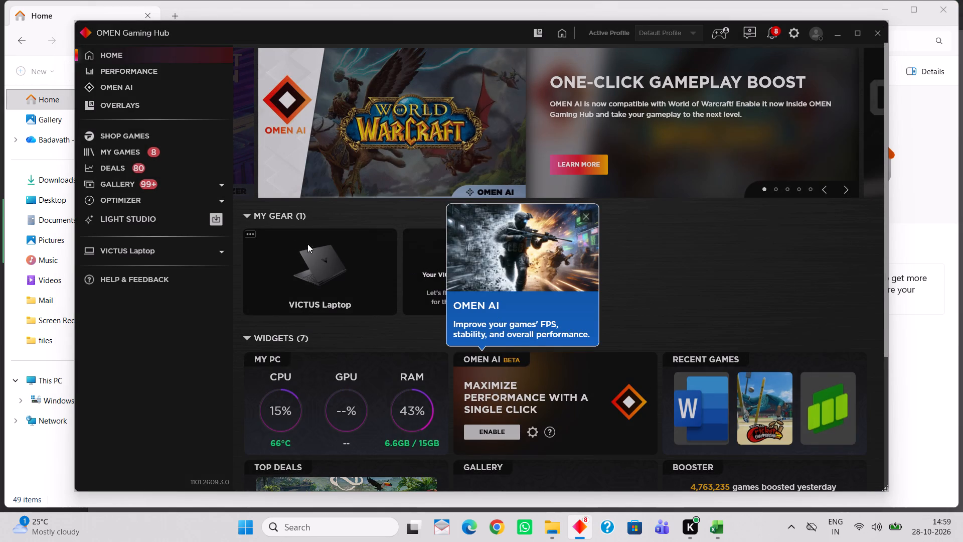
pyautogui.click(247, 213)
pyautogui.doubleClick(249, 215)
# Switch back to the File Explorer window showing the Home page.
pyautogui.click(932, 162)
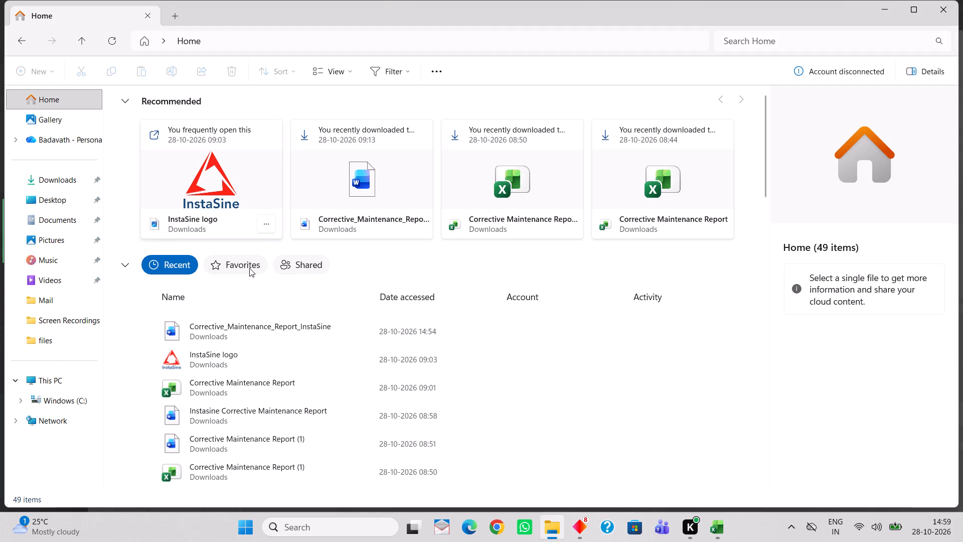
pyautogui.scroll(6, 279, 368)
# Look through the recommended and recent files on the Home page for the Hyderabad maintenance report.
pyautogui.click(742, 96)
pyautogui.click(742, 96)
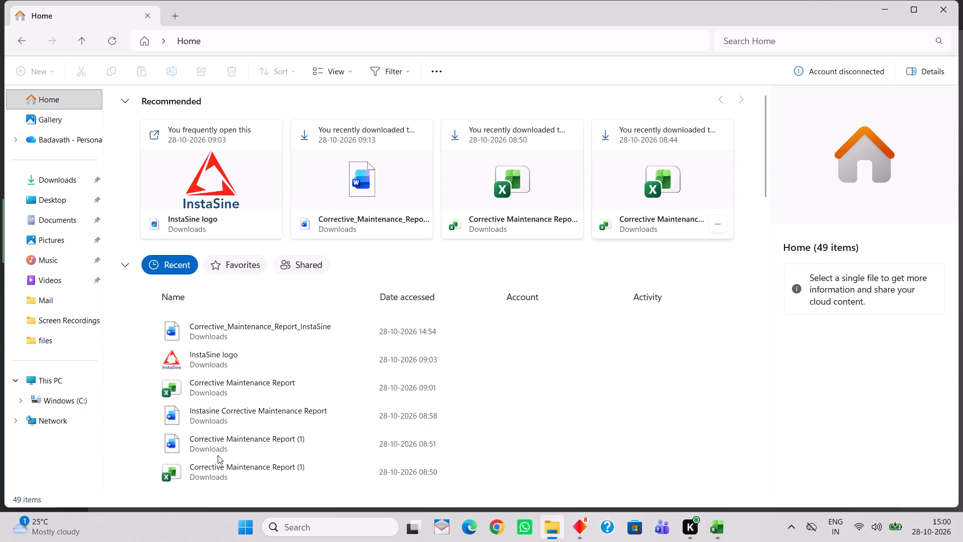
pyautogui.scroll(-2, 209, 505)
pyautogui.scroll(-2, 336, 382)
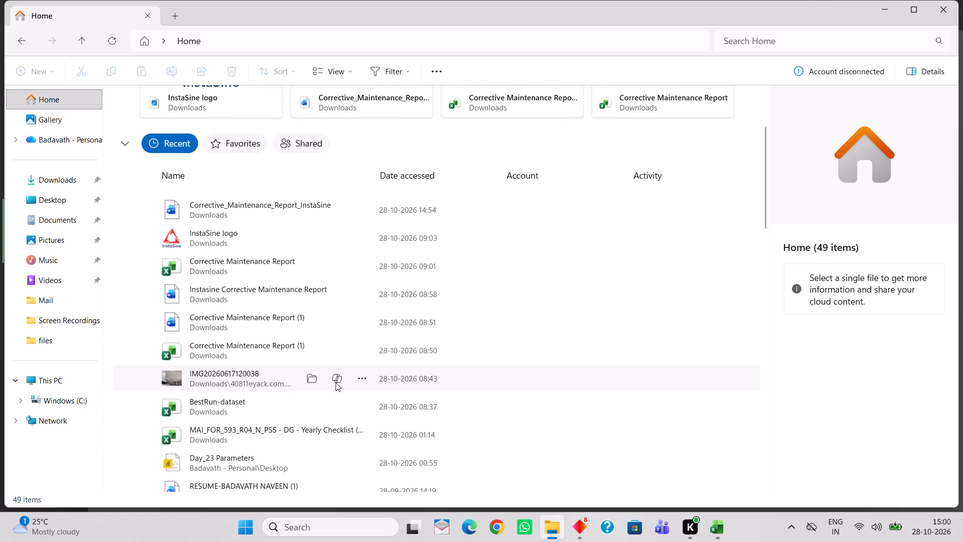
pyautogui.scroll(-2, 271, 392)
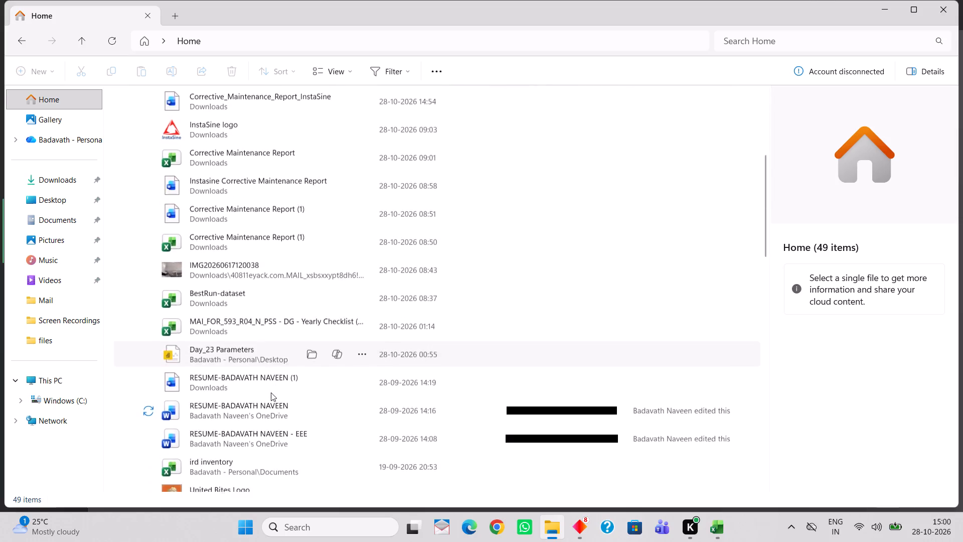
pyautogui.scroll(-4, 271, 392)
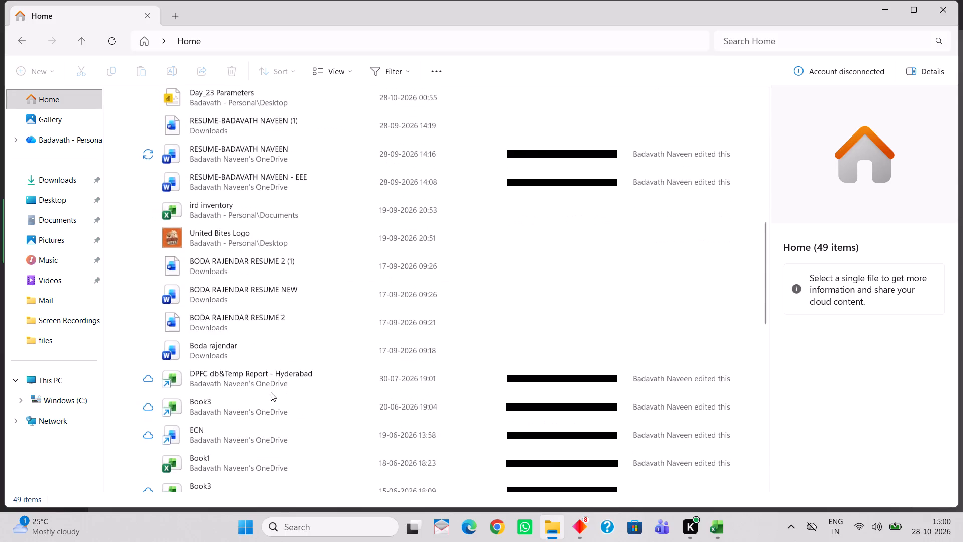
pyautogui.scroll(-2, 271, 392)
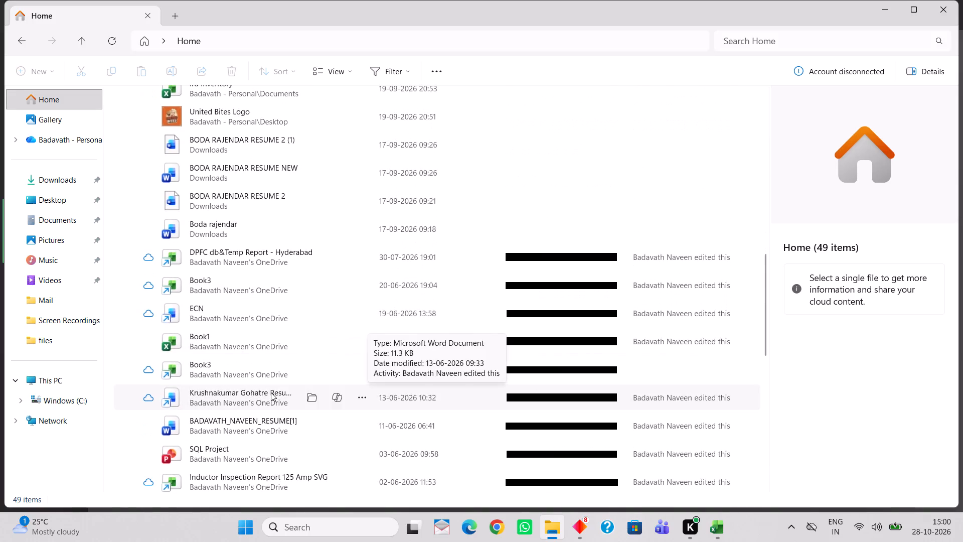
pyautogui.scroll(-1, 271, 392)
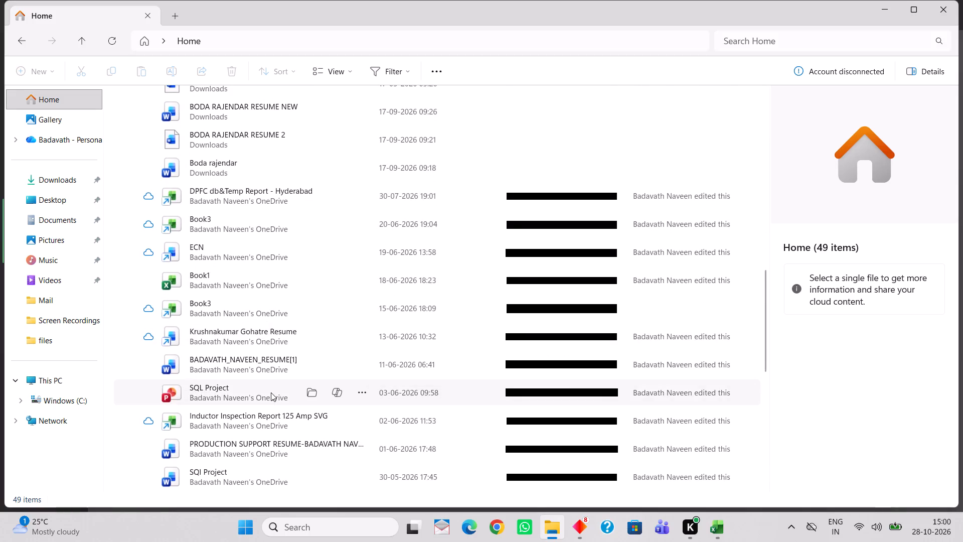
pyautogui.scroll(-4, 271, 392)
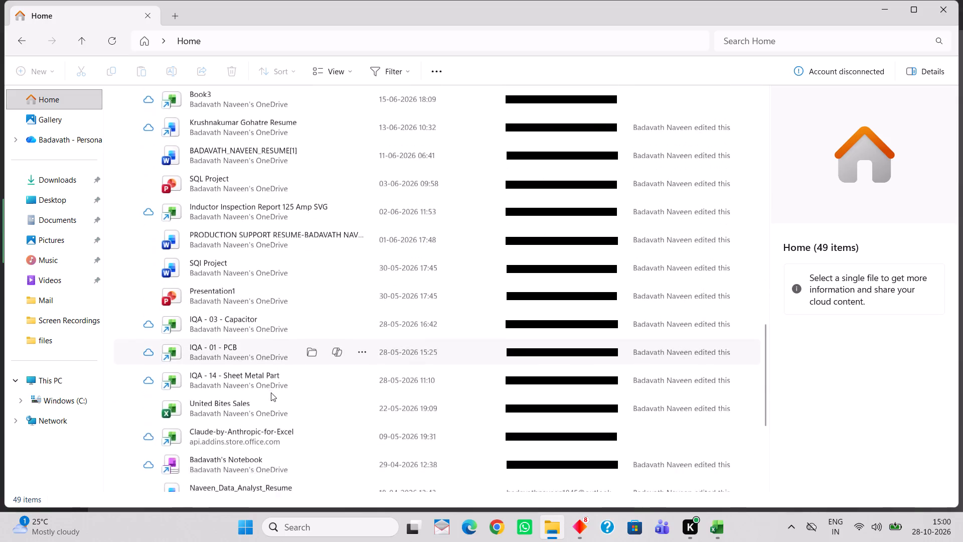
pyautogui.scroll(-4, 271, 392)
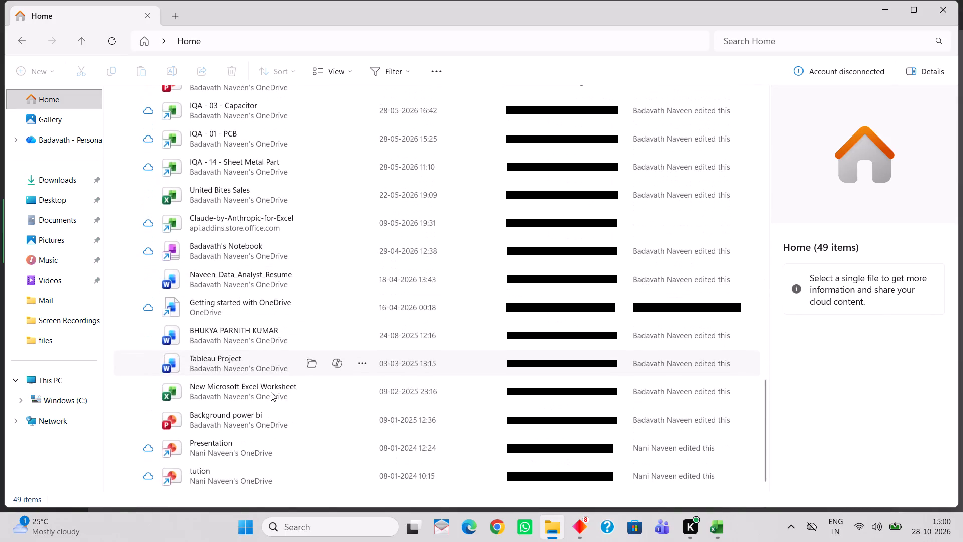
pyautogui.scroll(-5, 271, 392)
pyautogui.scroll(8, 235, 414)
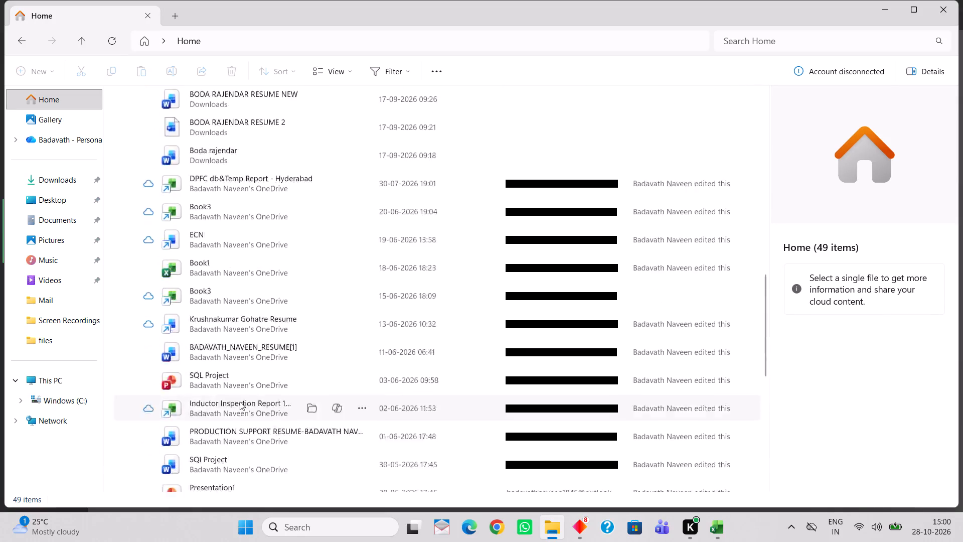
pyautogui.scroll(5, 240, 401)
pyautogui.scroll(7, 289, 290)
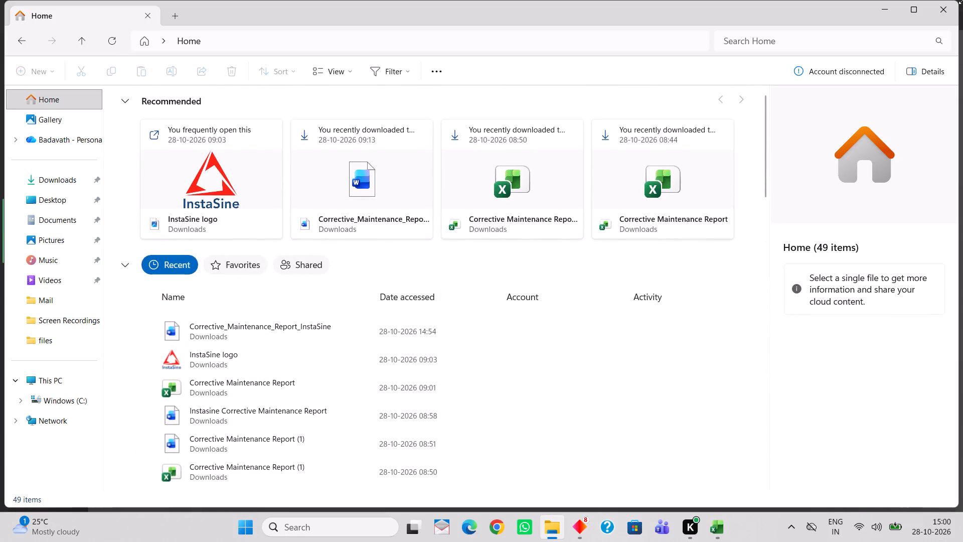
# Search Home for "hyder" and open the Hyderabad Metro PM Report workbook.
pyautogui.click(779, 42)
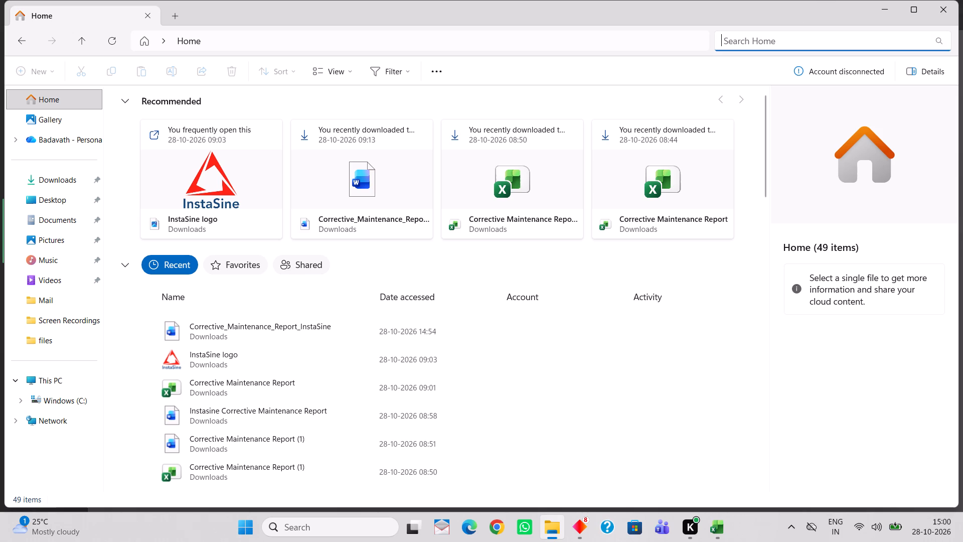
pyautogui.write('hyder')
pyautogui.moveTo(779, 42); pyautogui.dragTo(779, 48, button='right')
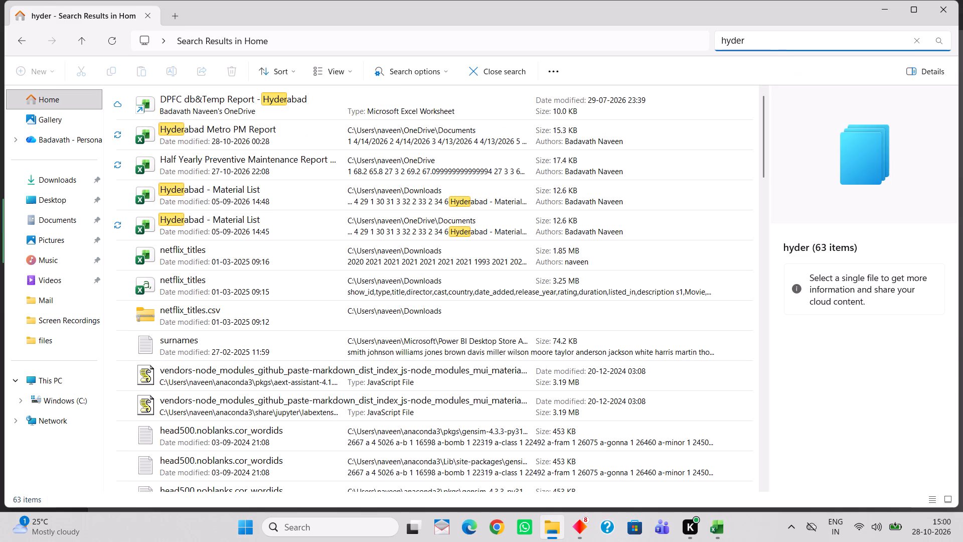
pyautogui.moveTo(779, 48); pyautogui.dragTo(779, 49, button='right')
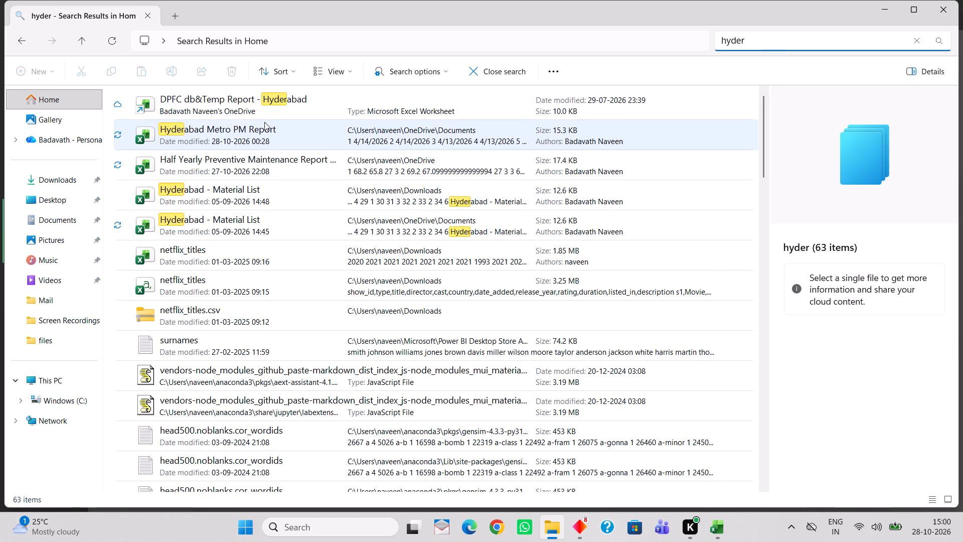
pyautogui.click(265, 128)
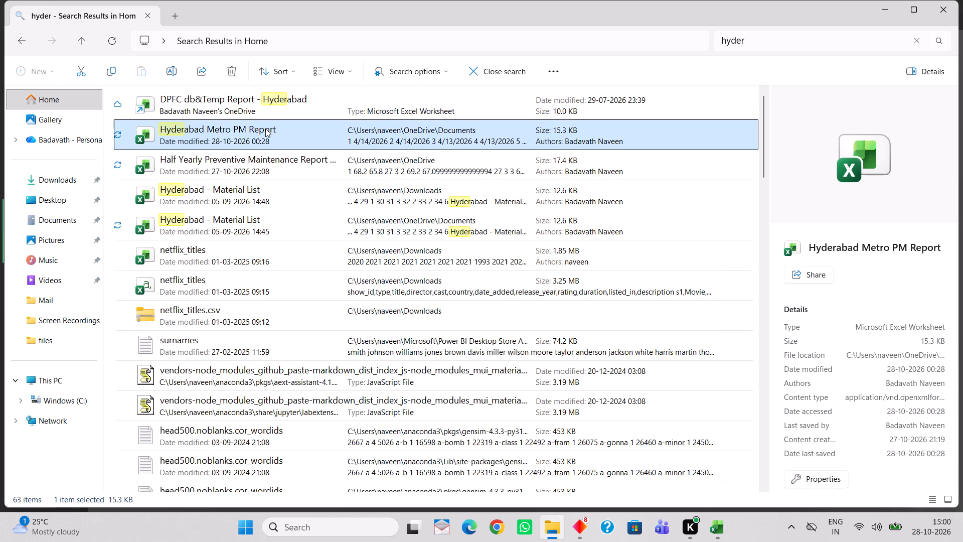
pyautogui.doubleClick(265, 128)
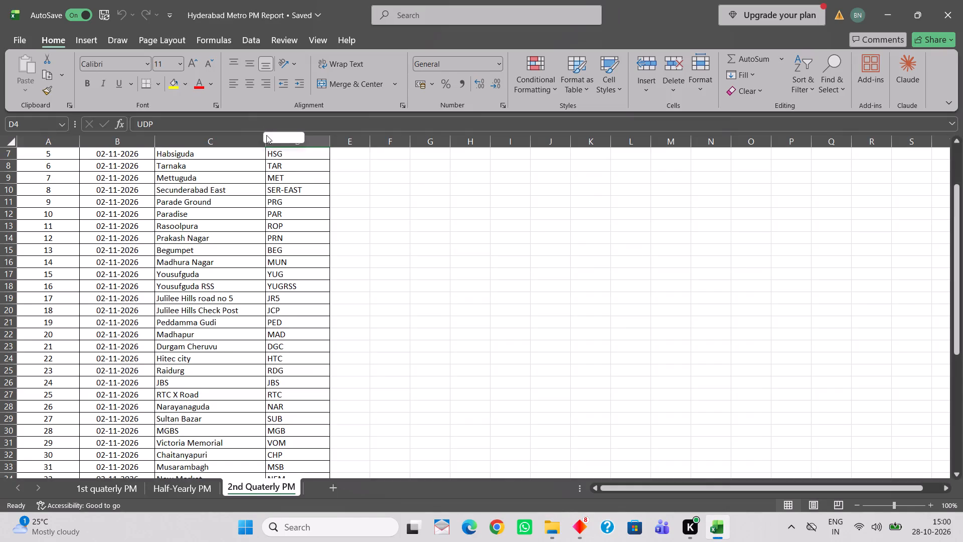
# Look through the Half-Yearly PM, 1st quaterly PM and 2nd Quaterly PM sheets, examining the latter's full station list and dates.
pyautogui.click(198, 484)
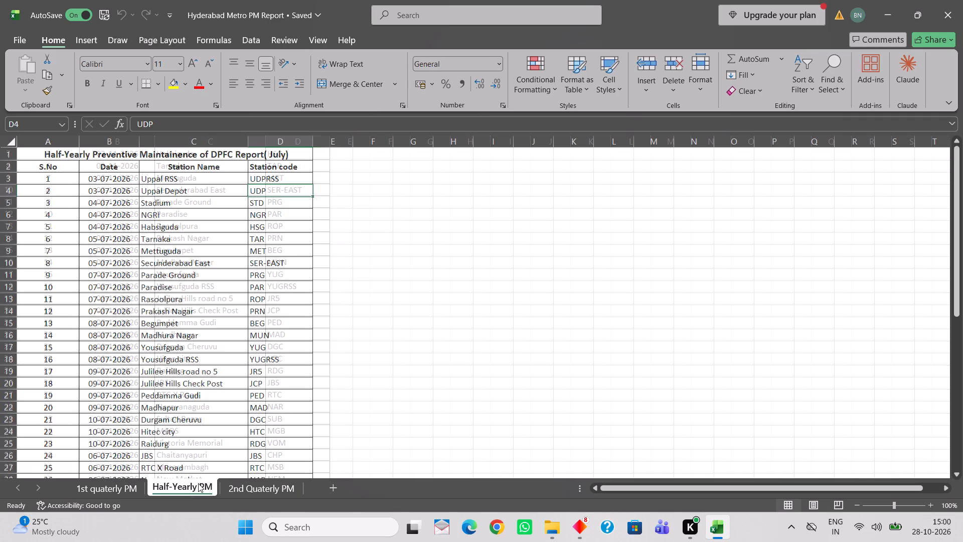
pyautogui.click(118, 488)
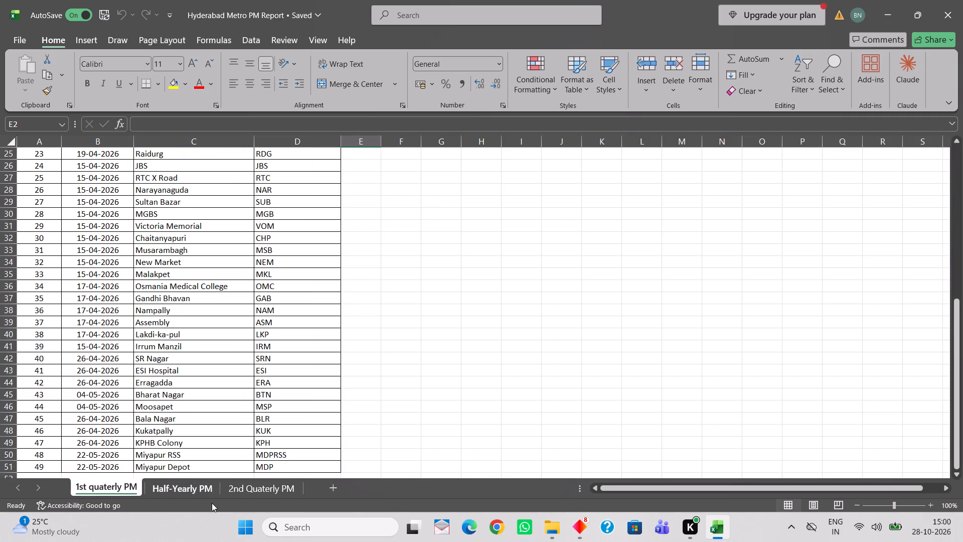
pyautogui.click(194, 491)
pyautogui.click(252, 486)
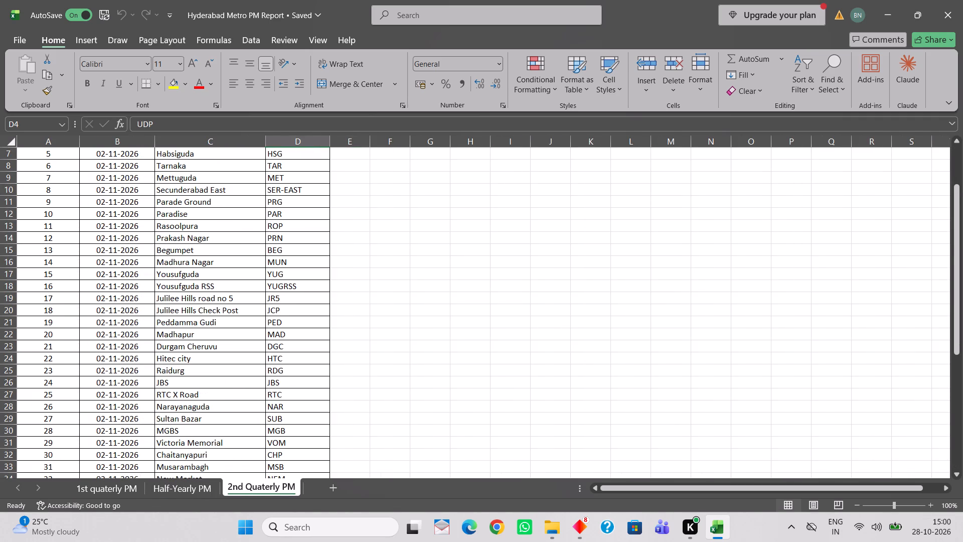
pyautogui.click(178, 123)
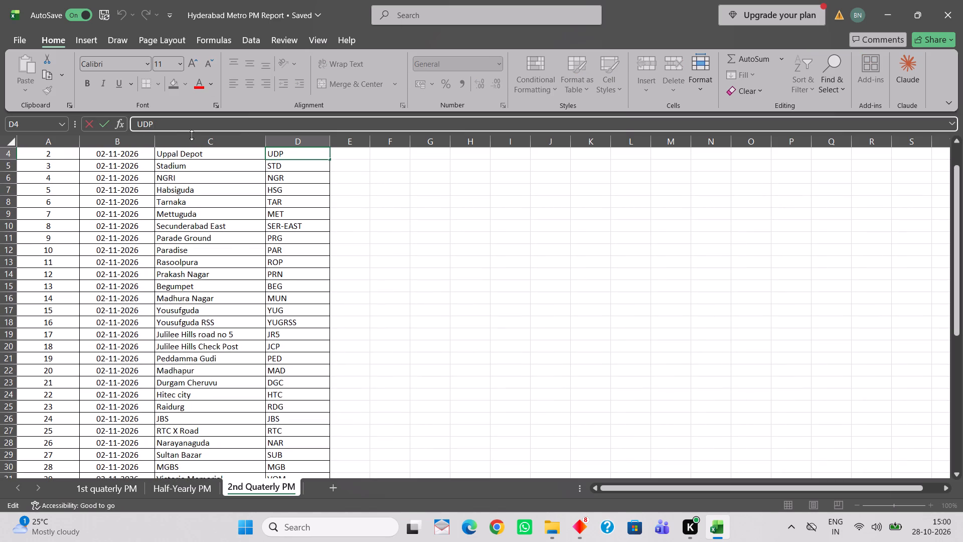
pyautogui.scroll(4, 237, 262)
pyautogui.scroll(-1, 238, 262)
pyautogui.scroll(1, 238, 262)
pyautogui.scroll(-1, 238, 262)
pyautogui.scroll(4, 238, 262)
pyautogui.click(392, 210)
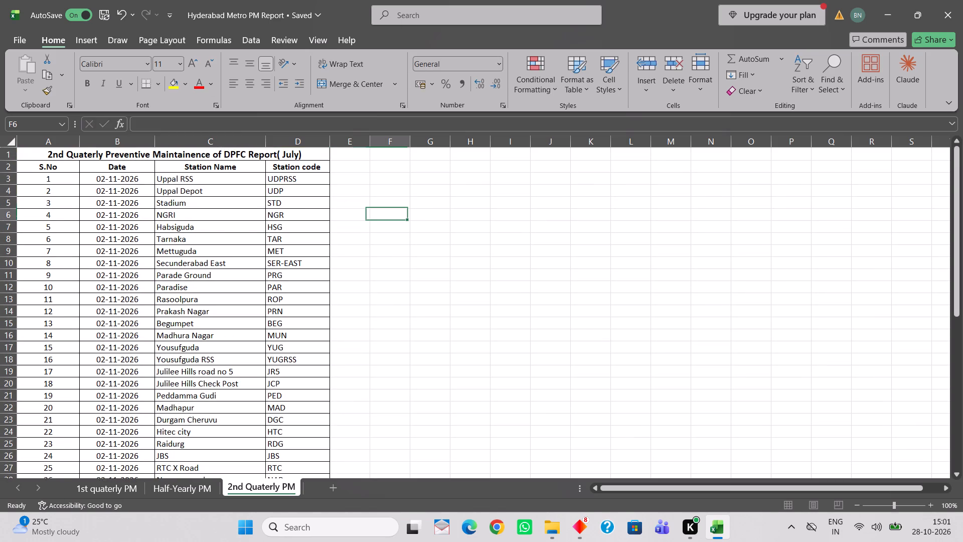
pyautogui.scroll(5, 363, 248)
pyautogui.scroll(-9, 362, 249)
pyautogui.scroll(1, 362, 250)
pyautogui.scroll(-3, 362, 250)
pyautogui.scroll(1, 362, 250)
pyautogui.scroll(-1, 362, 250)
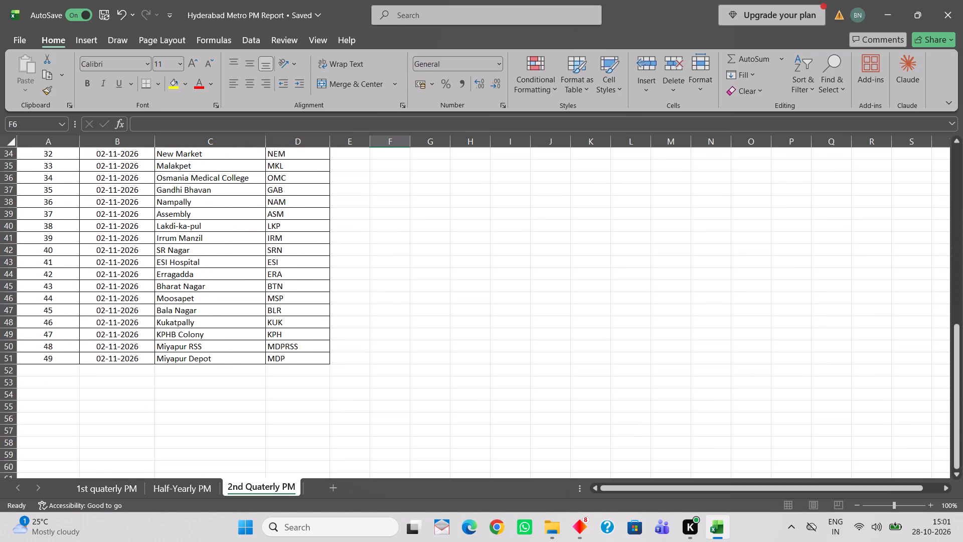
# Review the 1st quaterly PM sheet's title, dates and station list up to its top row.
pyautogui.click(180, 493)
pyautogui.click(117, 488)
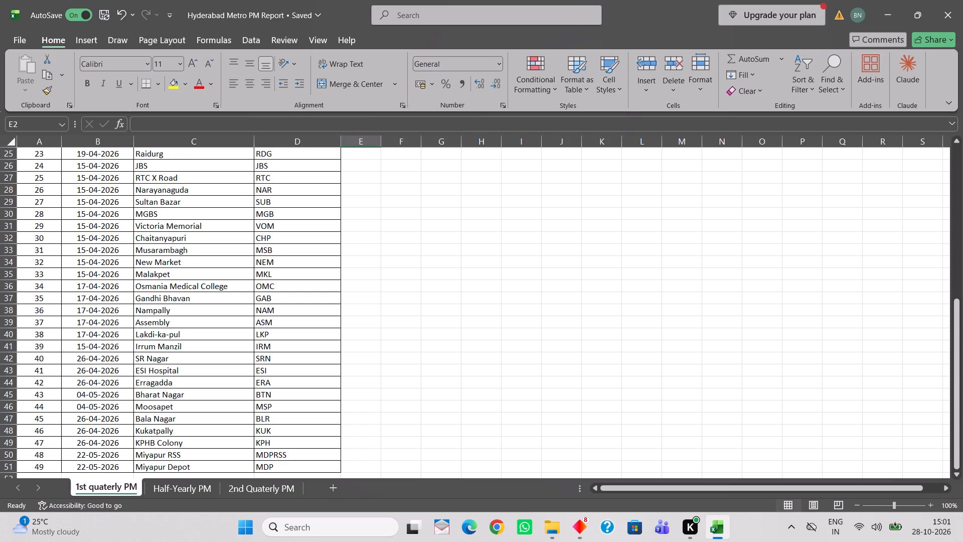
pyautogui.scroll(3, 158, 323)
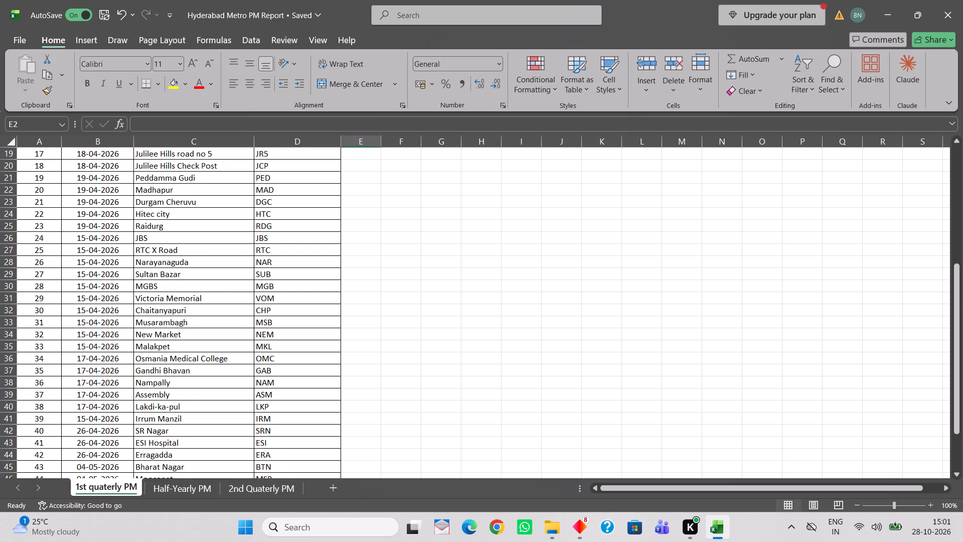
pyautogui.scroll(11, 160, 314)
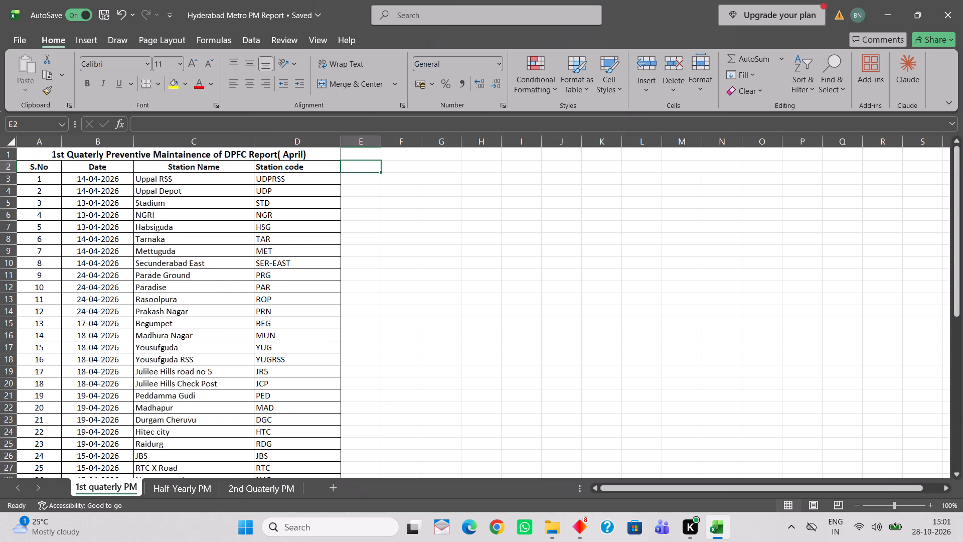
pyautogui.scroll(3, 184, 251)
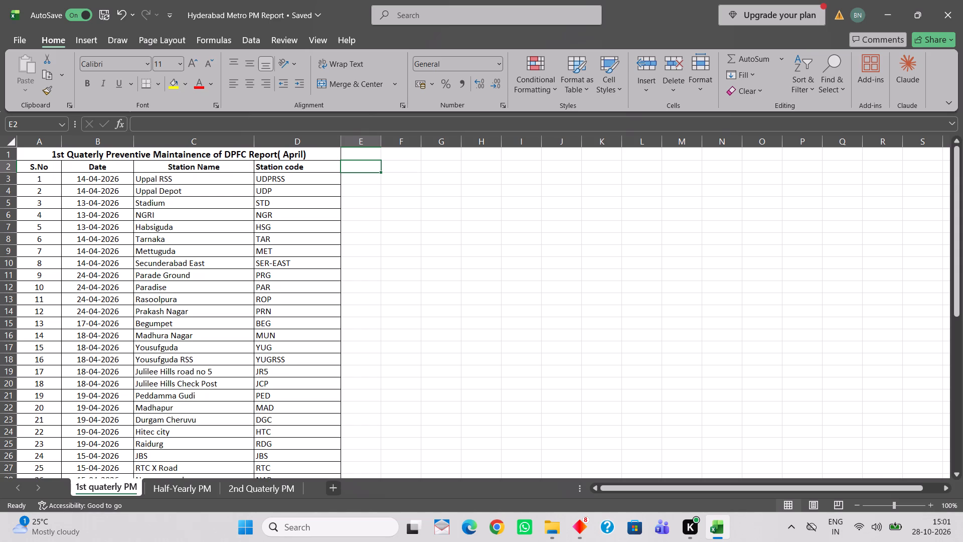
# Add a new blank sheet and place it before the 1st quaterly PM sheet.
pyautogui.click(328, 486)
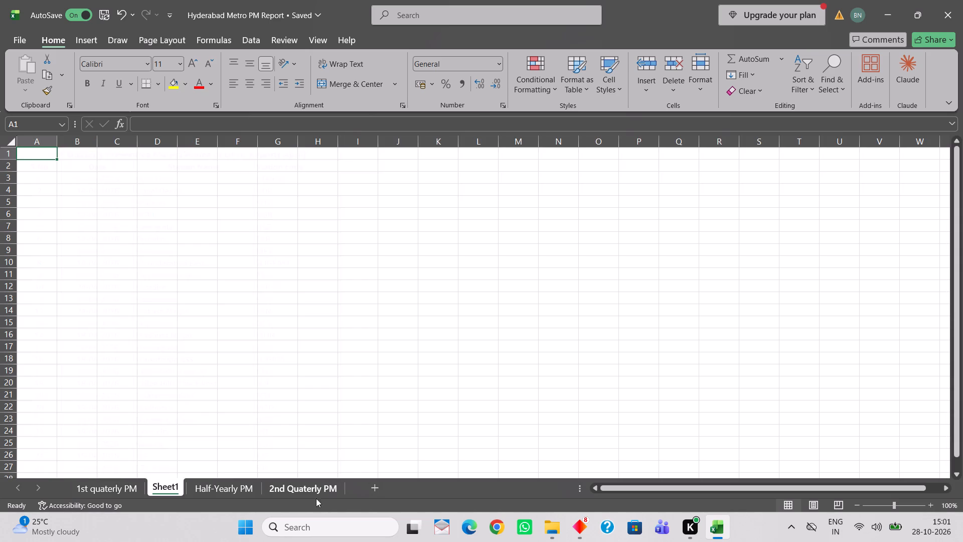
pyautogui.moveTo(171, 483); pyautogui.dragTo(82, 491)
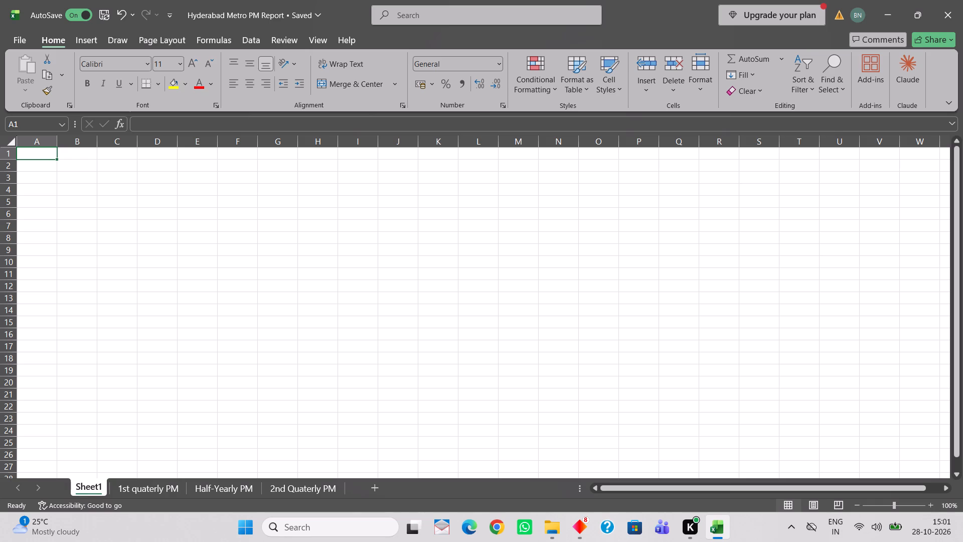
pyautogui.scroll(6, 218, 305)
# Rename the new first sheet, Sheet1, as "PM Activity Plan Report".
pyautogui.doubleClick(88, 487)
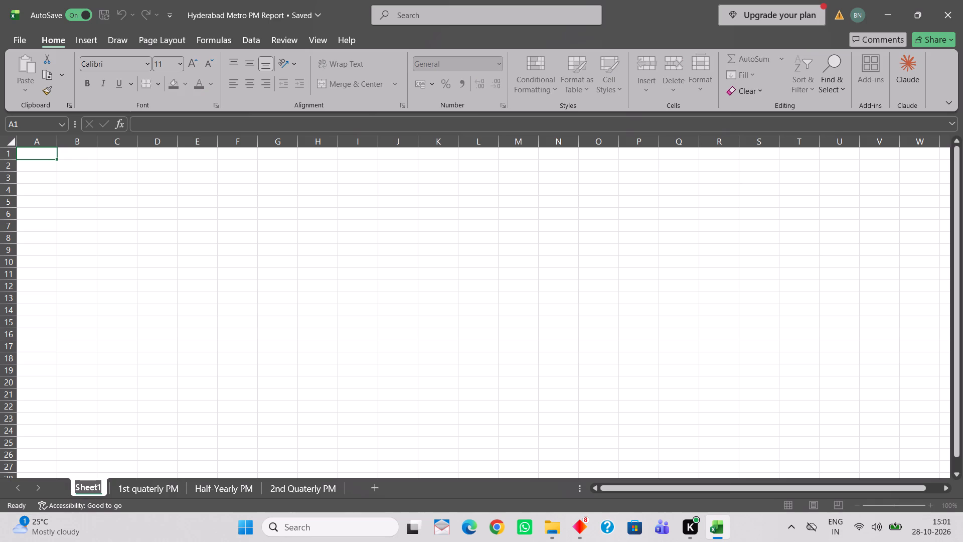
pyautogui.write('PM')
pyautogui.press('space')
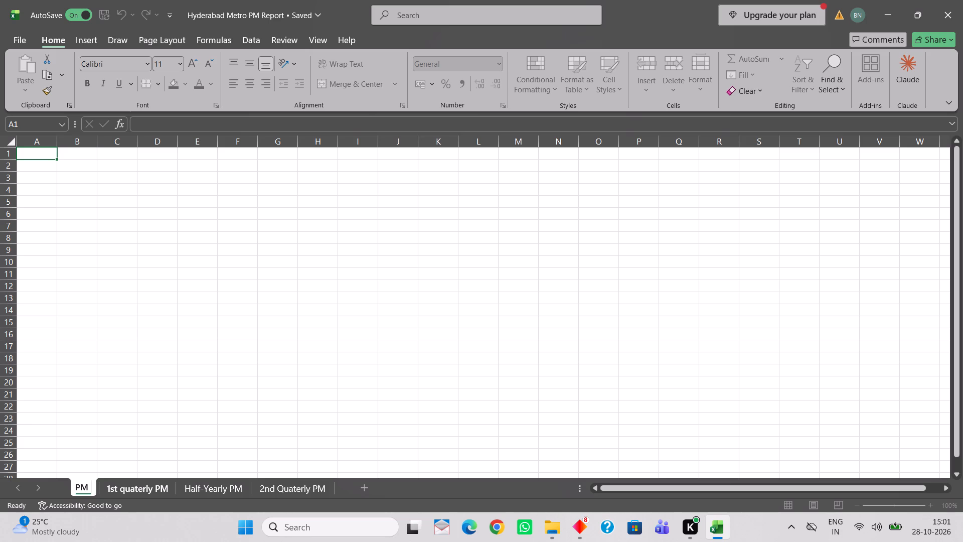
pyautogui.write('Acti')
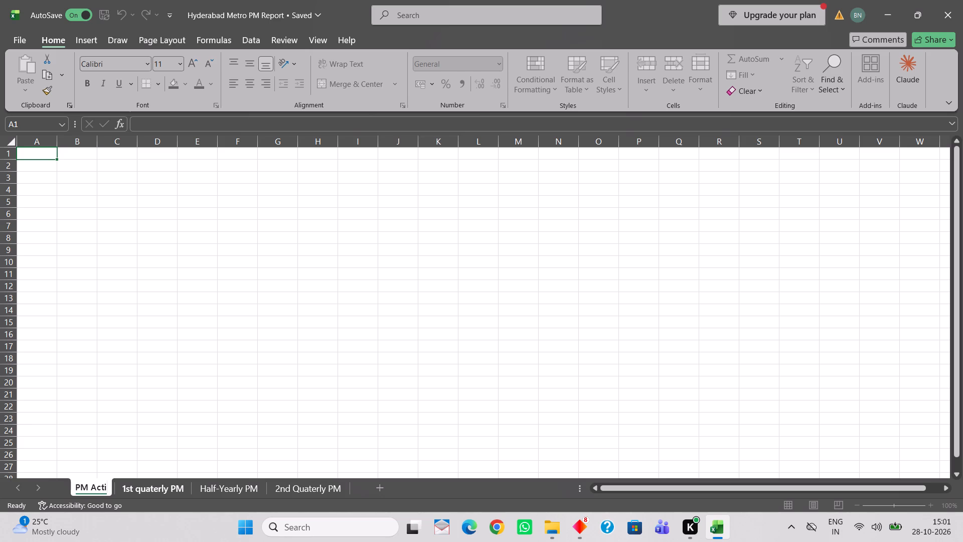
pyautogui.press('v')
pyautogui.write('ity')
pyautogui.press('space')
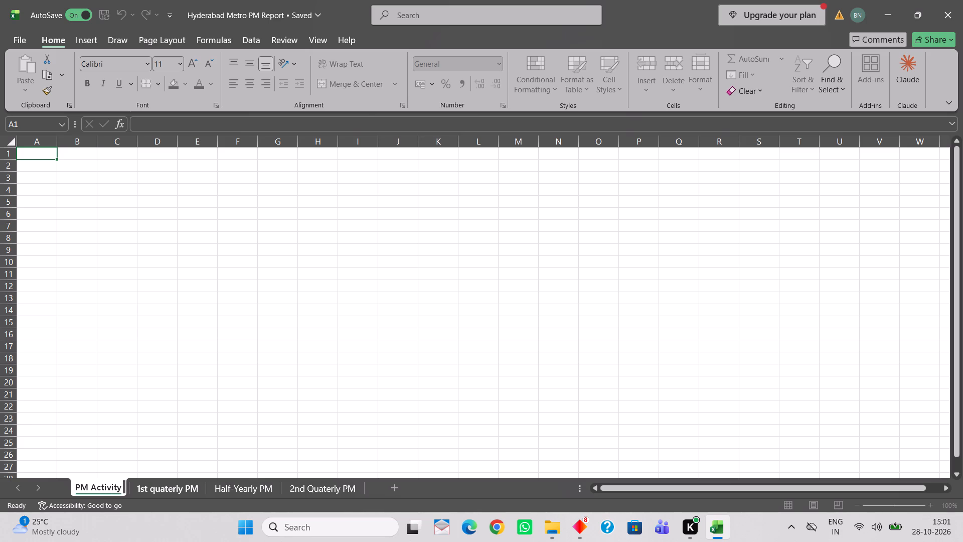
pyautogui.write('Re')
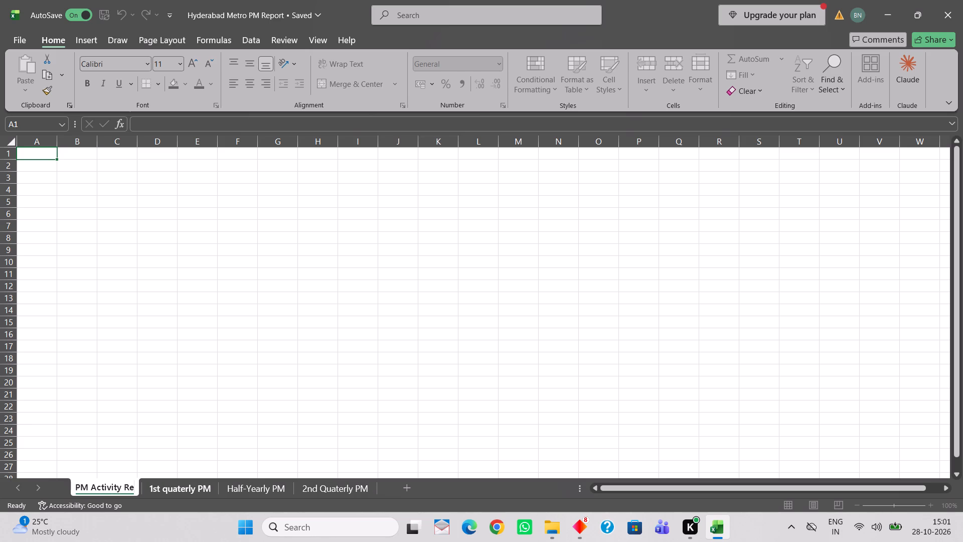
pyautogui.press('o')
pyautogui.press('BackSpace')
pyautogui.write('po')
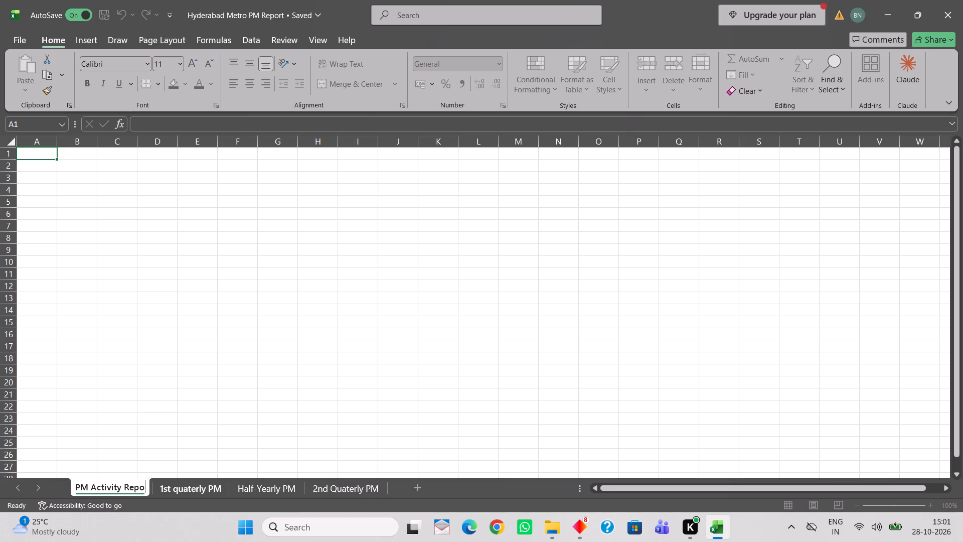
pyautogui.write('rt')
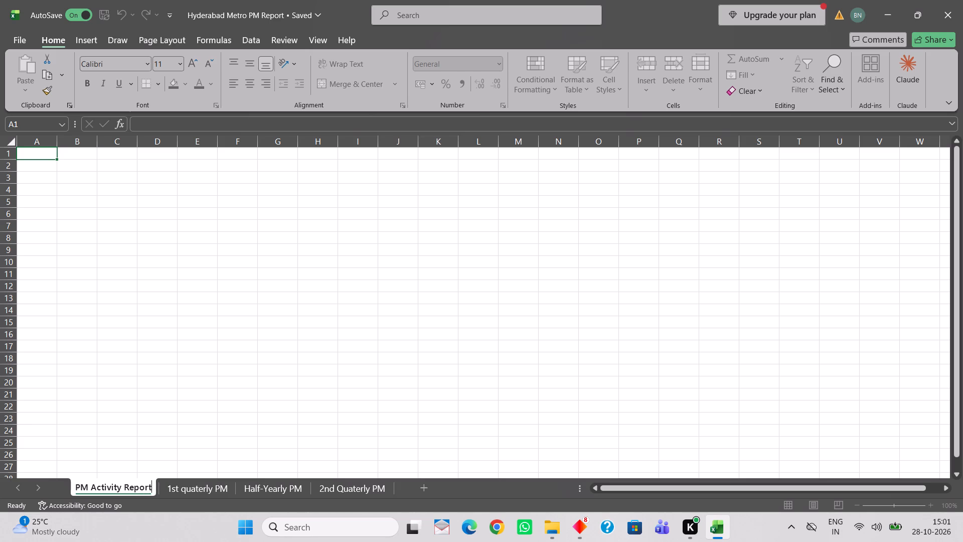
pyautogui.click(124, 486)
pyautogui.write('Plan')
pyautogui.press('space')
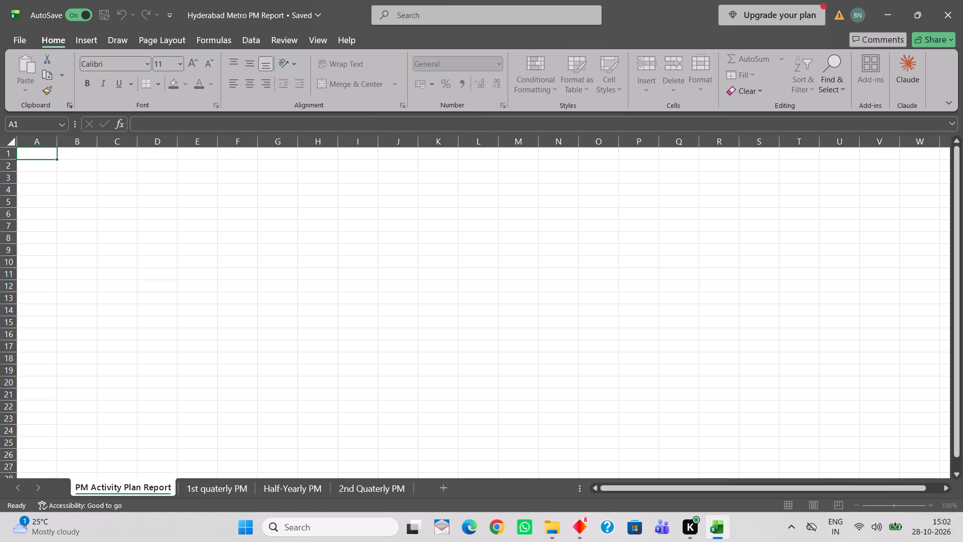
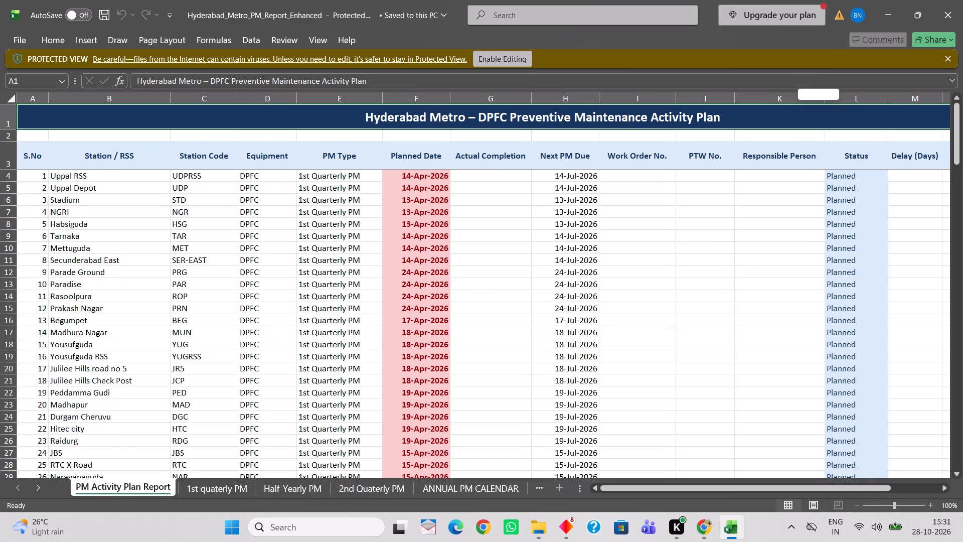
# Look over the PM Activity Plan Report sheet's columns and its 1st Quarterly PM rows.
pyautogui.scroll(8, 511, 186)
pyautogui.scroll(-3, 511, 186)
pyautogui.scroll(1, 511, 186)
pyautogui.scroll(-7, 511, 186)
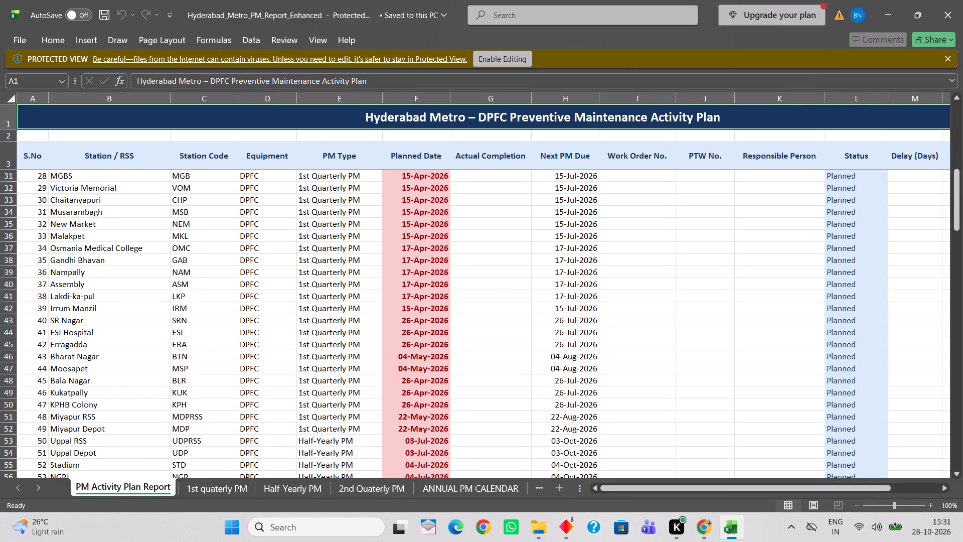
pyautogui.scroll(9, 511, 186)
pyautogui.scroll(-1, 511, 186)
pyautogui.scroll(6, 511, 186)
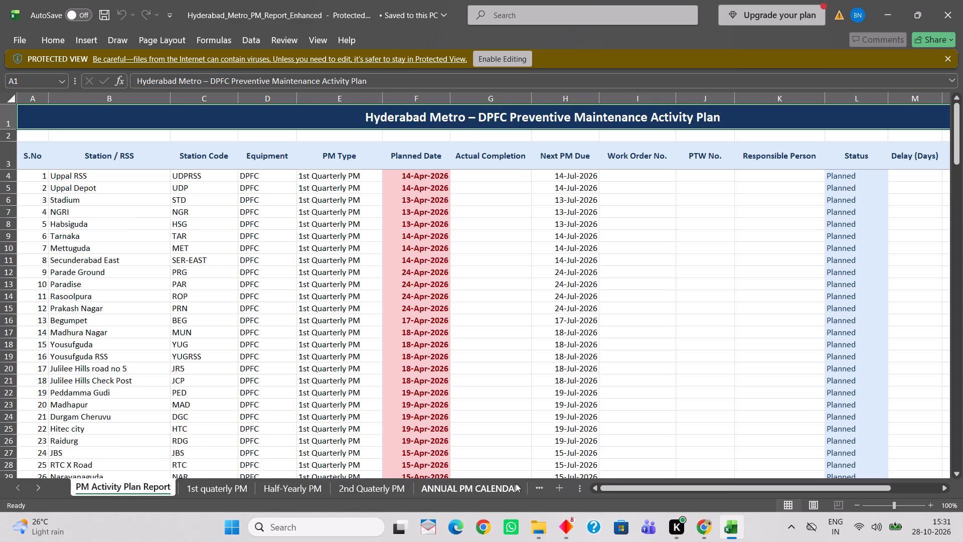
# Review the station list and dates on the 2nd Quaterly PM sheet down to its last row.
pyautogui.click(390, 491)
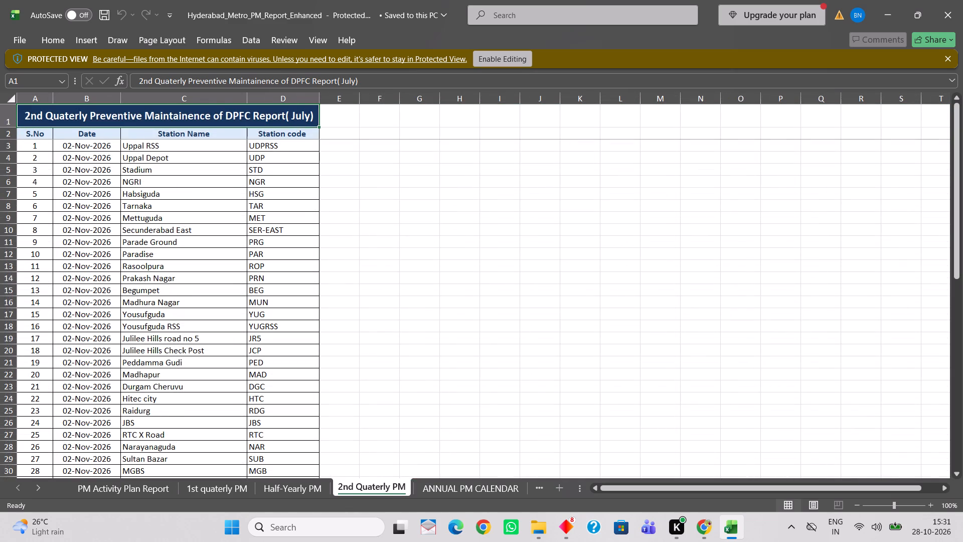
pyautogui.scroll(2, 68, 177)
pyautogui.scroll(-1, 69, 176)
pyautogui.scroll(2, 69, 176)
pyautogui.scroll(-12, 69, 175)
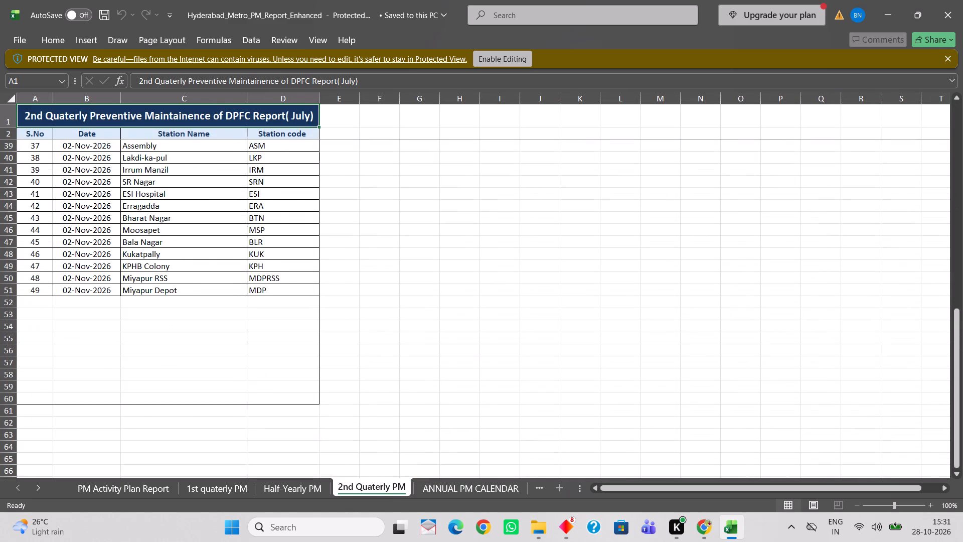
pyautogui.scroll(11, 70, 174)
pyautogui.scroll(-1, 74, 172)
pyautogui.scroll(6, 74, 172)
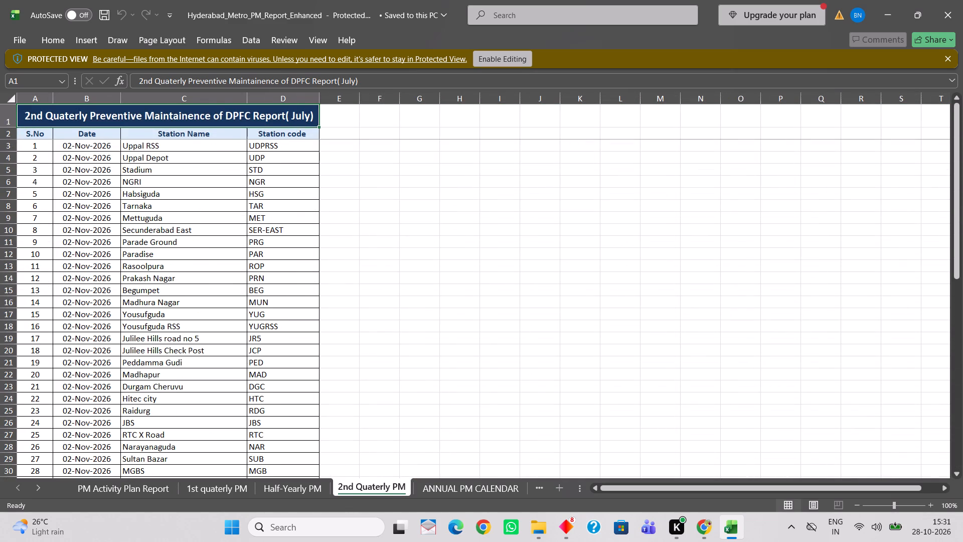
# Return to the PM Activity Plan Report sheet and examine its 1st Quarterly PM entries.
pyautogui.click(110, 488)
pyautogui.scroll(3, 192, 306)
pyautogui.scroll(-1, 192, 306)
pyautogui.scroll(10, 192, 306)
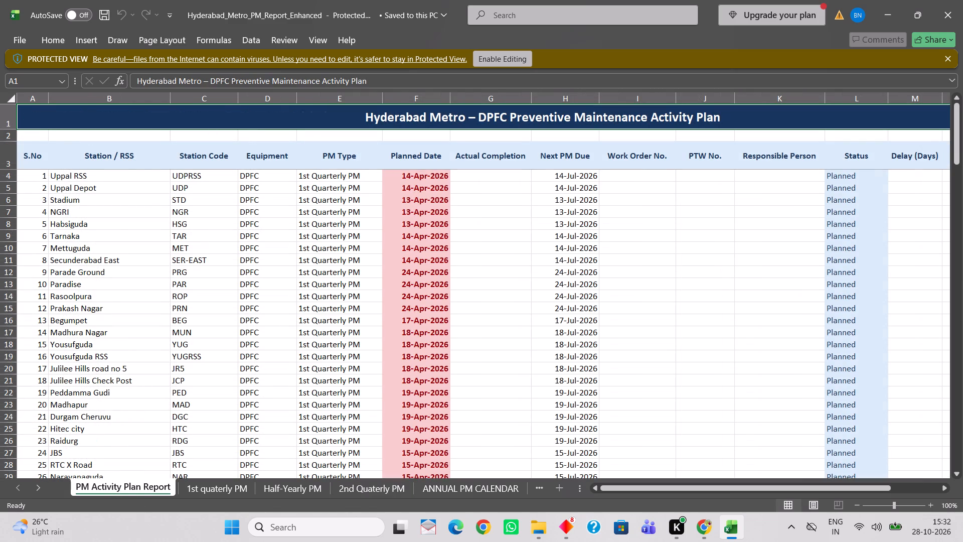
pyautogui.scroll(1, 200, 115)
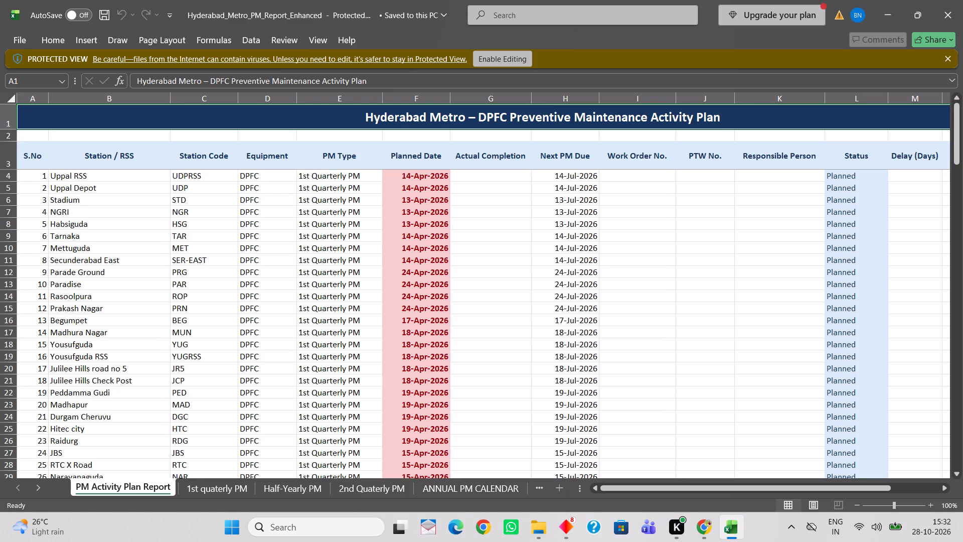
pyautogui.scroll(3, 268, 182)
pyautogui.scroll(-6, 268, 182)
pyautogui.scroll(1, 268, 182)
pyautogui.scroll(-1, 268, 182)
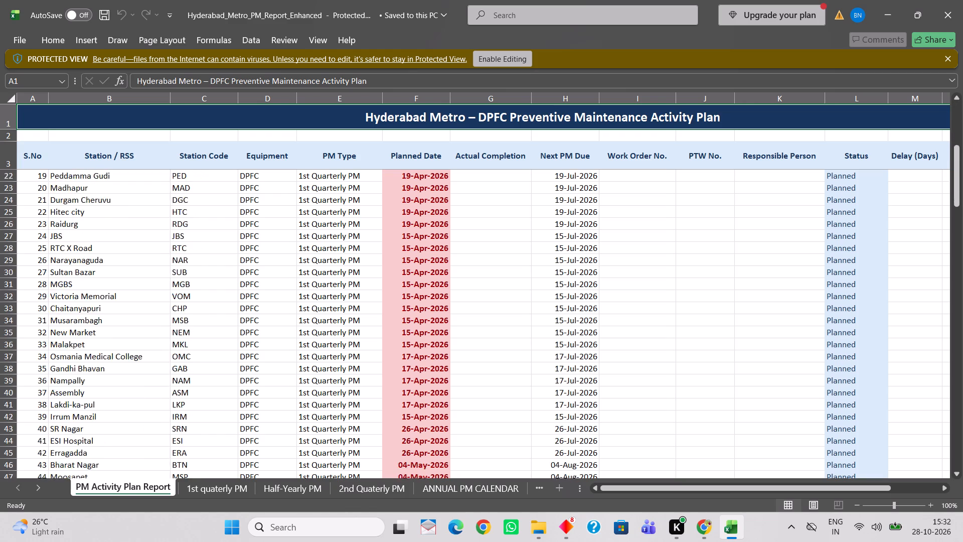
pyautogui.scroll(6, 268, 182)
pyautogui.scroll(-1, 268, 182)
pyautogui.scroll(5, 268, 182)
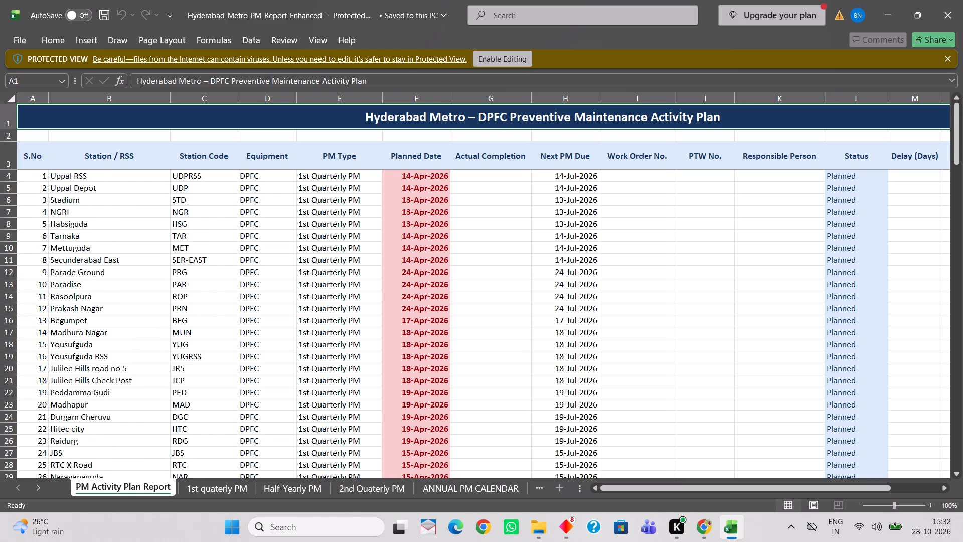
# Examine the activity plan's planned and next PM due dates across the 1st Quarterly, Half-Yearly and 2nd Quarterly rows.
pyautogui.scroll(-6, 429, 160)
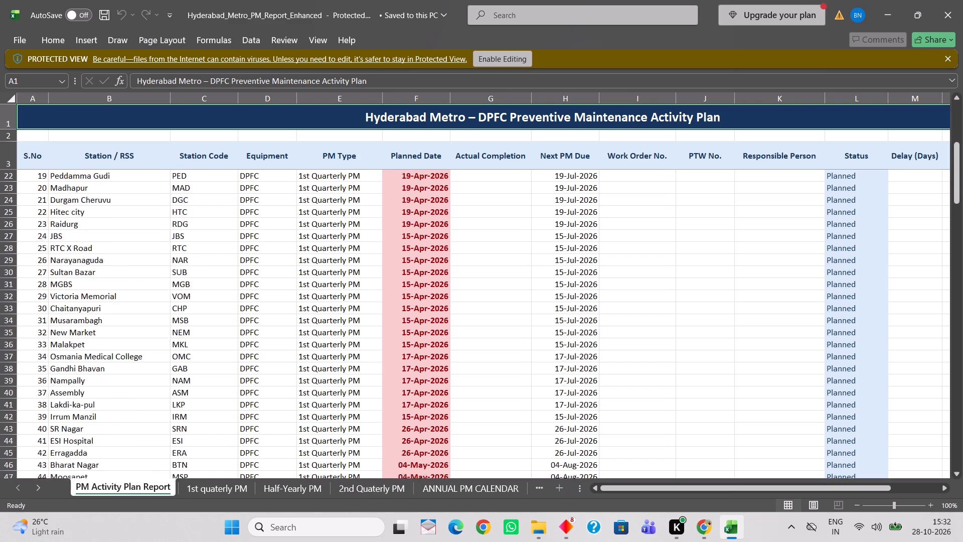
pyautogui.scroll(-5, 429, 160)
pyautogui.scroll(1, 429, 160)
pyautogui.scroll(-19, 429, 160)
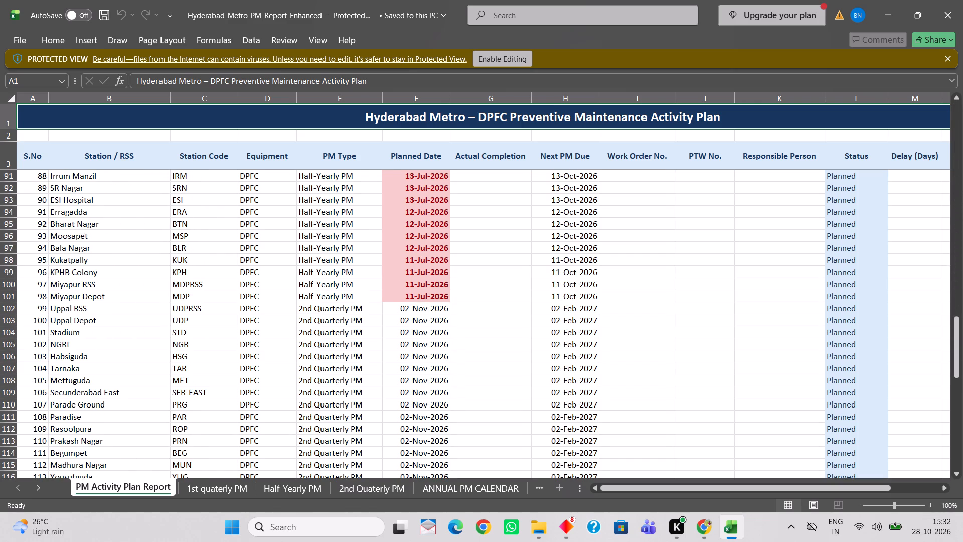
pyautogui.scroll(-2, 429, 160)
pyautogui.scroll(5, 429, 160)
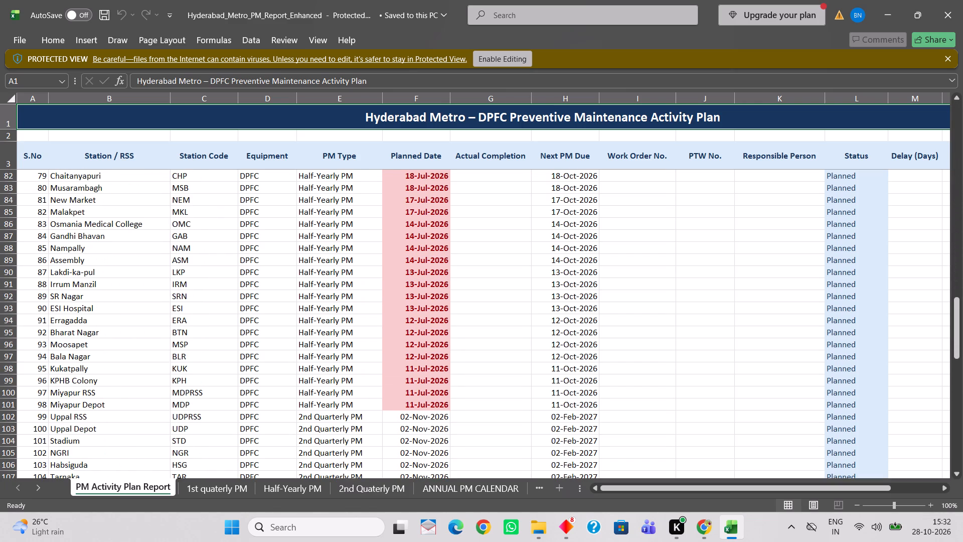
pyautogui.scroll(5, 435, 317)
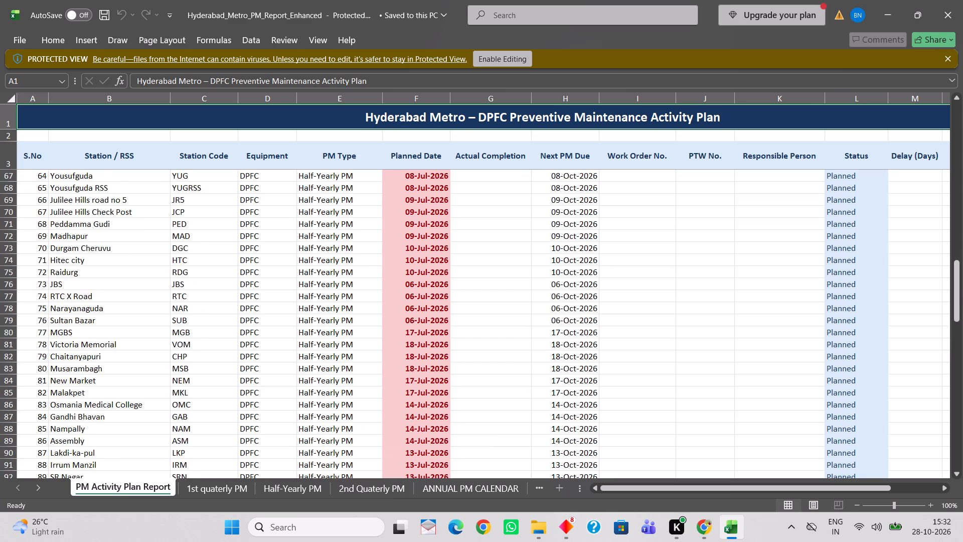
pyautogui.scroll(2, 436, 309)
pyautogui.scroll(-1, 436, 309)
pyautogui.scroll(8, 436, 309)
pyautogui.scroll(-1, 437, 306)
pyautogui.scroll(12, 437, 306)
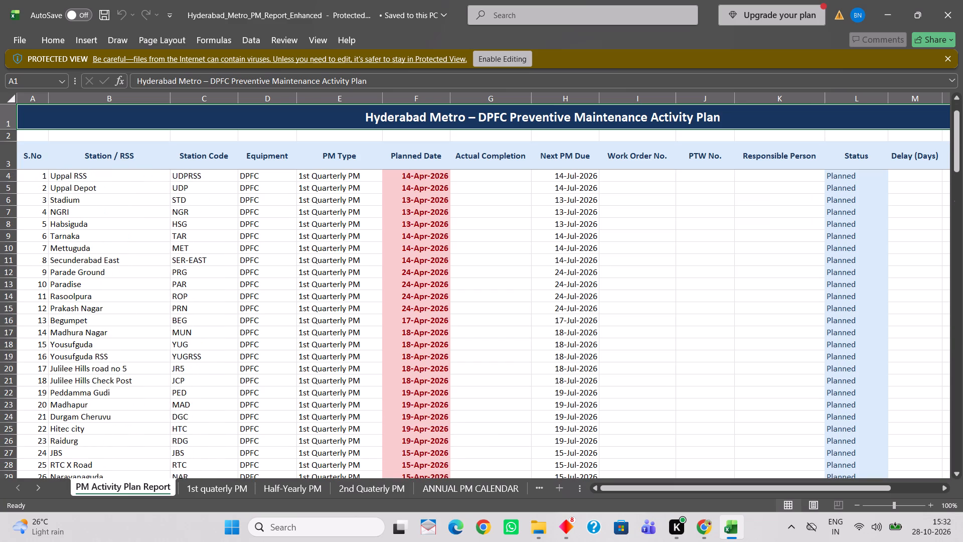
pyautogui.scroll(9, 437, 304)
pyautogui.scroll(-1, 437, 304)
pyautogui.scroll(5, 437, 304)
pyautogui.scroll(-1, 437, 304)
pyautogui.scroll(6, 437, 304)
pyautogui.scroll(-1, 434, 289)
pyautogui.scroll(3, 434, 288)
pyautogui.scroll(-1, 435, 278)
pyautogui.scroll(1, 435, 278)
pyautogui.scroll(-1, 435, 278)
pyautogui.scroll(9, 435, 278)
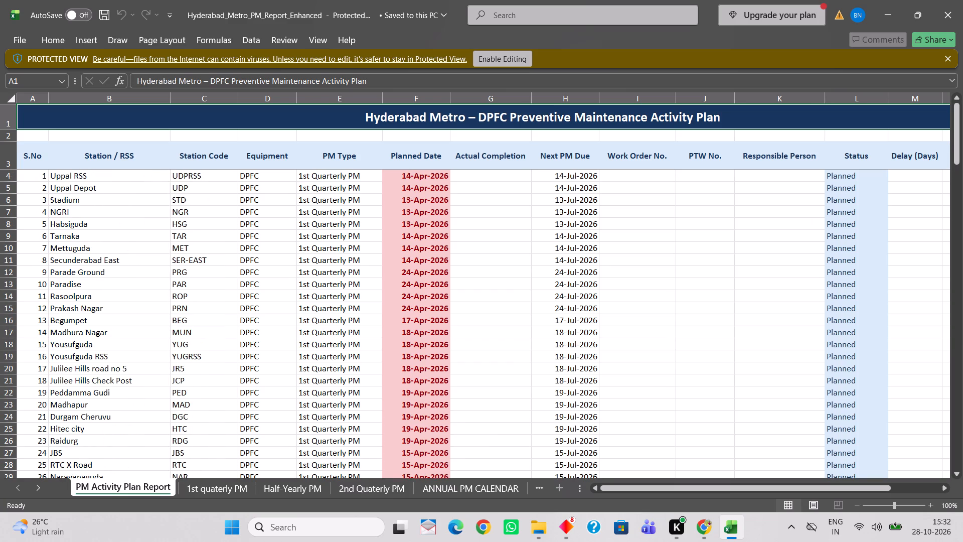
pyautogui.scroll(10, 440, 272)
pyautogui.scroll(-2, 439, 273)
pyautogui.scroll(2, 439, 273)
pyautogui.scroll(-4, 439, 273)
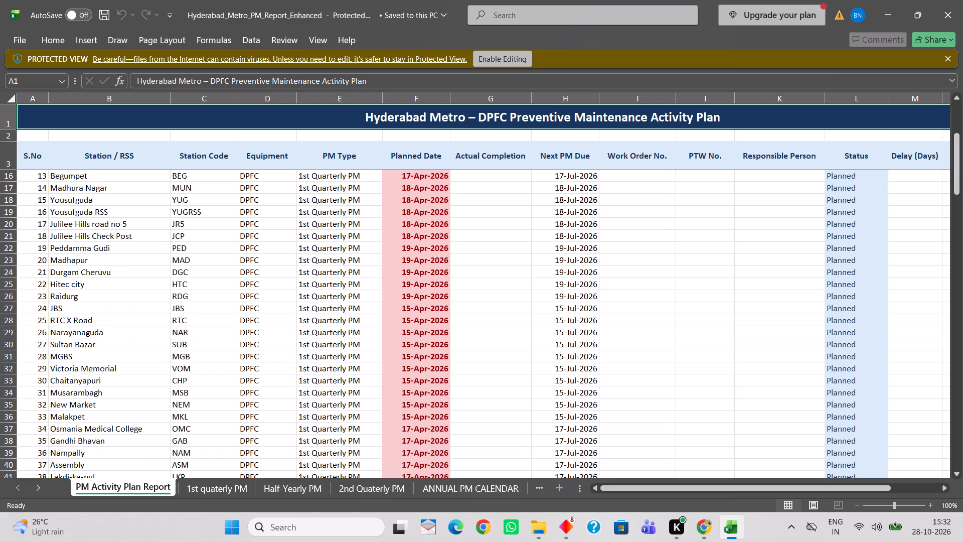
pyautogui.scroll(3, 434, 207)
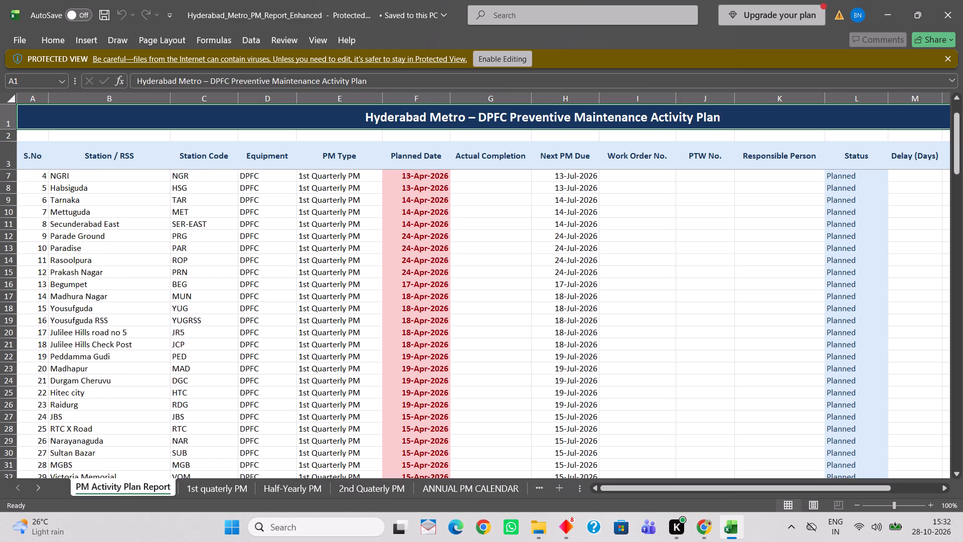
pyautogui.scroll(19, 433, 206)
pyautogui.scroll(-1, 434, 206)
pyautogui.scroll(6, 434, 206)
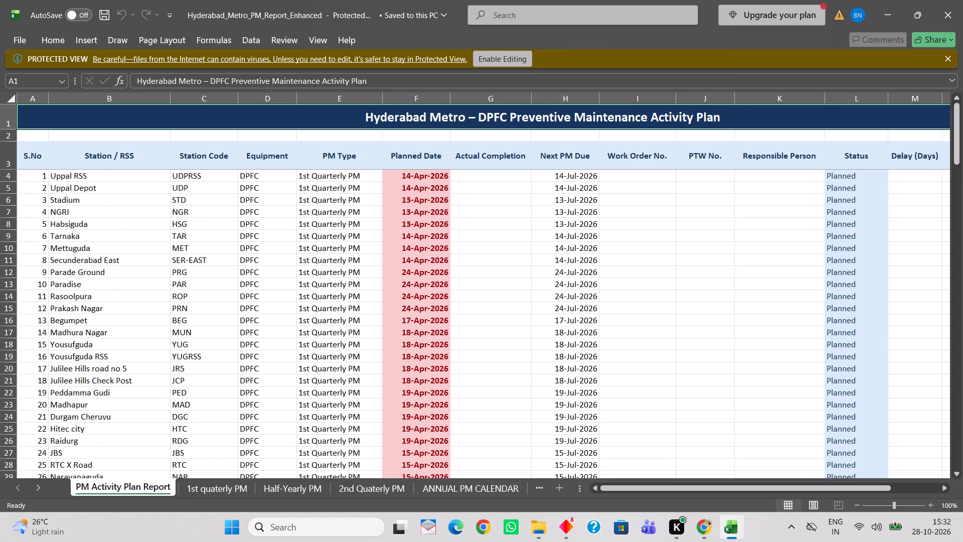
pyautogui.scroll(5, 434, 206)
# Review the whole PM Activity Plan Report list down to the last 2nd Quarterly PM station and back to the first row.
pyautogui.scroll(4, 441, 238)
pyautogui.scroll(-2, 570, 198)
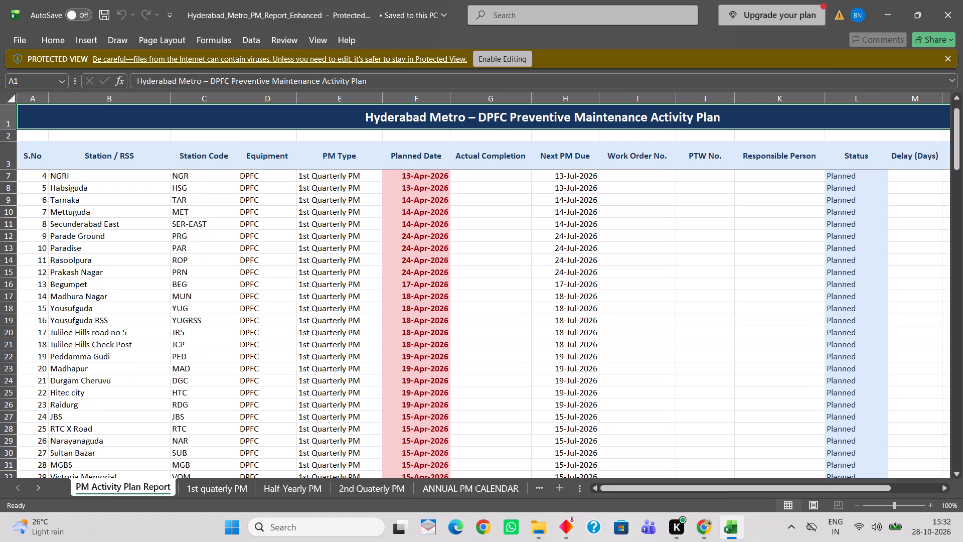
pyautogui.scroll(-17, 569, 202)
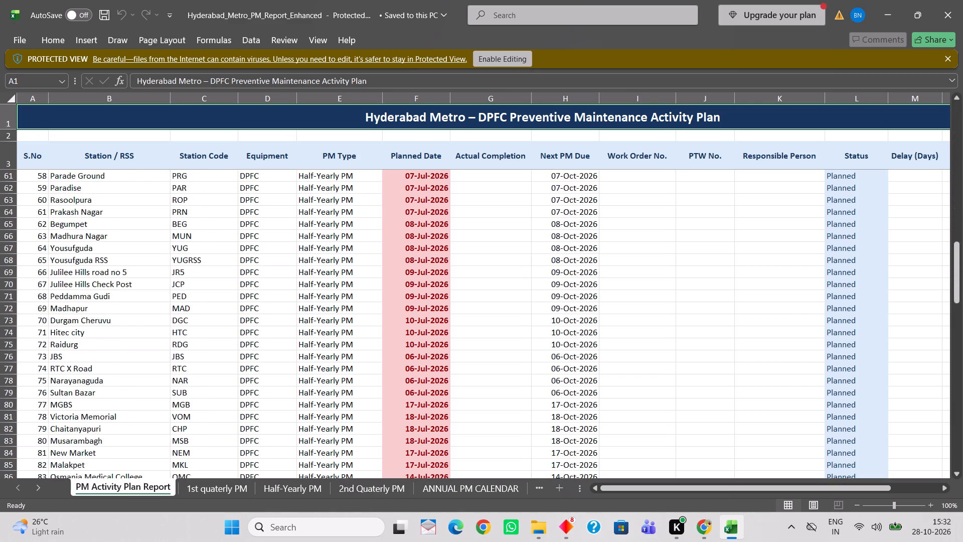
pyautogui.scroll(-6, 568, 211)
pyautogui.scroll(1, 568, 211)
pyautogui.scroll(-12, 568, 211)
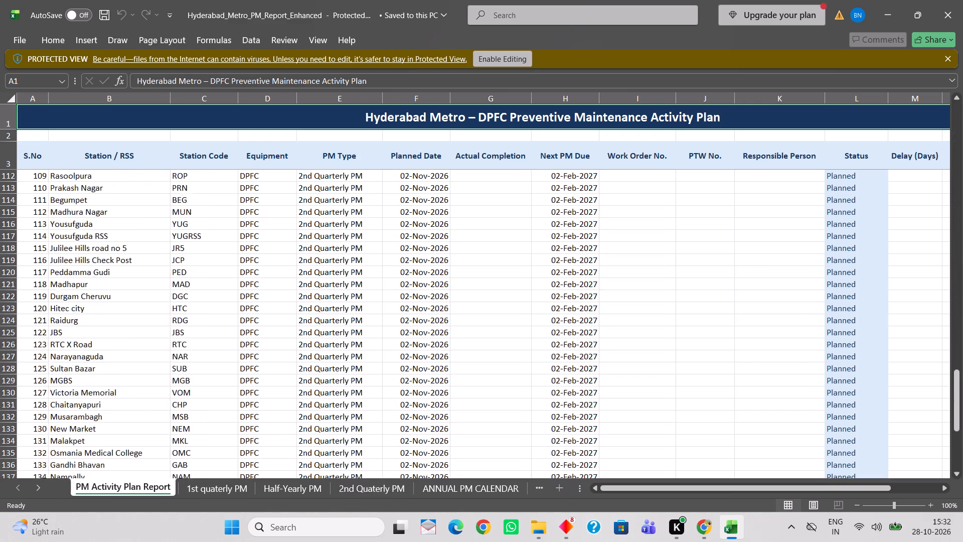
pyautogui.scroll(-10, 568, 211)
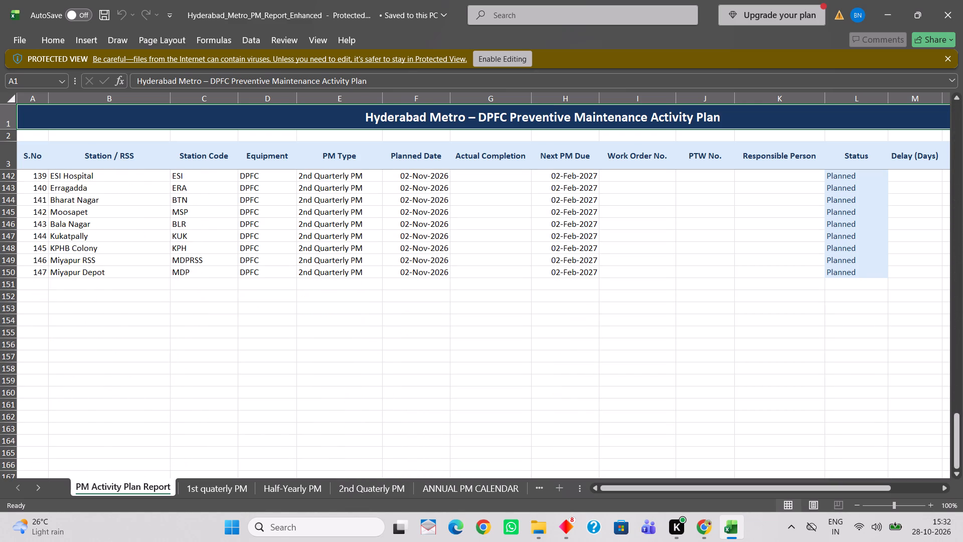
pyautogui.scroll(9, 568, 211)
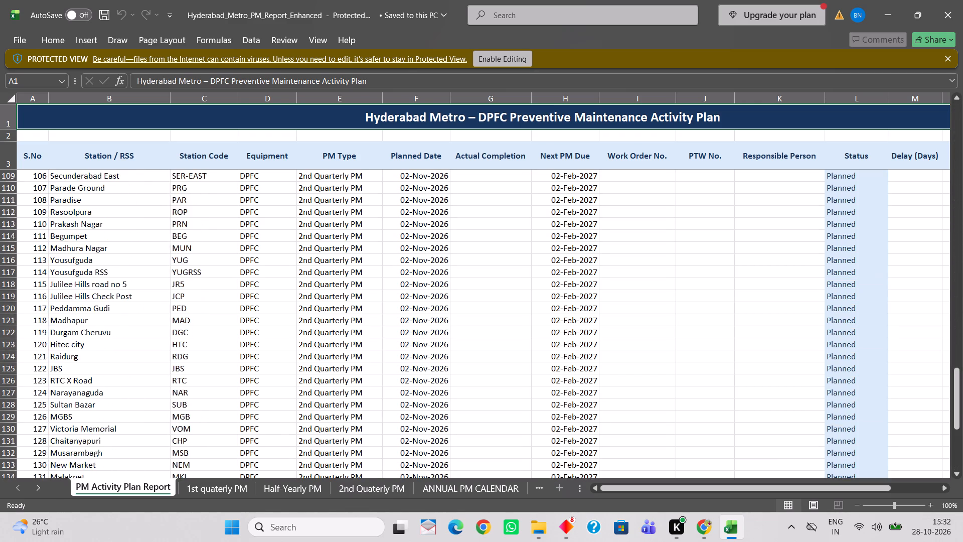
pyautogui.scroll(8, 568, 211)
pyautogui.scroll(-1, 568, 211)
pyautogui.scroll(17, 568, 211)
pyautogui.scroll(14, 568, 211)
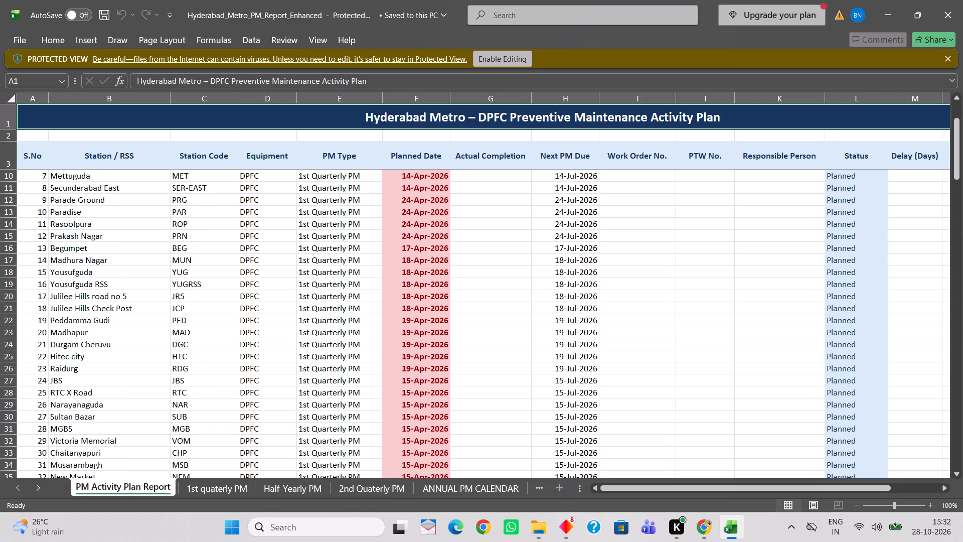
pyautogui.scroll(12, 568, 213)
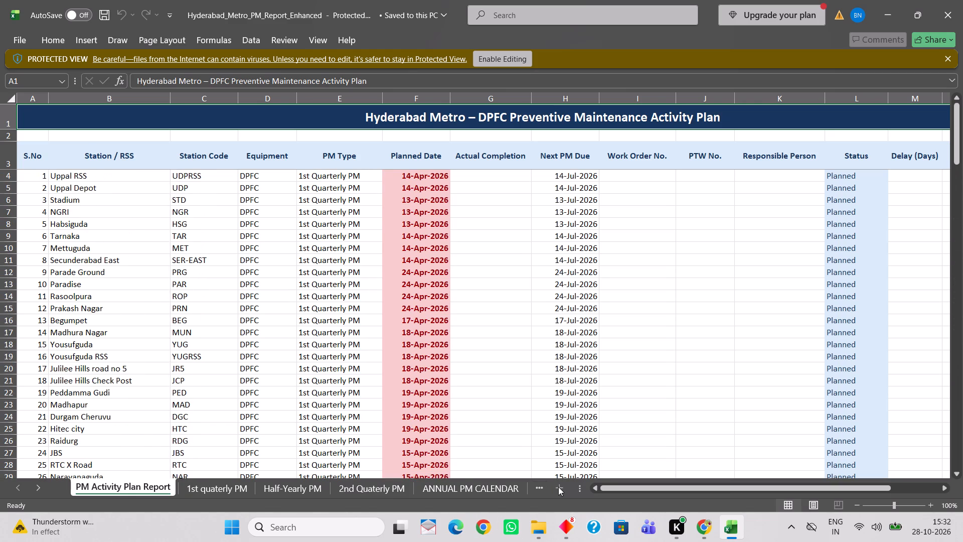
# Open the PM STATUS sheet to view the status dashboard.
pyautogui.click(540, 485)
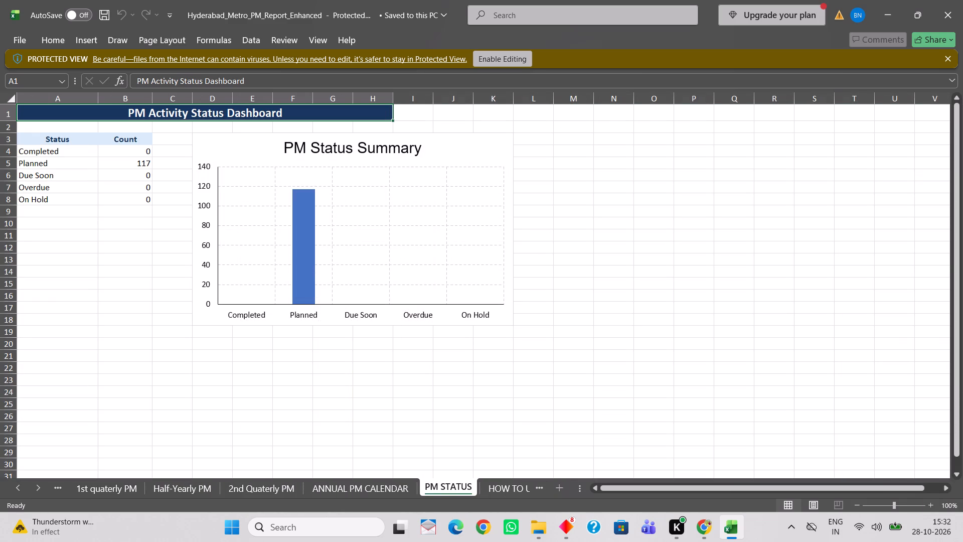
# Examine the status chart and the count formulas for Planned, Completed, On Hold, Overdue and Due Soon on the PM STATUS sheet.
pyautogui.scroll(5, 305, 329)
pyautogui.scroll(5, 252, 232)
pyautogui.click(366, 310)
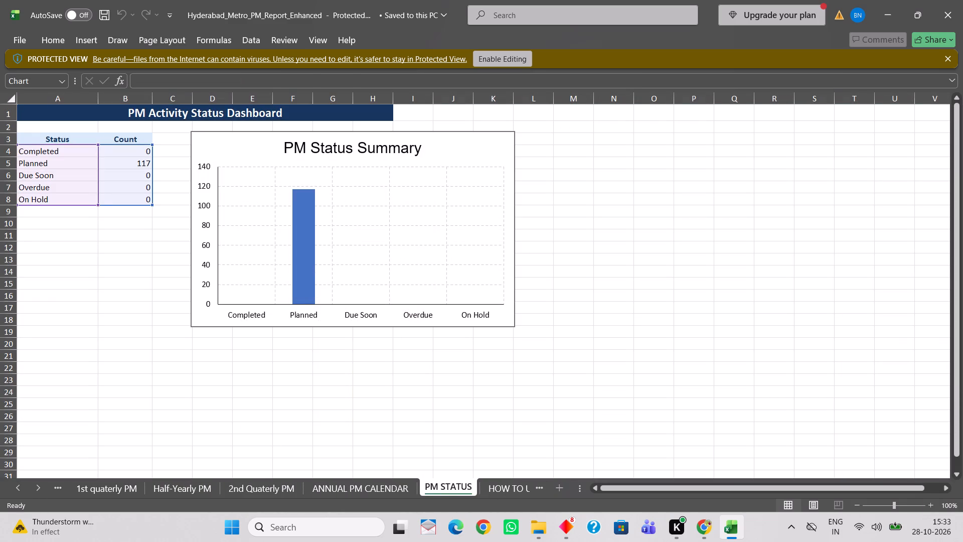
pyautogui.click(140, 166)
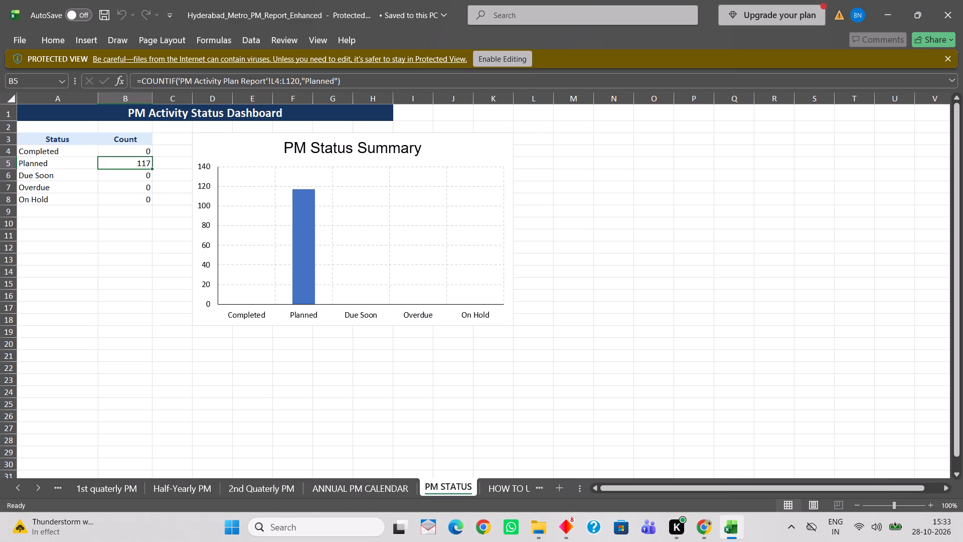
pyautogui.click(73, 167)
pyautogui.click(138, 166)
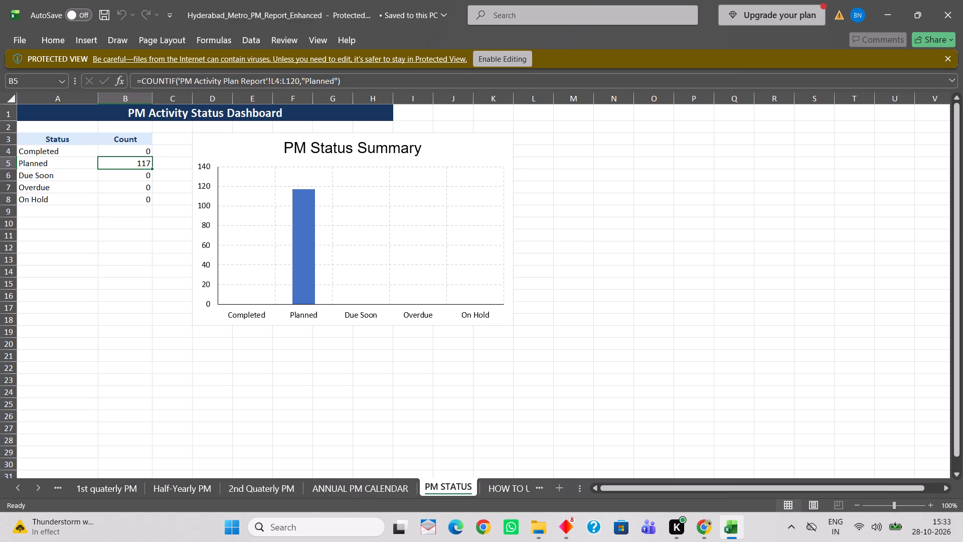
pyautogui.click(134, 154)
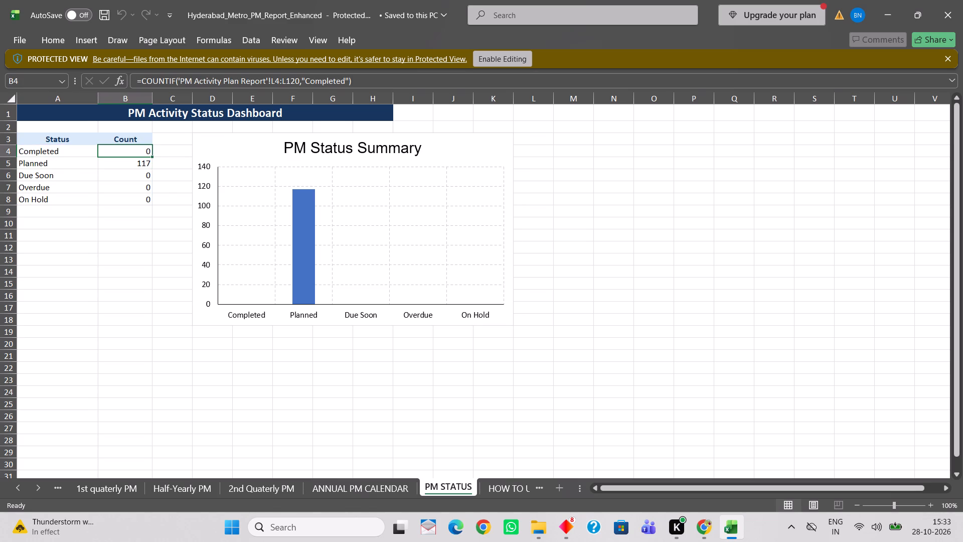
pyautogui.click(137, 203)
pyautogui.click(134, 188)
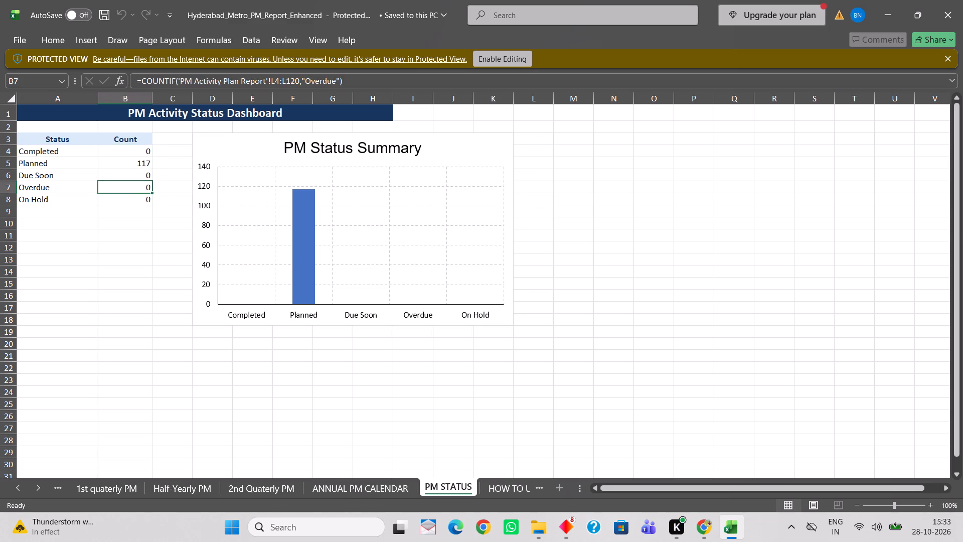
pyautogui.click(134, 176)
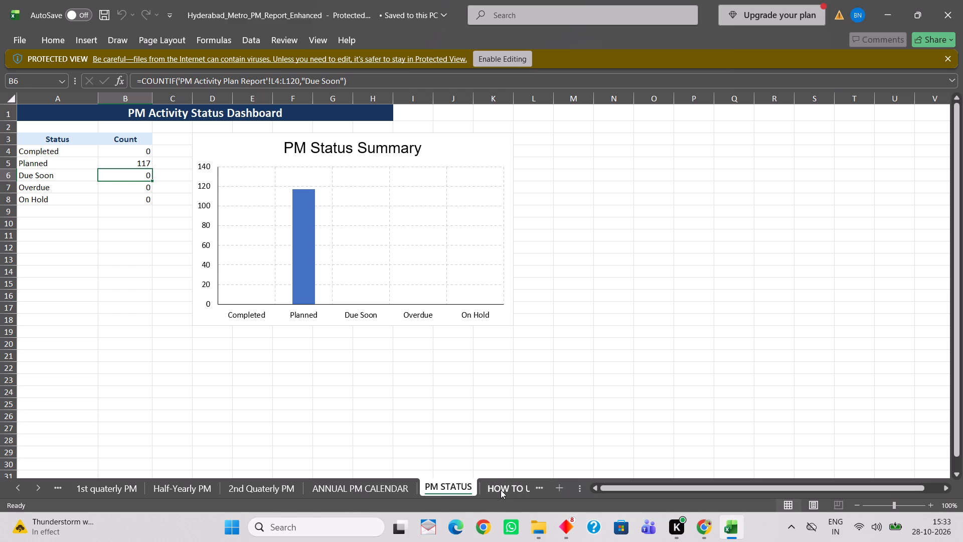
# Open the HOW TO UPDATE sheet and read its step-by-step instructions.
pyautogui.click(501, 490)
pyautogui.scroll(9, 227, 286)
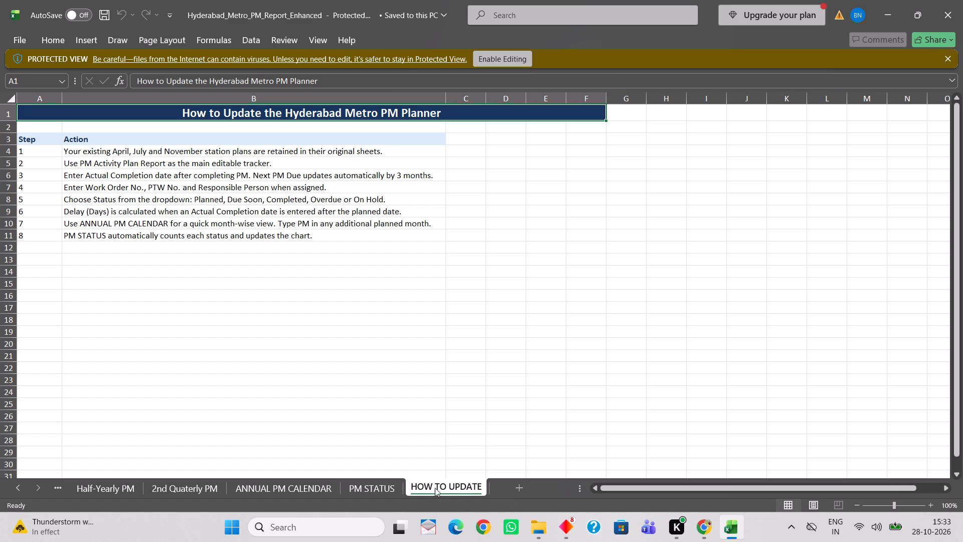
# Return to the PM STATUS sheet and inspect the PM Status Summary chart and its Planned bar.
pyautogui.click(375, 491)
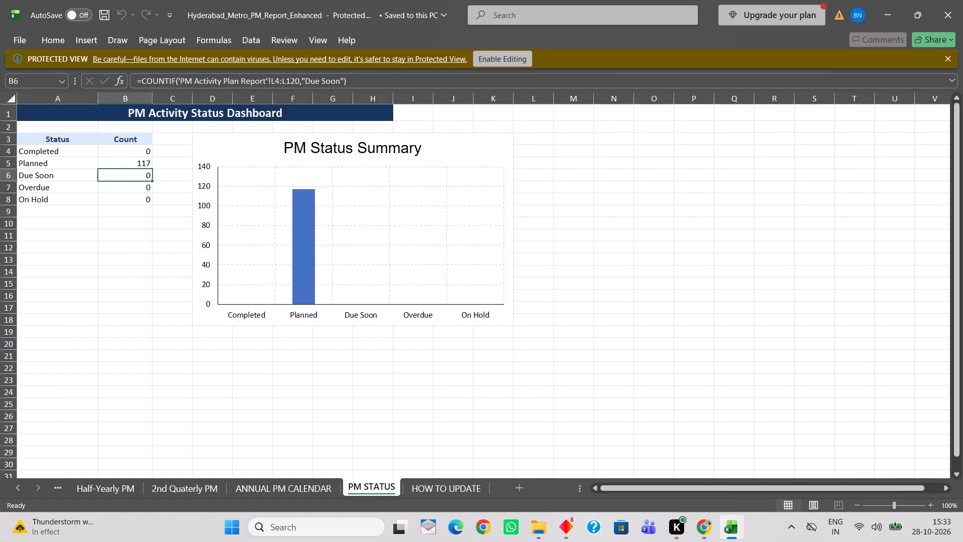
pyautogui.click(308, 274)
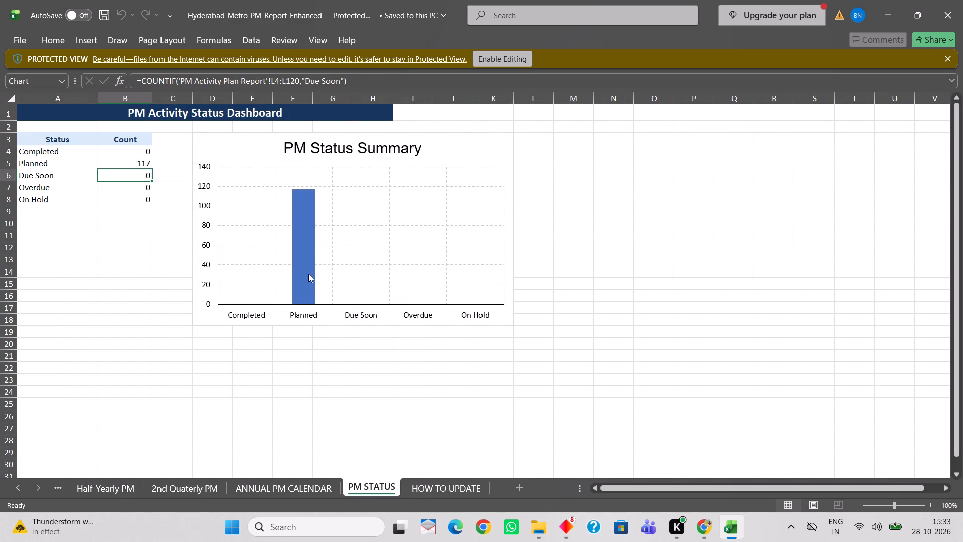
pyautogui.click(308, 274)
pyautogui.click(309, 259)
pyautogui.rightClick(309, 258)
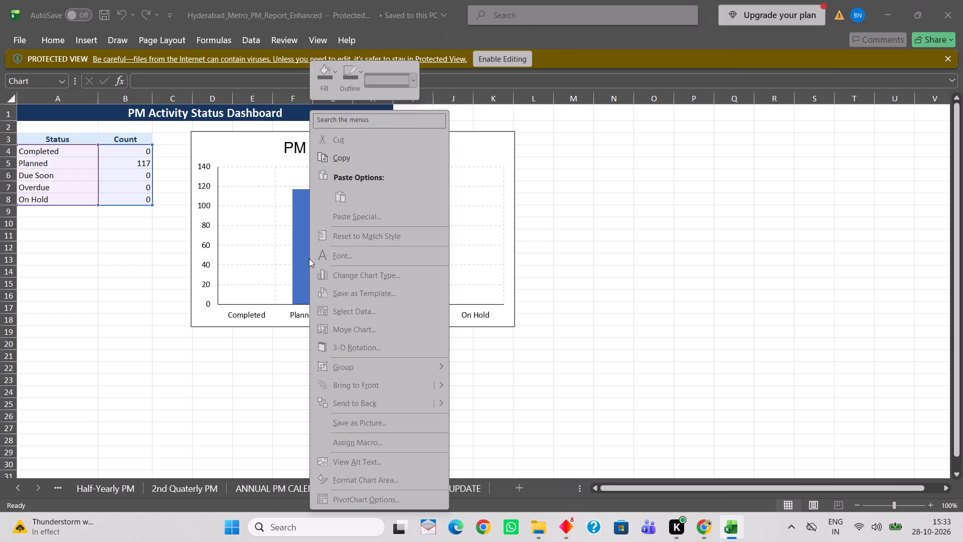
pyautogui.click(303, 253)
pyautogui.click(231, 274)
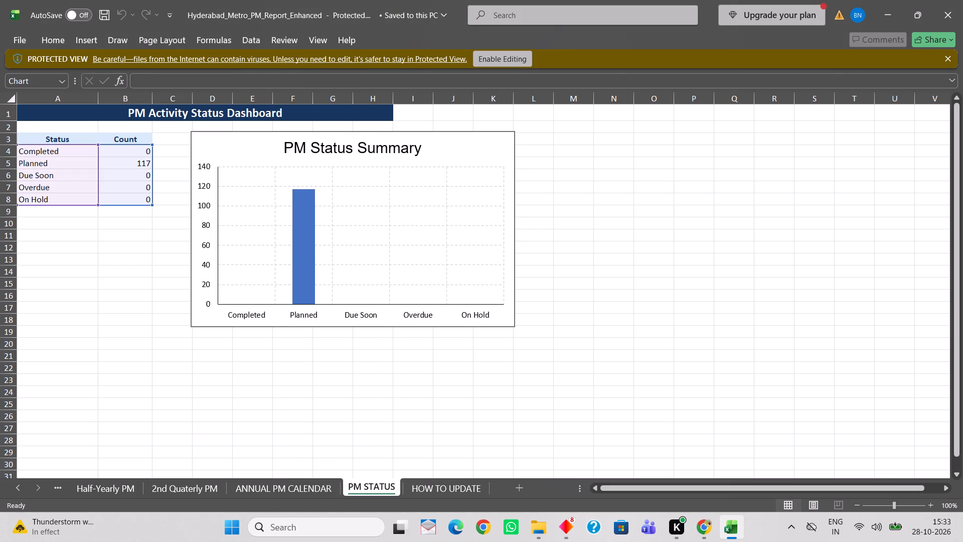
pyautogui.click(121, 316)
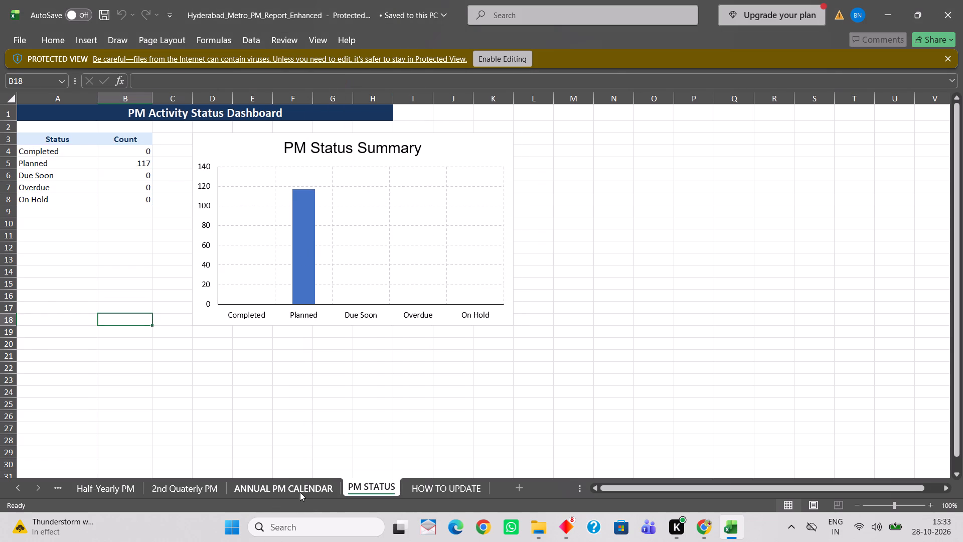
# Open the ANNUAL PM CALENDAR sheet and review the stations' planned PM months down the list and back to the first row.
pyautogui.click(300, 492)
pyautogui.scroll(2, 339, 375)
pyautogui.scroll(-1, 339, 375)
pyautogui.scroll(14, 341, 373)
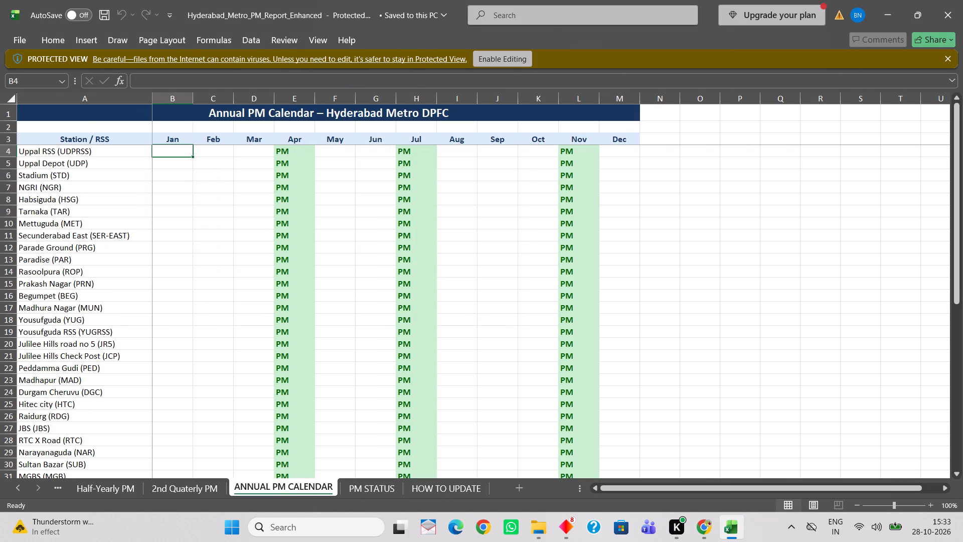
pyautogui.scroll(7, 346, 370)
pyautogui.scroll(1, 310, 314)
pyautogui.scroll(-1, 303, 265)
pyautogui.scroll(4, 303, 265)
pyautogui.scroll(-5, 303, 265)
pyautogui.scroll(12, 303, 265)
pyautogui.scroll(-6, 303, 265)
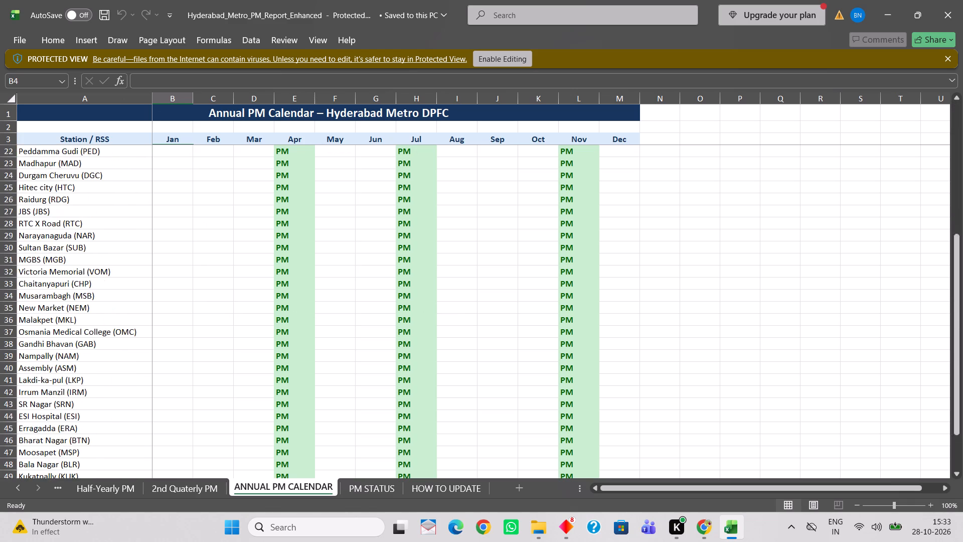
pyautogui.scroll(-5, 303, 265)
pyautogui.scroll(6, 303, 265)
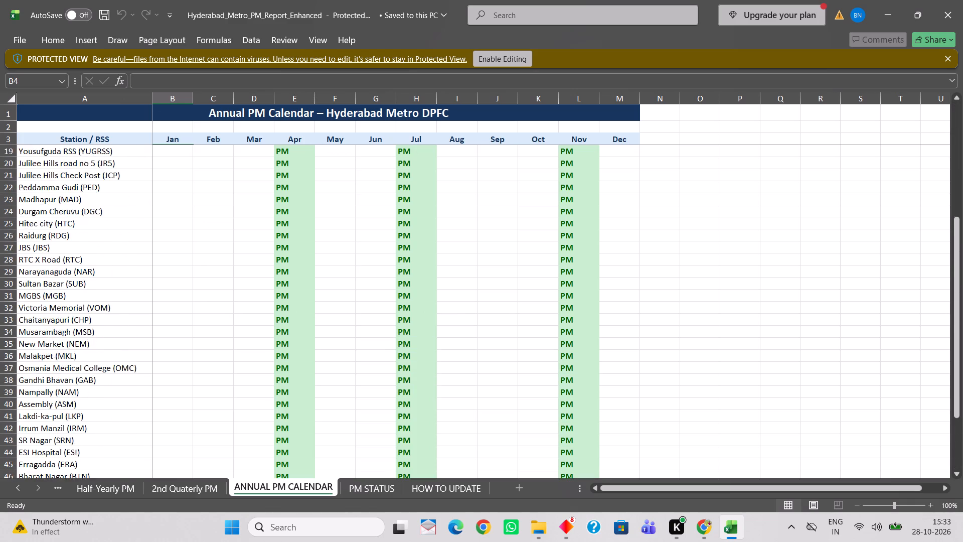
pyautogui.scroll(10, 303, 265)
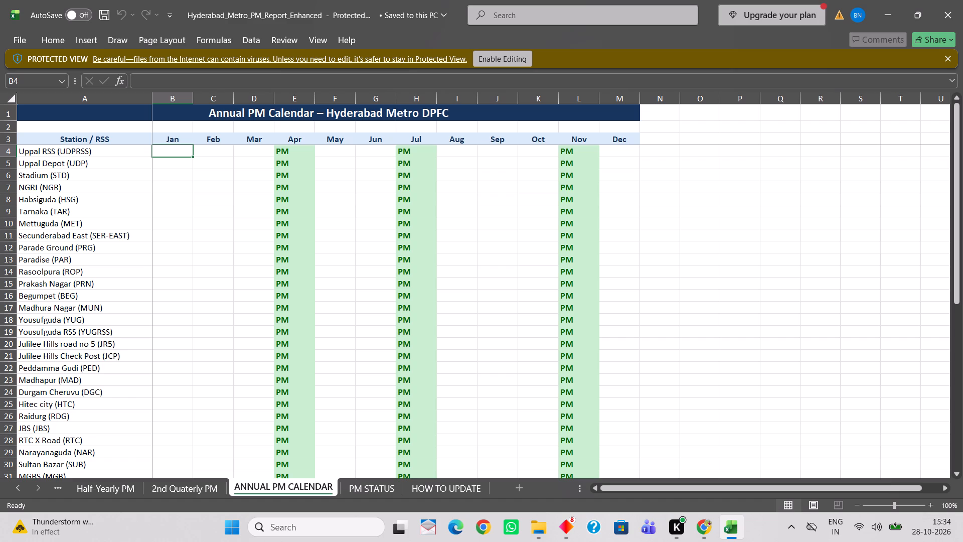
# Recheck the April, July and November PM entries across the annual calendar's station rows, ending at the first station.
pyautogui.scroll(4, 297, 167)
pyautogui.scroll(-3, 297, 167)
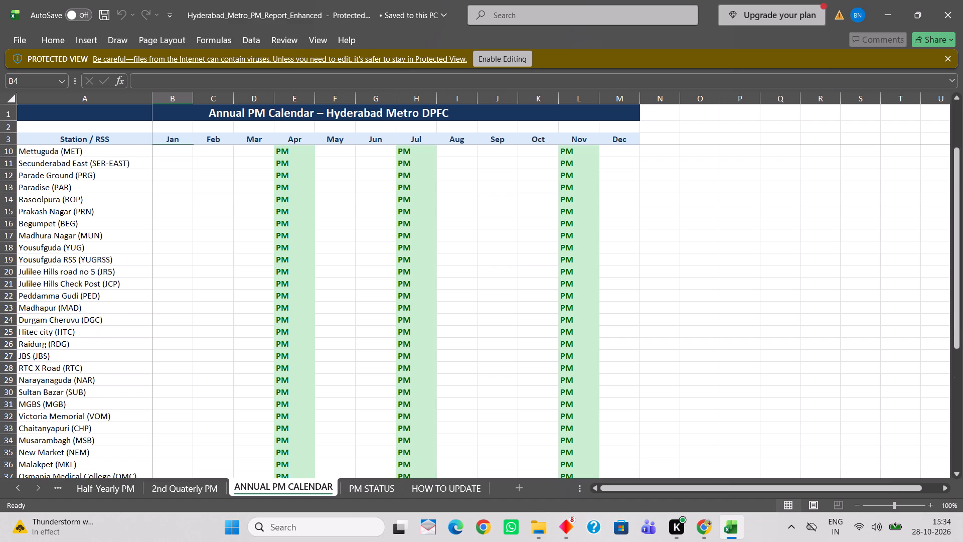
pyautogui.scroll(-1, 297, 167)
pyautogui.scroll(8, 297, 167)
pyautogui.scroll(5, 476, 193)
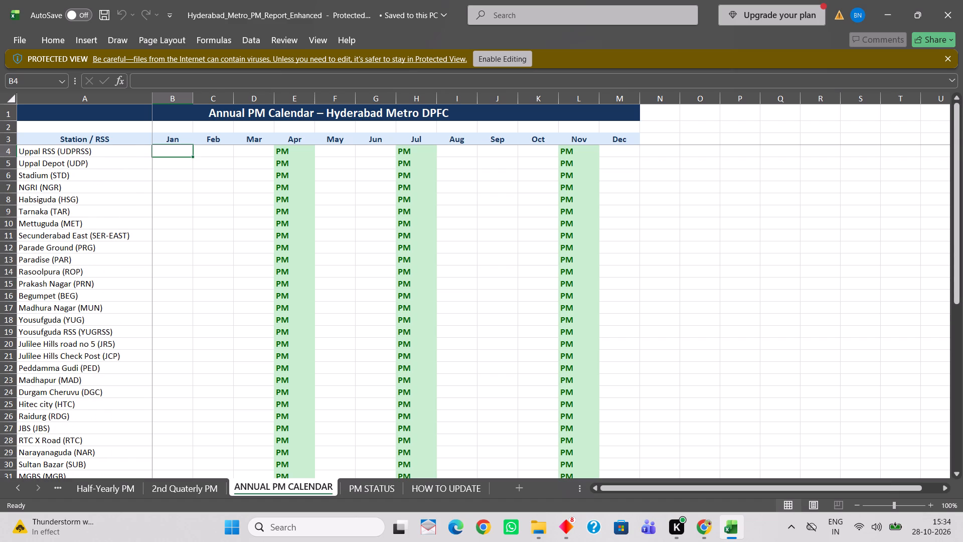
pyautogui.scroll(7, 580, 197)
pyautogui.scroll(-2, 578, 194)
pyautogui.scroll(1, 578, 194)
pyautogui.scroll(-4, 578, 194)
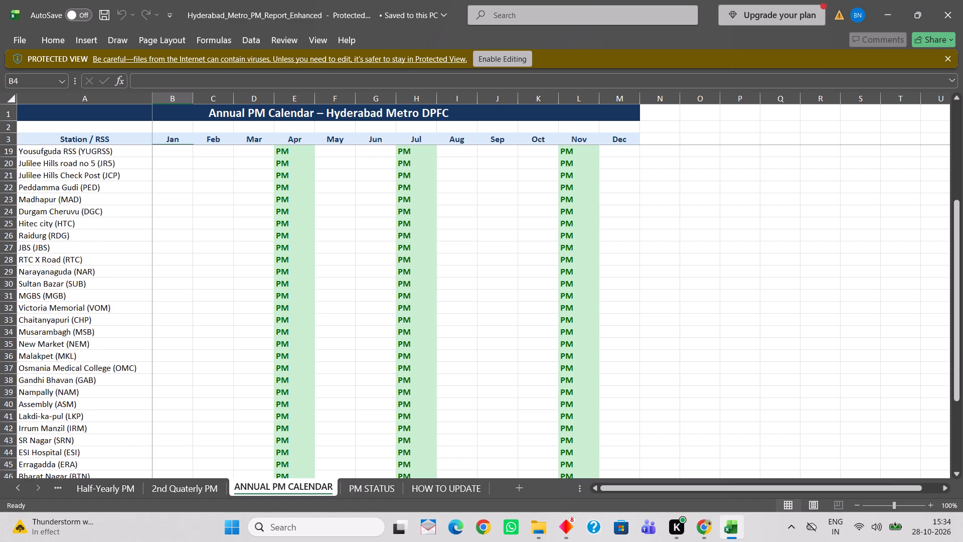
pyautogui.scroll(-7, 578, 194)
pyautogui.scroll(18, 578, 194)
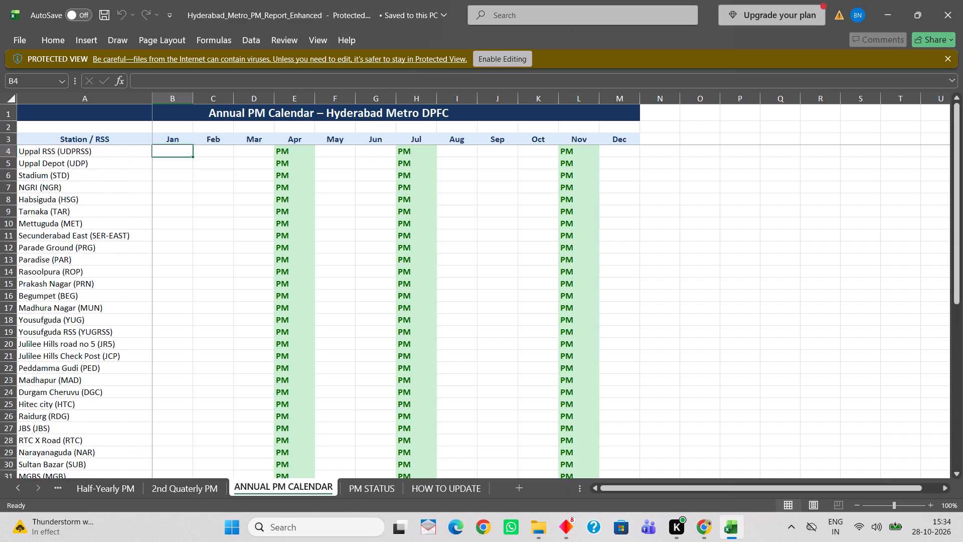
pyautogui.scroll(11, 578, 194)
pyautogui.scroll(-5, 578, 194)
pyautogui.scroll(5, 578, 194)
pyautogui.scroll(-1, 578, 194)
pyautogui.scroll(7, 578, 194)
pyautogui.scroll(-1, 578, 194)
pyautogui.scroll(3, 578, 194)
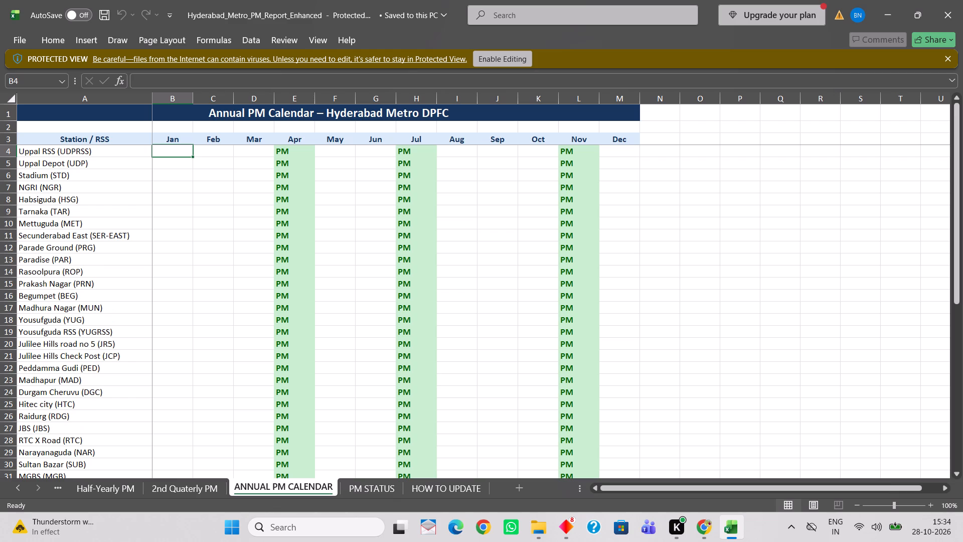
# Enable editing of the protected Hyderabad Metro PM report workbook.
pyautogui.click(135, 114)
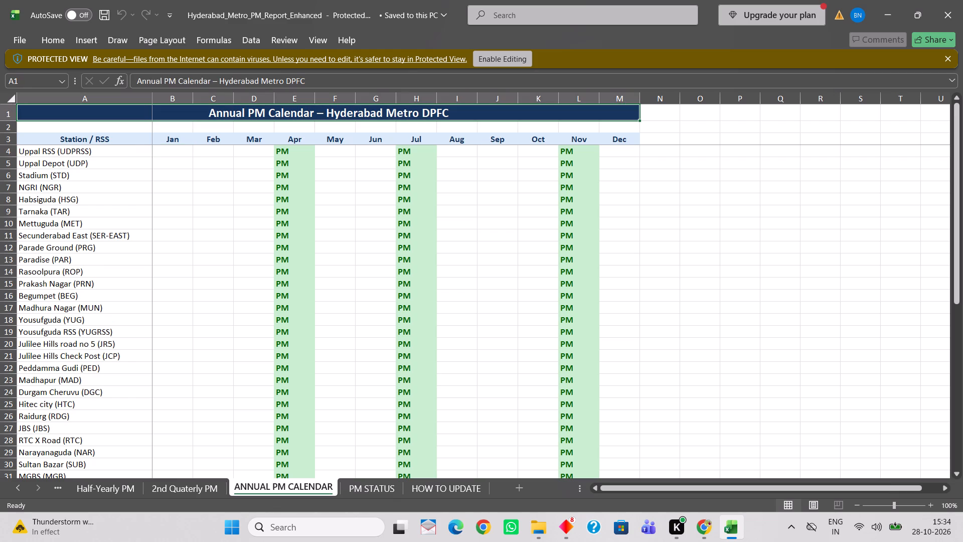
pyautogui.click(511, 54)
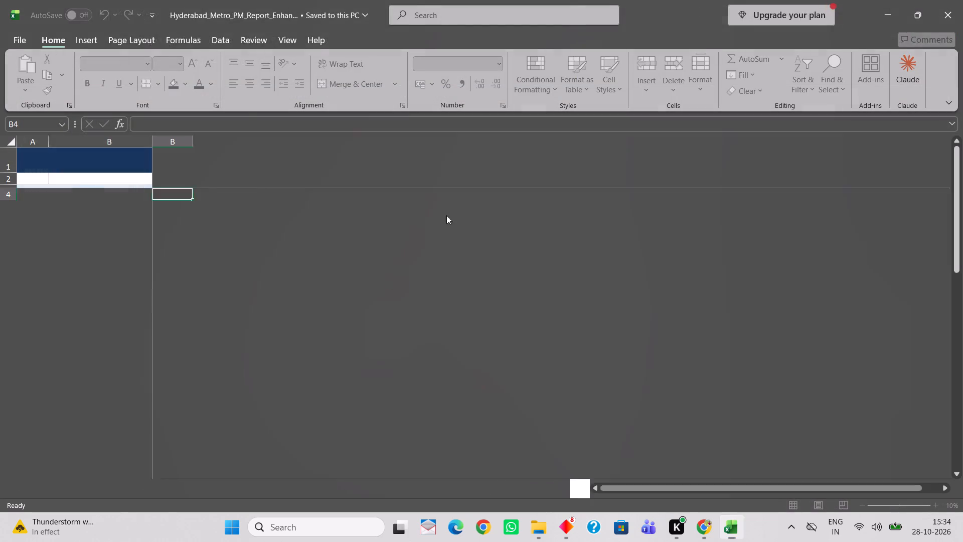
pyautogui.click(62, 154)
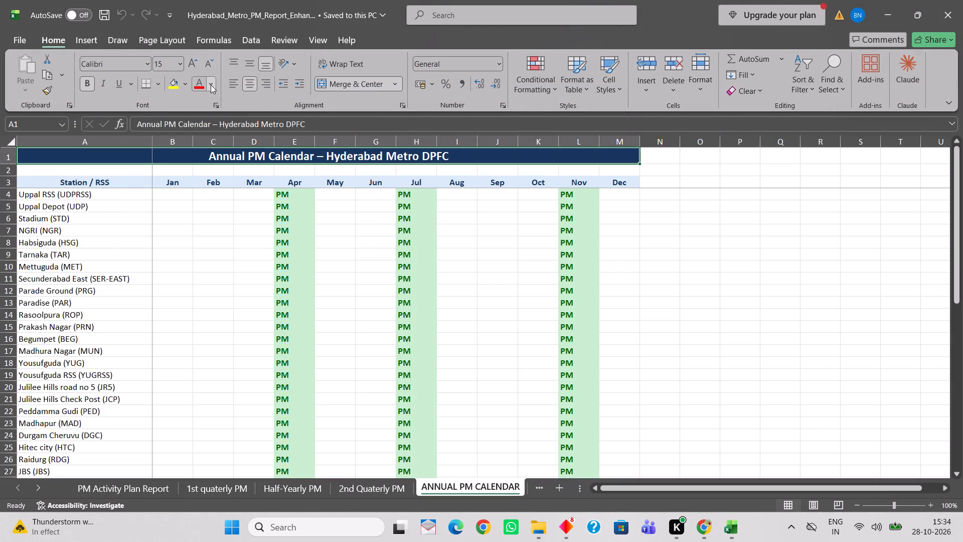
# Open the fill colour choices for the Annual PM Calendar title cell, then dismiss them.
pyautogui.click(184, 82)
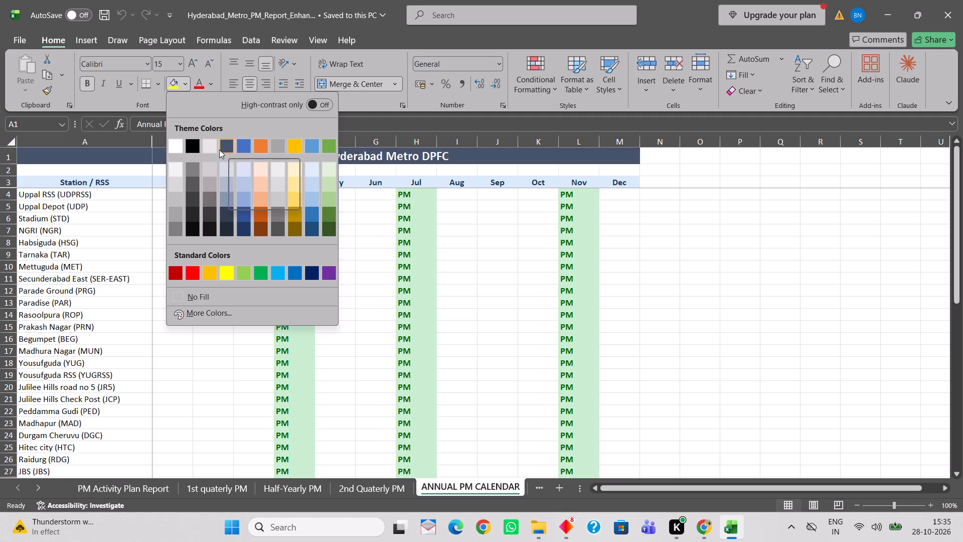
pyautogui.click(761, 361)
# Review the annual calendar's station rows and PM months in the editable workbook, returning to the first station.
pyautogui.scroll(6, 279, 295)
pyautogui.scroll(-5, 279, 294)
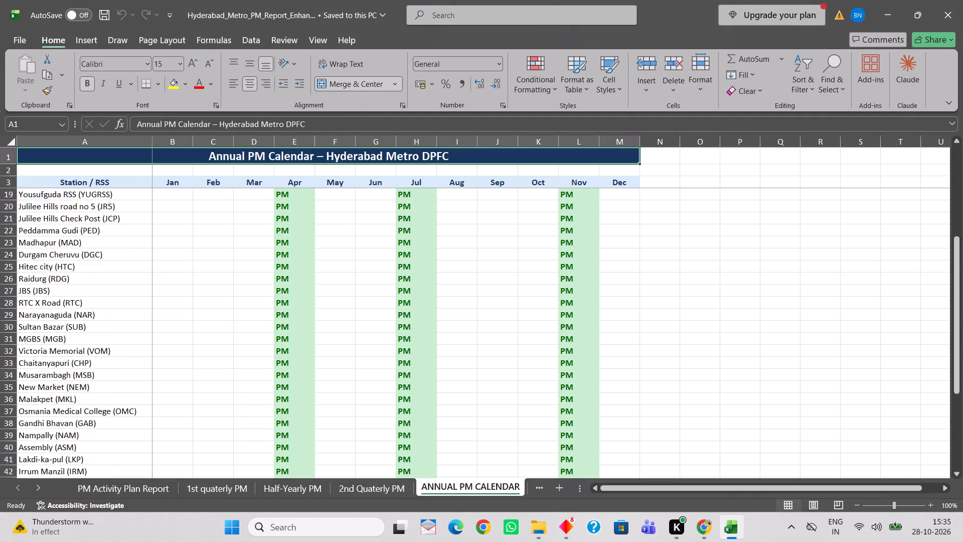
pyautogui.scroll(-1, 279, 294)
pyautogui.scroll(7, 279, 294)
pyautogui.scroll(-1, 279, 294)
pyautogui.scroll(4, 279, 294)
pyautogui.scroll(-1, 280, 293)
pyautogui.scroll(2, 280, 293)
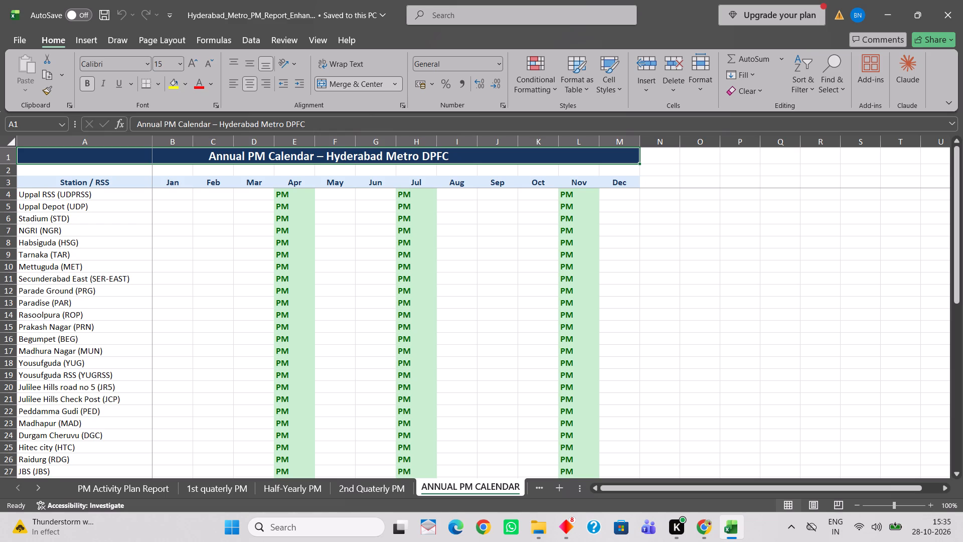
# Open the 1st quaterly PM sheet and examine its April dates, station names and station codes.
pyautogui.click(15, 493)
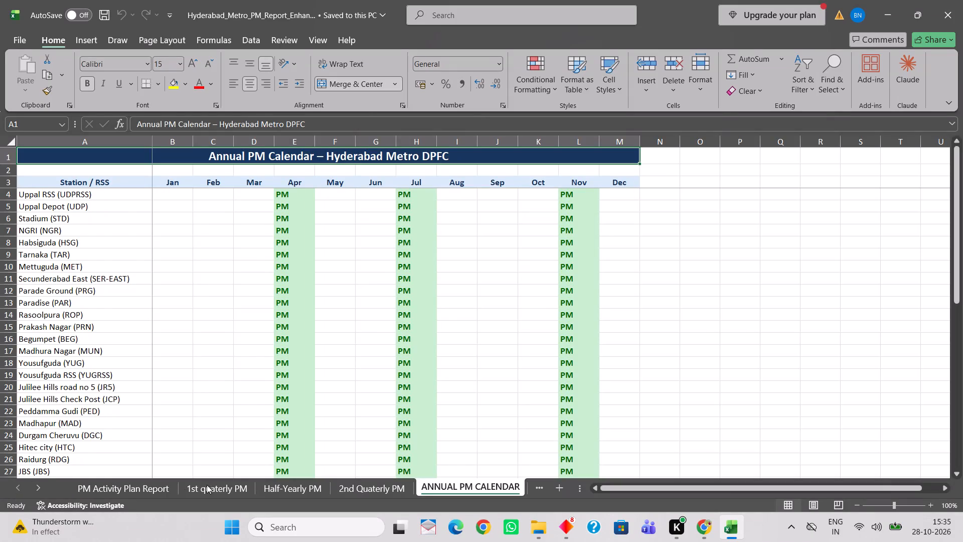
pyautogui.click(218, 485)
pyautogui.scroll(14, 280, 341)
pyautogui.scroll(-2, 280, 341)
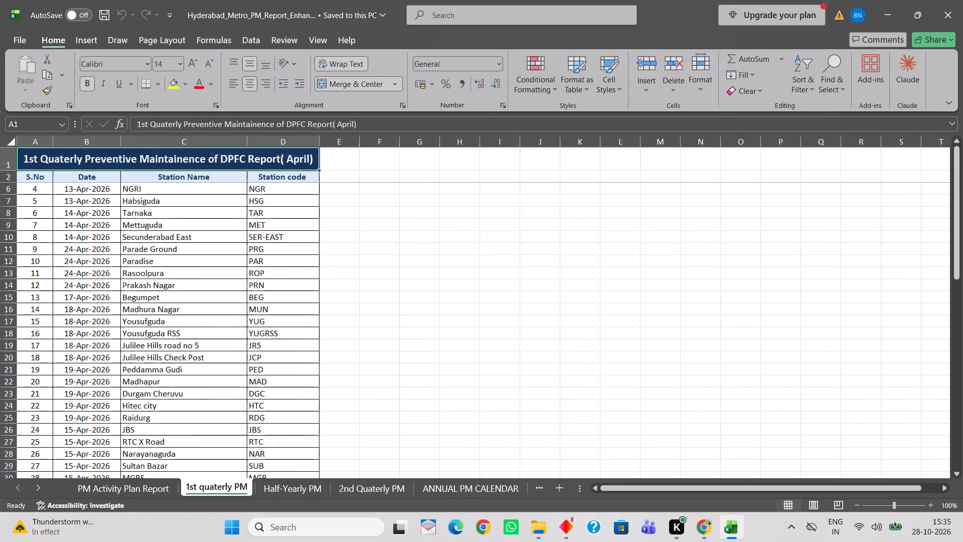
pyautogui.scroll(-3, 280, 340)
pyautogui.scroll(10, 280, 341)
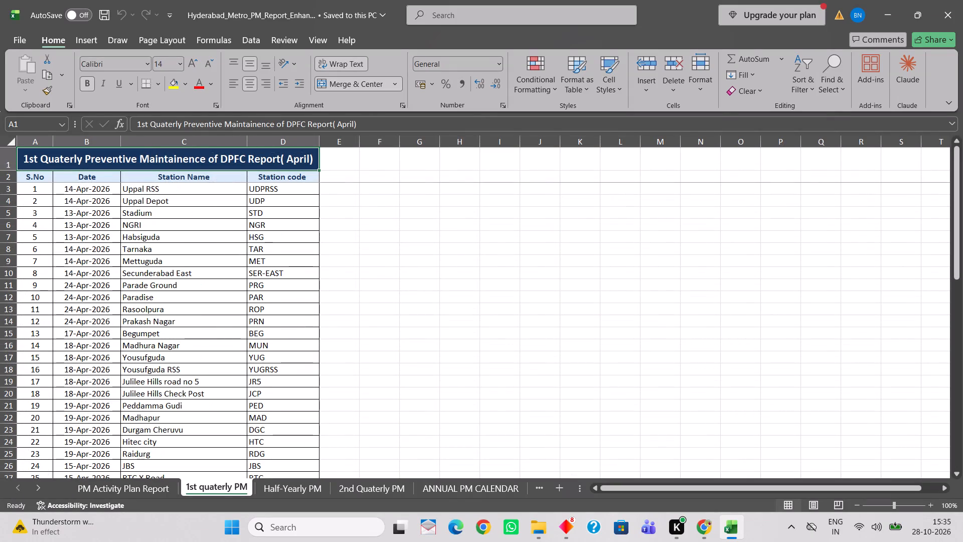
# Restyle the 1st Quaterly Preventive Maintainence title cell with black text and a light blue-grey fill.
pyautogui.click(199, 164)
pyautogui.click(198, 159)
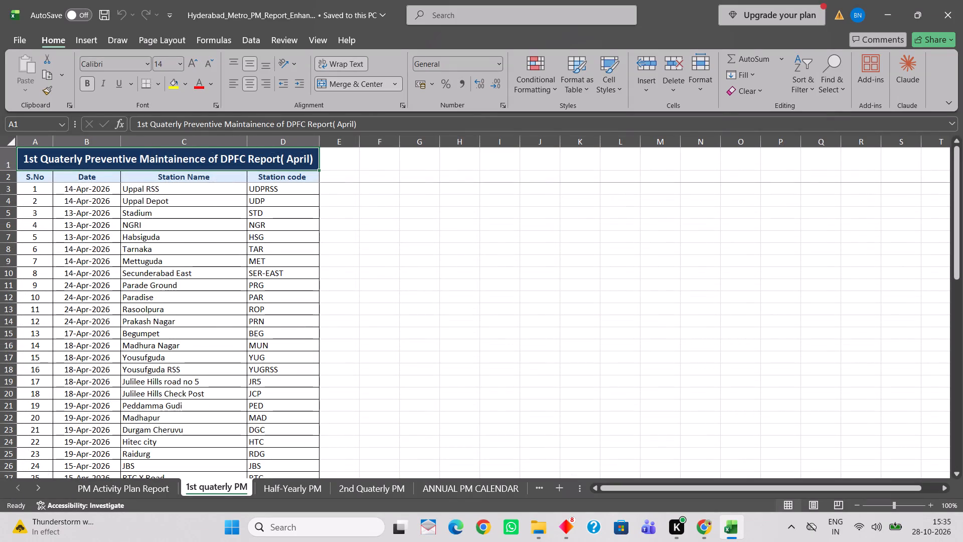
pyautogui.rightClick(198, 159)
pyautogui.doubleClick(162, 164)
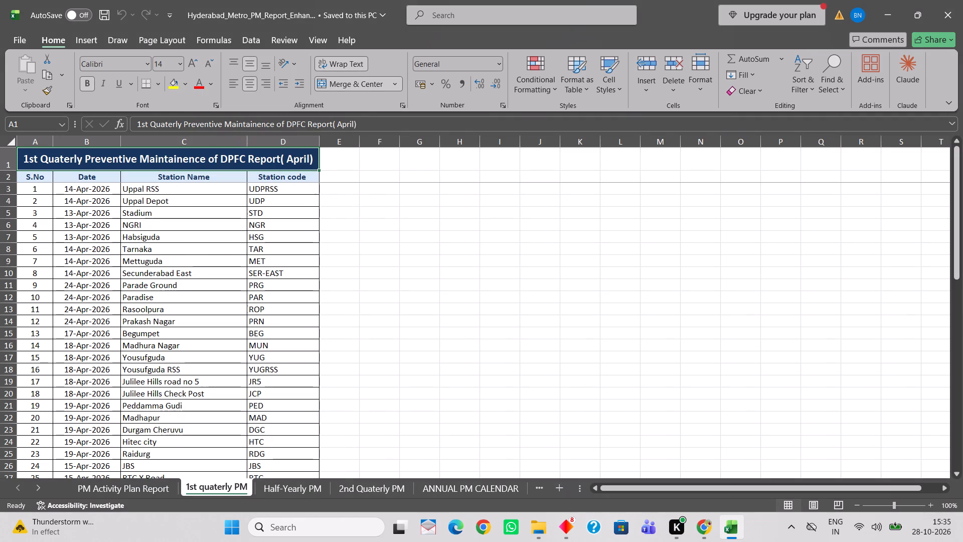
pyautogui.click(213, 83)
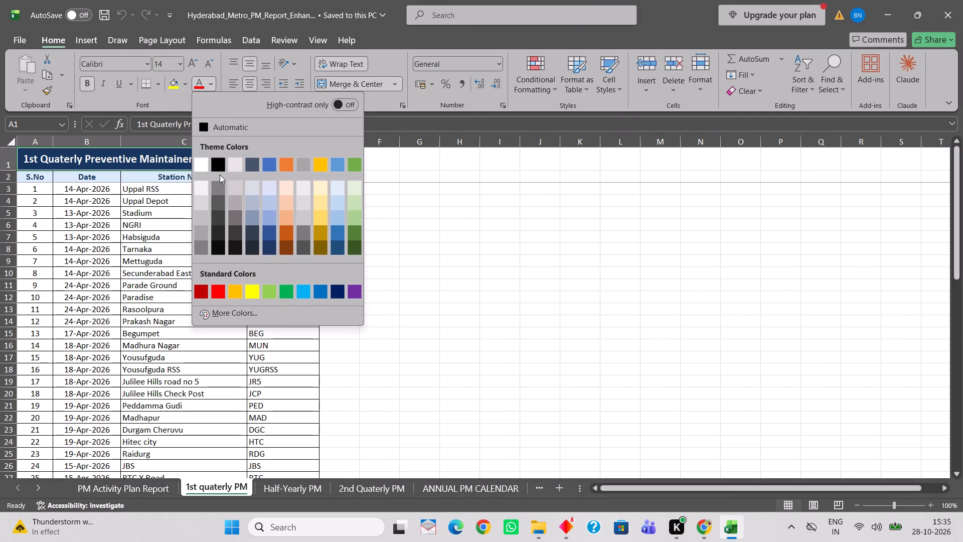
pyautogui.click(216, 166)
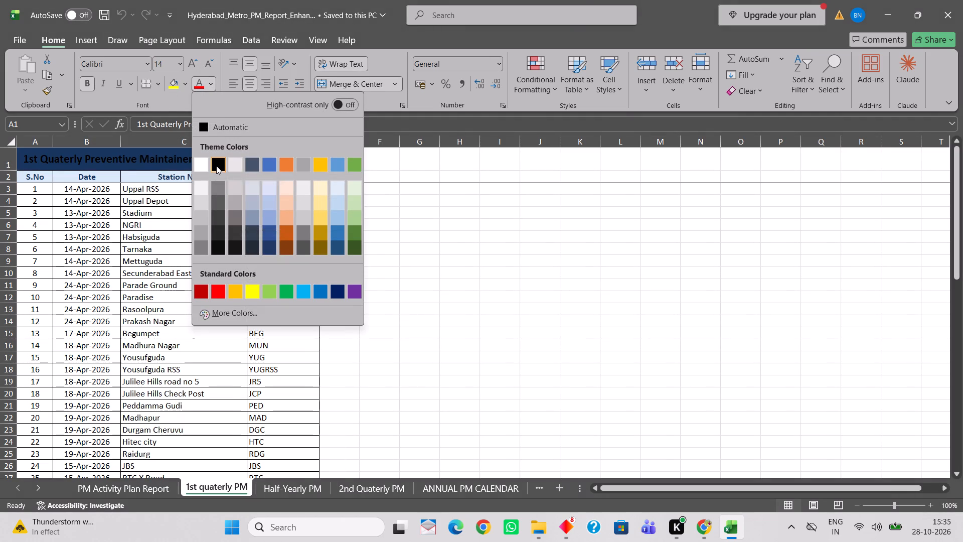
pyautogui.click(200, 161)
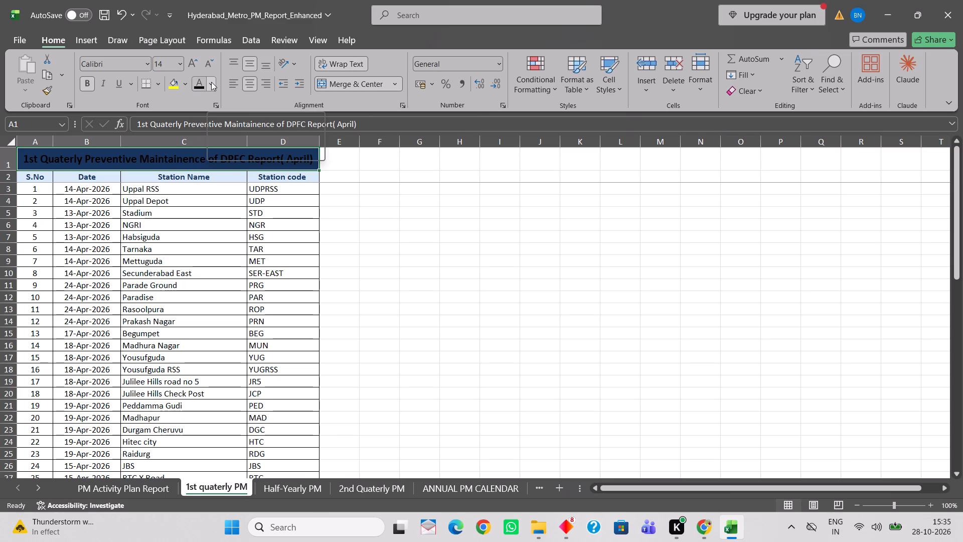
pyautogui.click(184, 84)
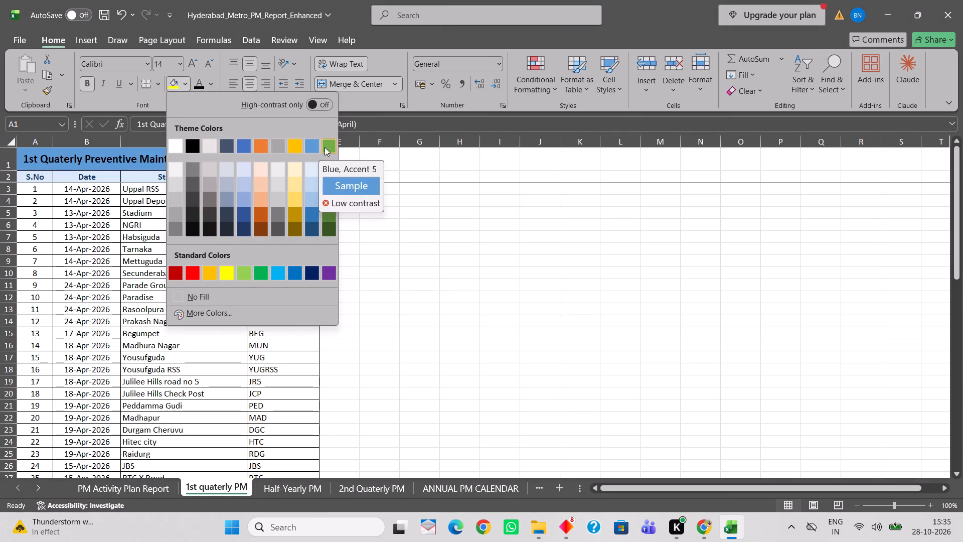
pyautogui.click(224, 170)
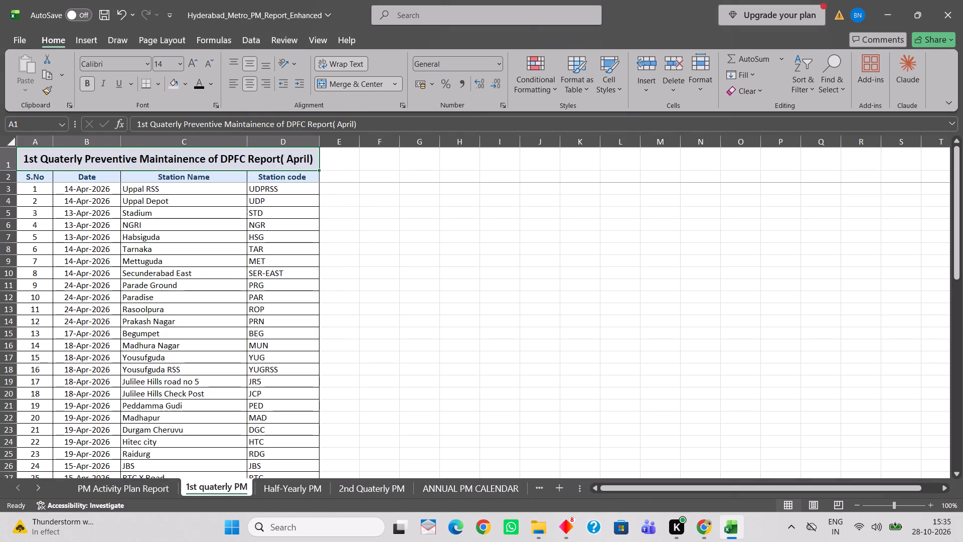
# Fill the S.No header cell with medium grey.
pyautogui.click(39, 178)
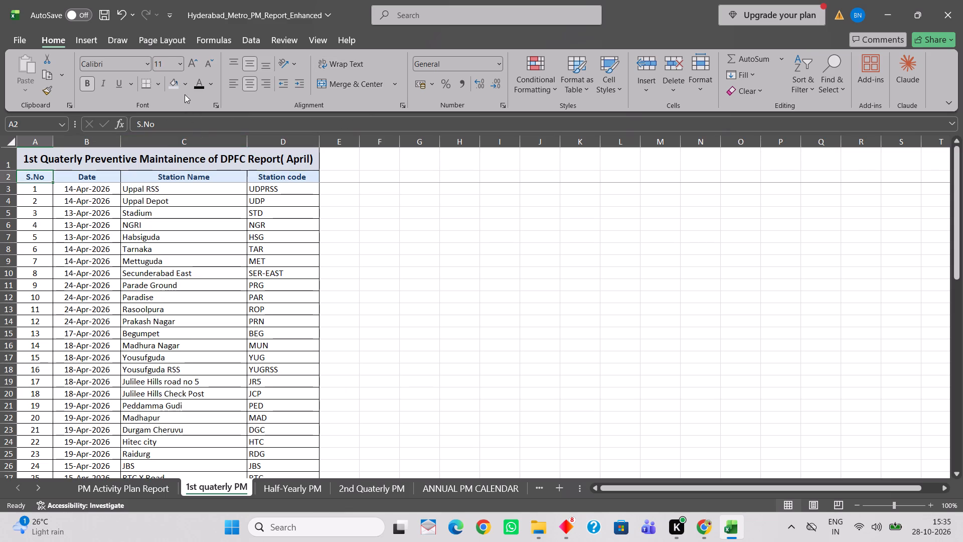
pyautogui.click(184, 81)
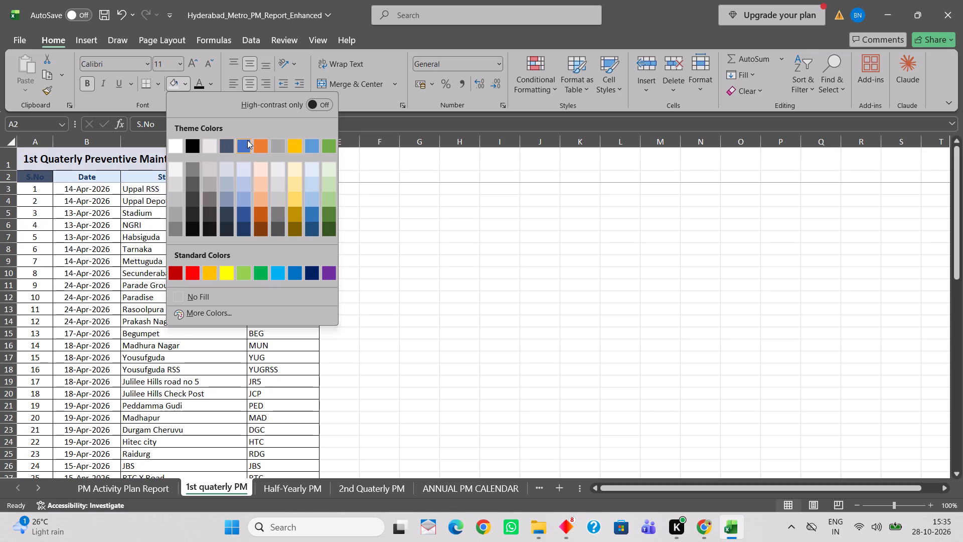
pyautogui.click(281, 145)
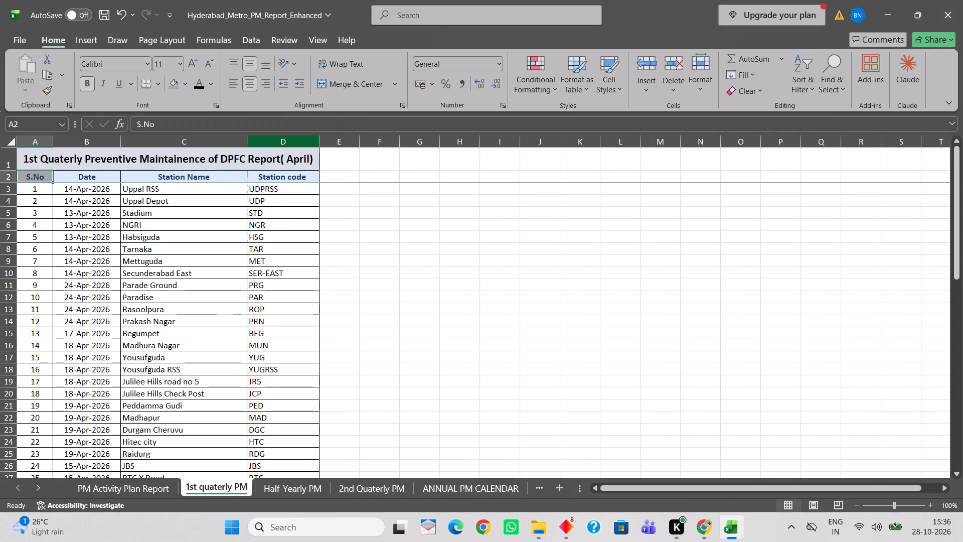
# Fill the Date, S.No, Station Name and Station code header cells with the same light grey theme shade.
pyautogui.click(112, 180)
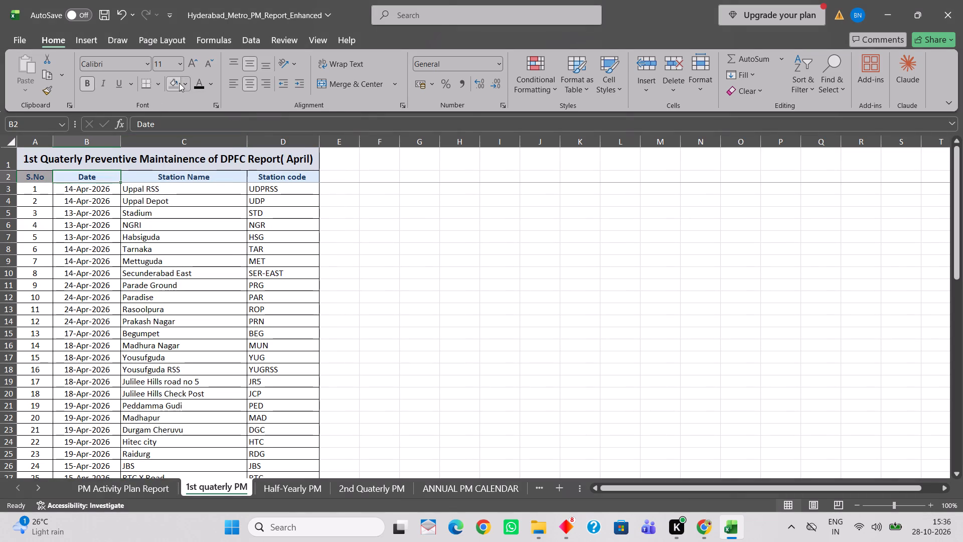
pyautogui.click(182, 81)
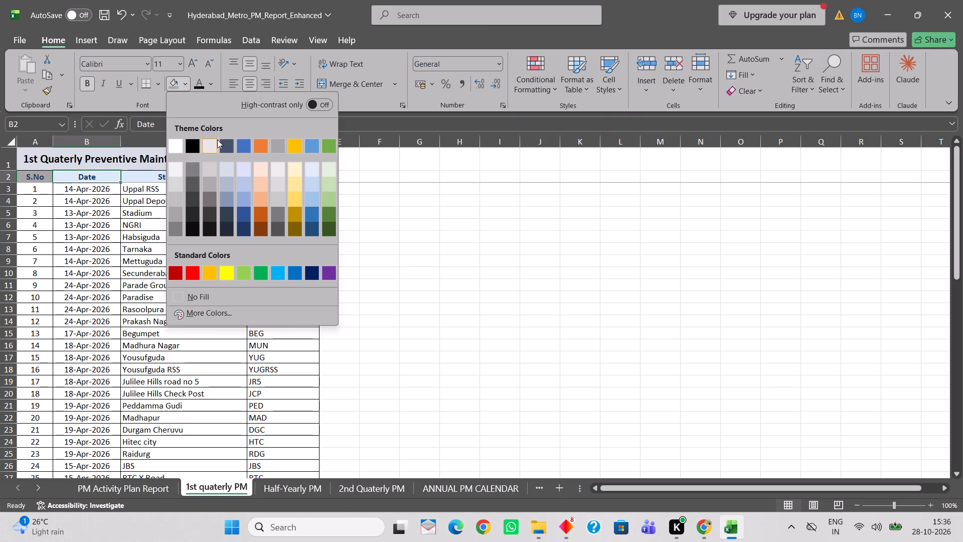
pyautogui.click(205, 169)
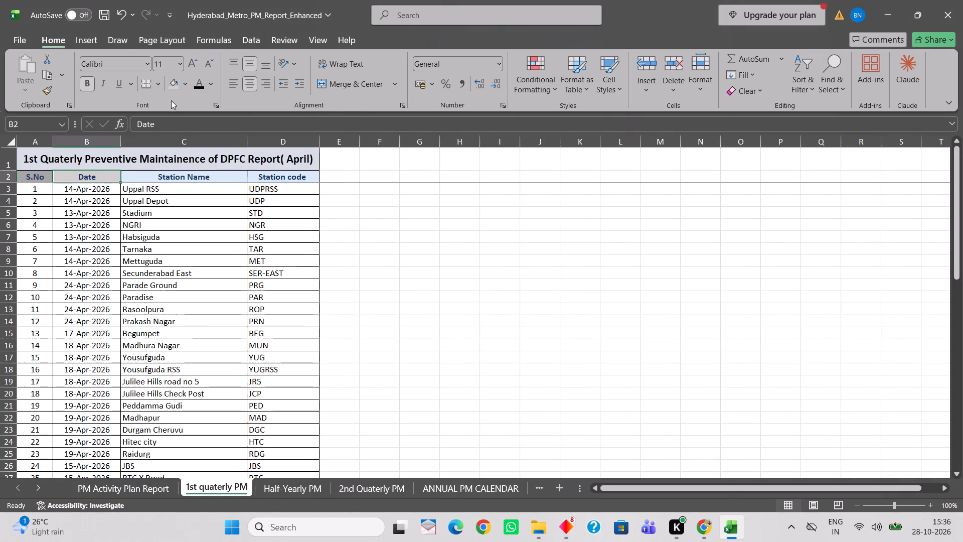
pyautogui.click(184, 83)
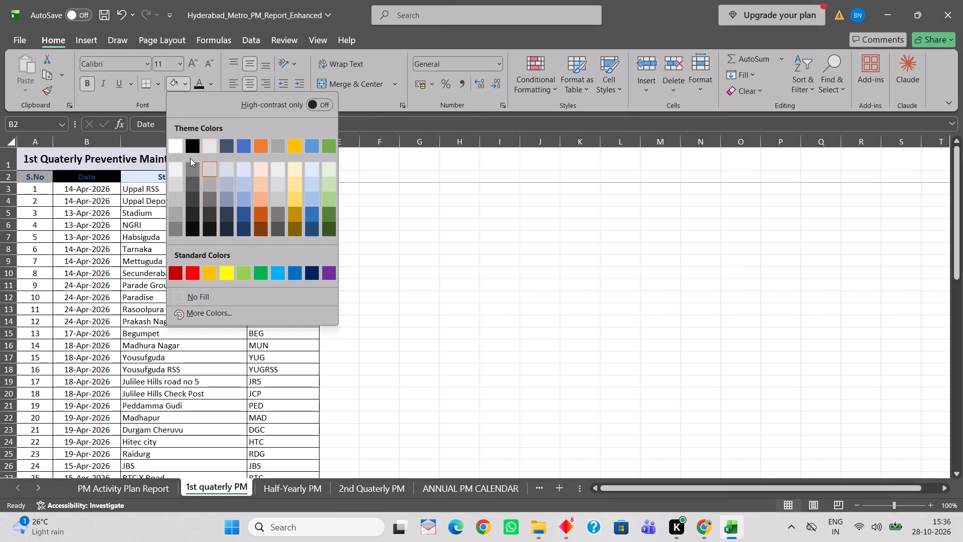
pyautogui.click(212, 171)
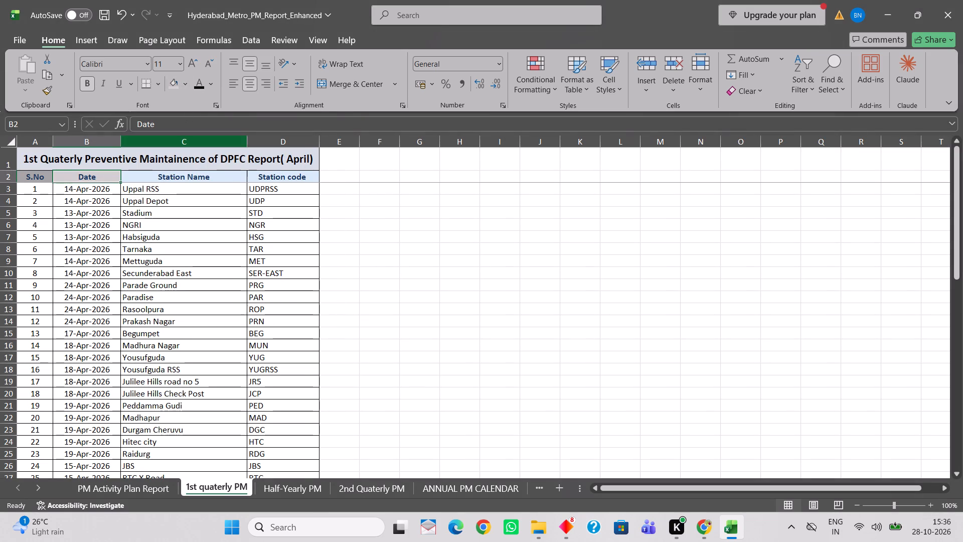
pyautogui.click(37, 181)
pyautogui.click(182, 87)
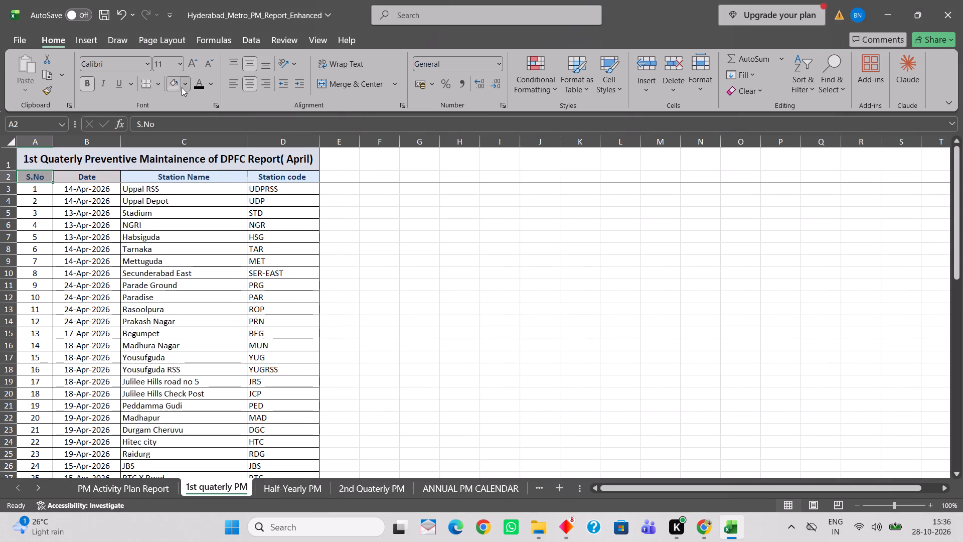
pyautogui.click(208, 169)
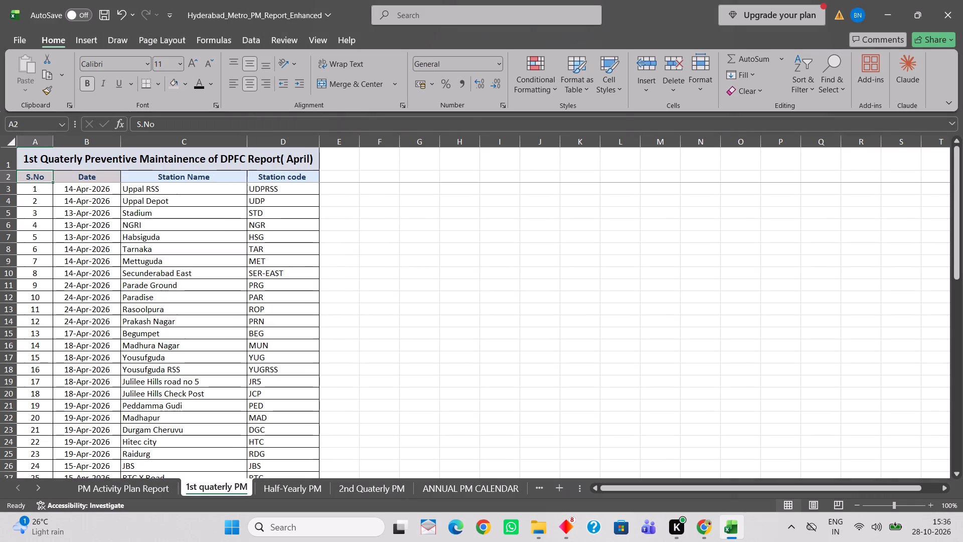
pyautogui.click(169, 177)
pyautogui.click(183, 80)
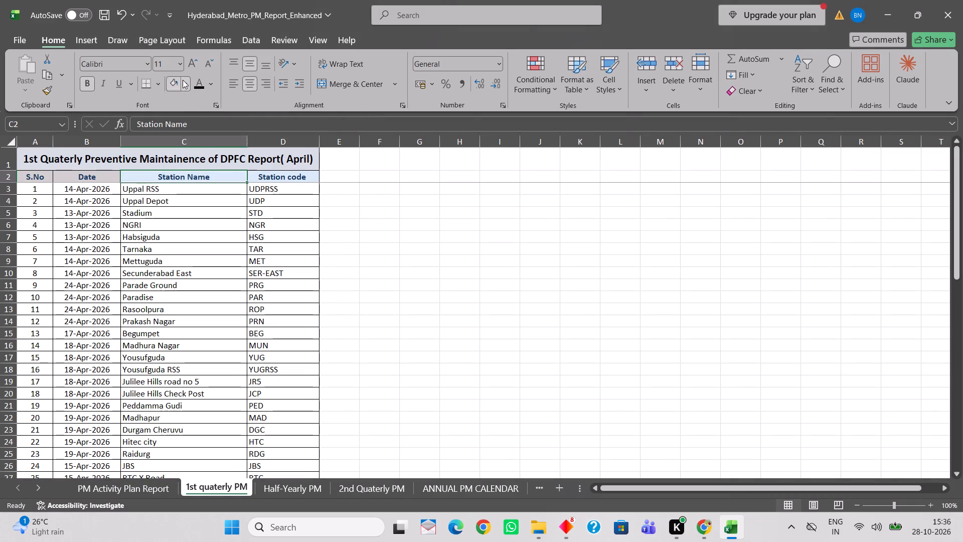
pyautogui.click(206, 170)
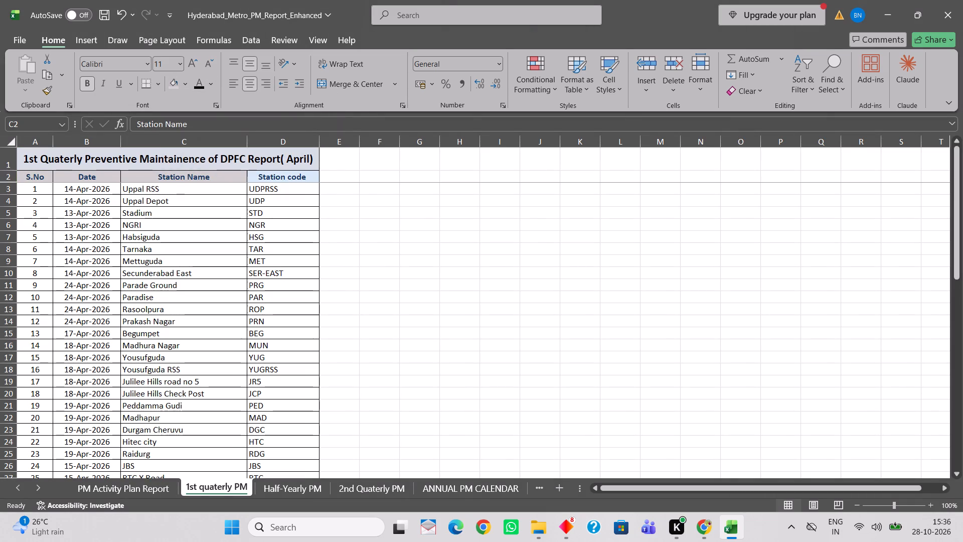
pyautogui.click(260, 182)
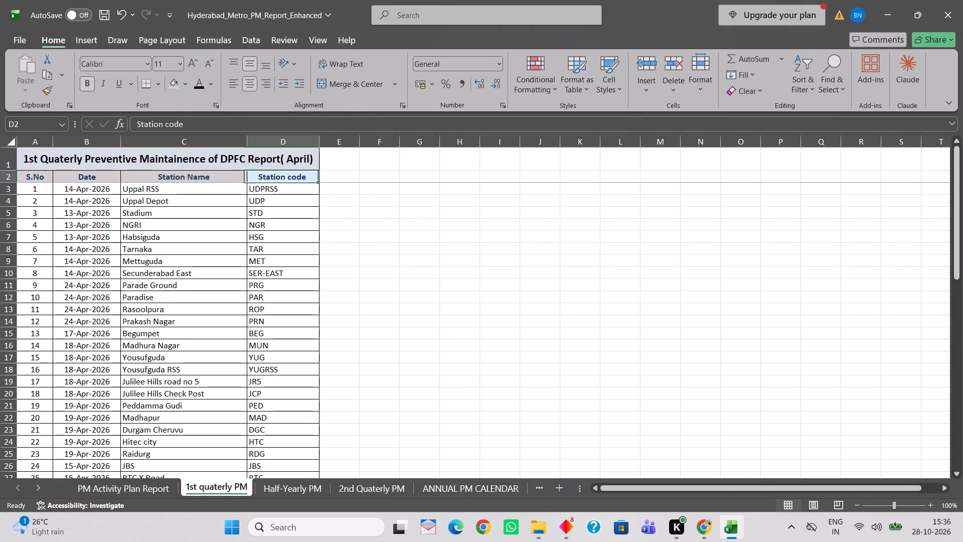
pyautogui.click(182, 84)
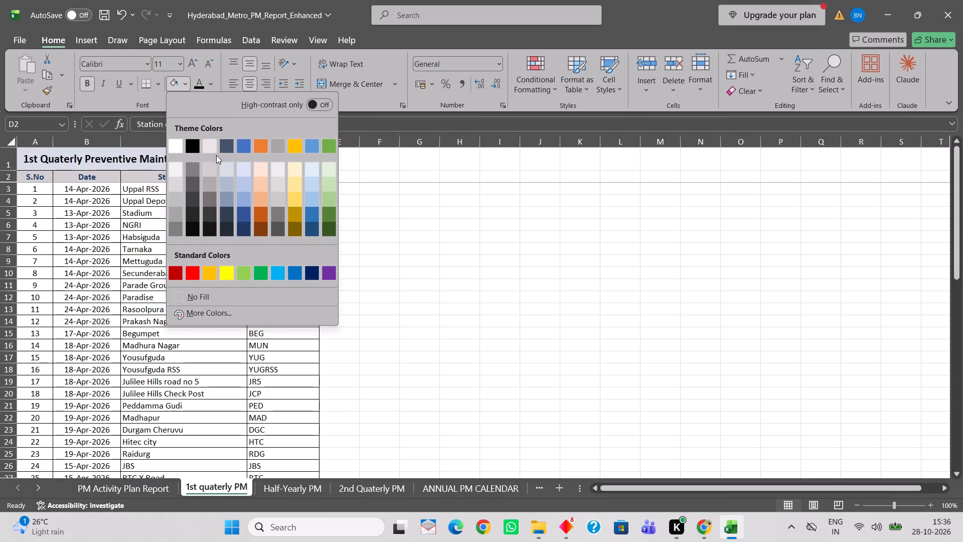
pyautogui.click(214, 167)
pyautogui.click(237, 213)
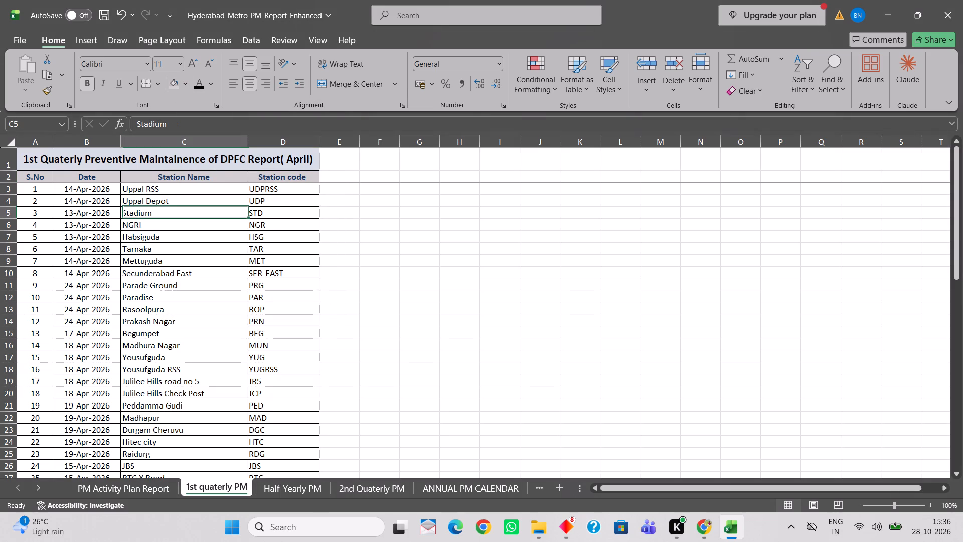
# Set the text of the S.No, Date, Station Name and Station code headers to orange.
pyautogui.click(37, 177)
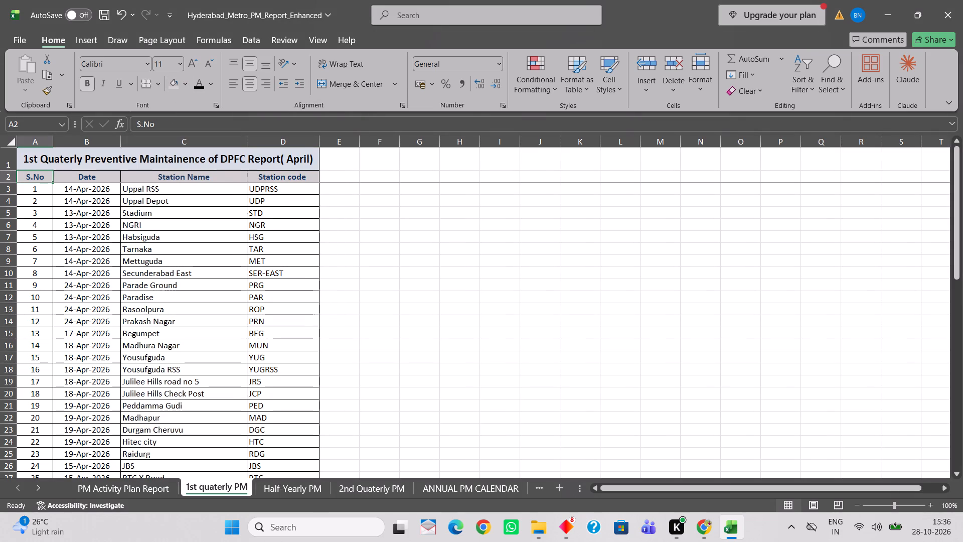
pyautogui.click(211, 81)
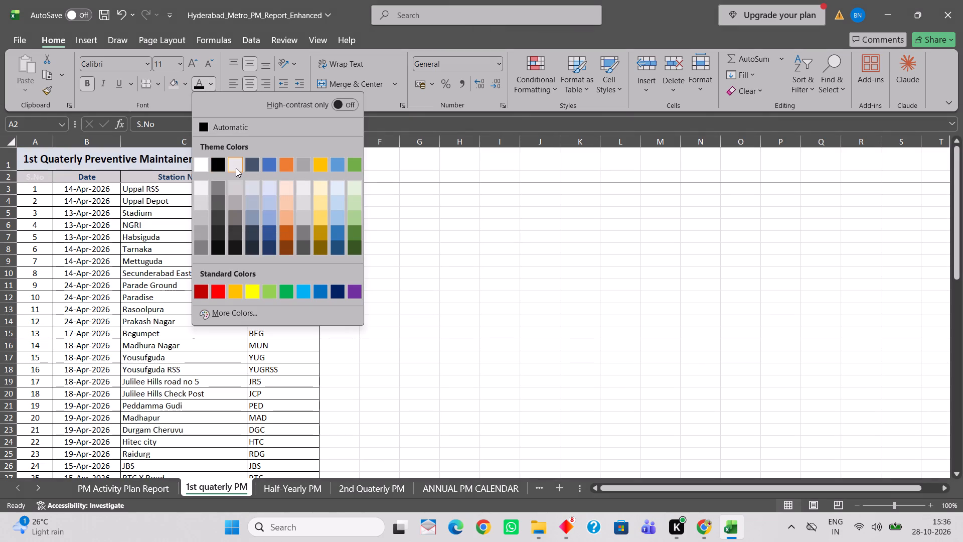
pyautogui.click(285, 162)
pyautogui.click(95, 176)
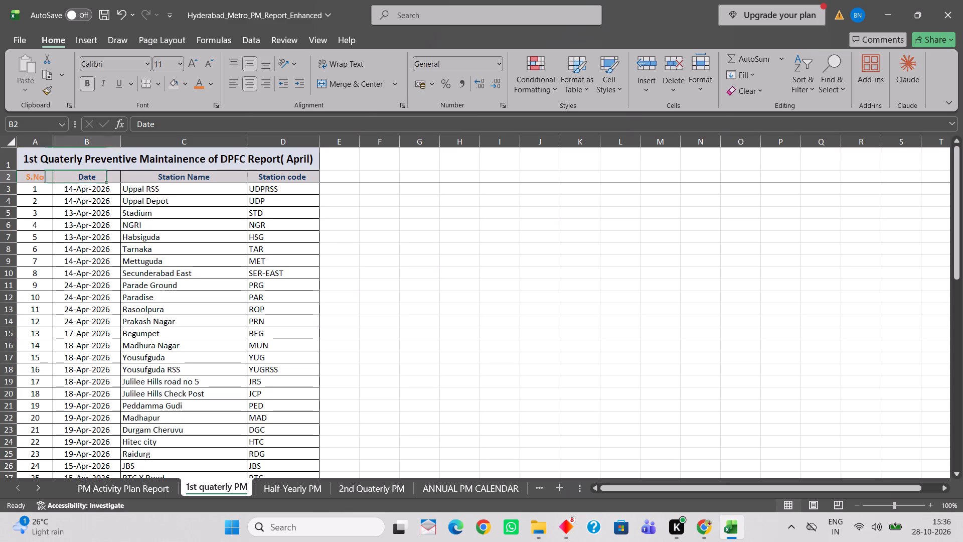
pyautogui.click(201, 83)
pyautogui.click(197, 176)
pyautogui.click(201, 80)
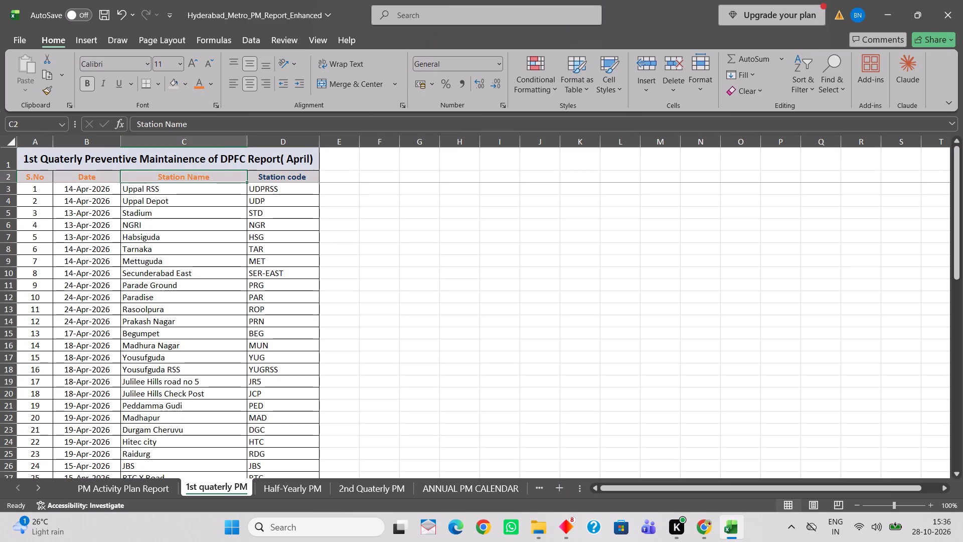
pyautogui.click(283, 179)
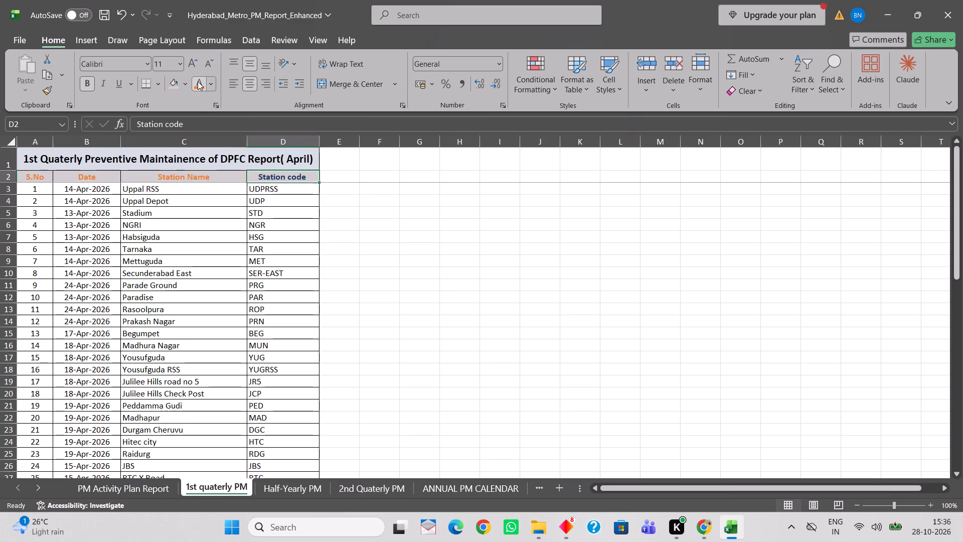
pyautogui.click(198, 81)
# Look through the station rows of the 1st quaterly PM sheet beneath the recoloured title and headers.
pyautogui.scroll(7, 196, 238)
pyautogui.scroll(-6, 199, 237)
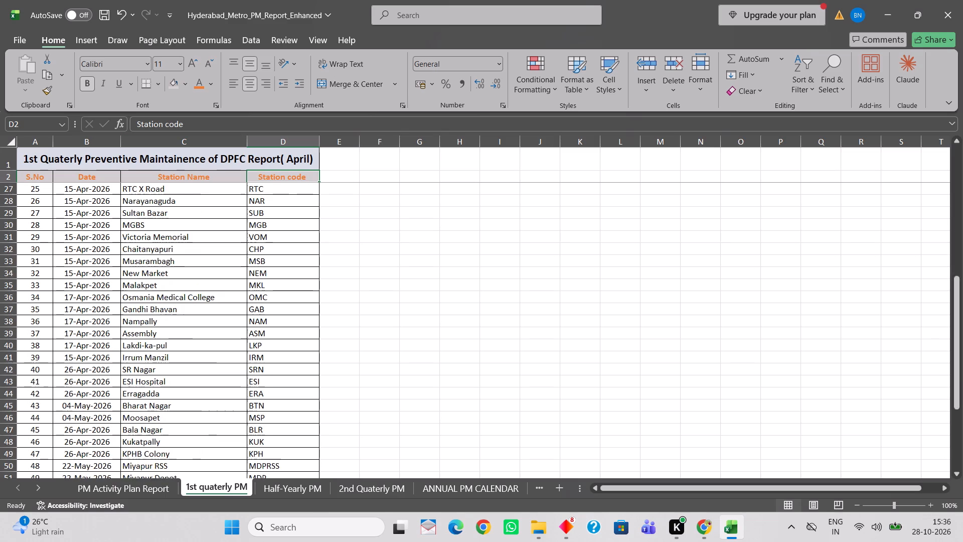
pyautogui.scroll(-3, 199, 237)
pyautogui.scroll(1, 200, 239)
pyautogui.scroll(-1, 201, 241)
pyautogui.scroll(-2, 206, 342)
pyautogui.scroll(2, 200, 381)
pyautogui.scroll(-1, 200, 381)
pyautogui.scroll(15, 200, 381)
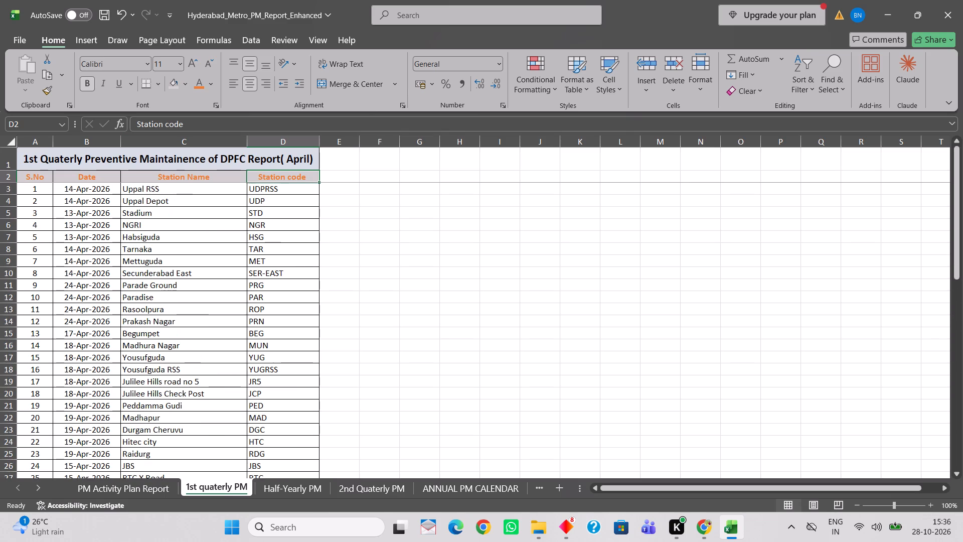
pyautogui.scroll(6, 212, 348)
pyautogui.scroll(-4, 212, 348)
pyautogui.scroll(1, 212, 348)
pyautogui.scroll(-5, 212, 348)
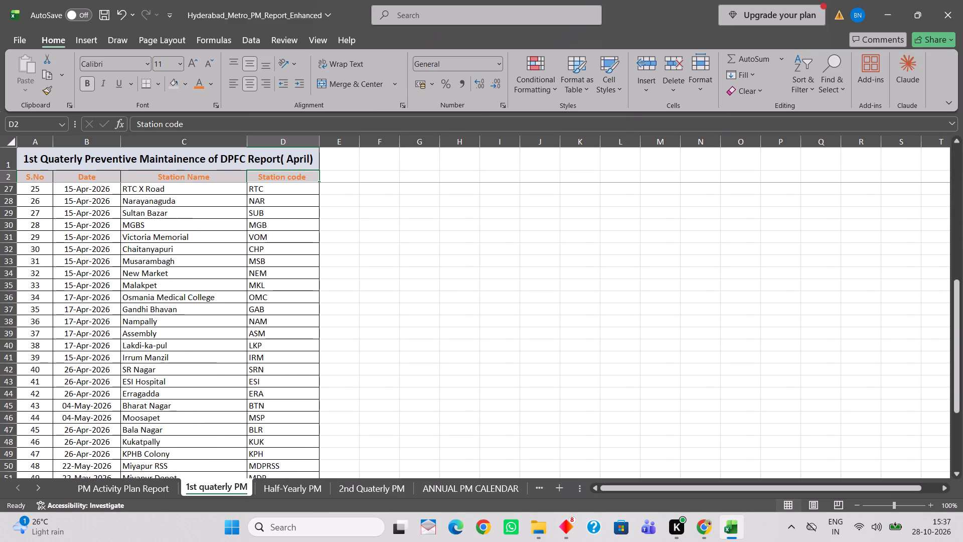
pyautogui.scroll(-2, 212, 348)
pyautogui.scroll(4, 212, 348)
pyautogui.scroll(-2, 212, 348)
pyautogui.scroll(1, 212, 348)
pyautogui.scroll(-1, 212, 348)
pyautogui.scroll(4, 212, 348)
pyautogui.scroll(-1, 212, 348)
pyautogui.scroll(1, 212, 348)
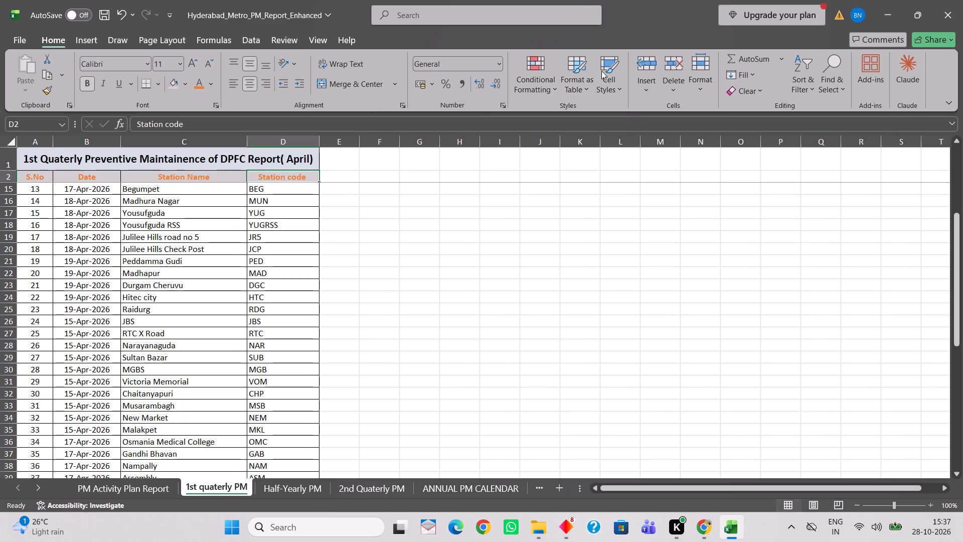
# Format the range A1:D51 as a table with headers, using the light blue banded style from the Light group.
pyautogui.click(583, 89)
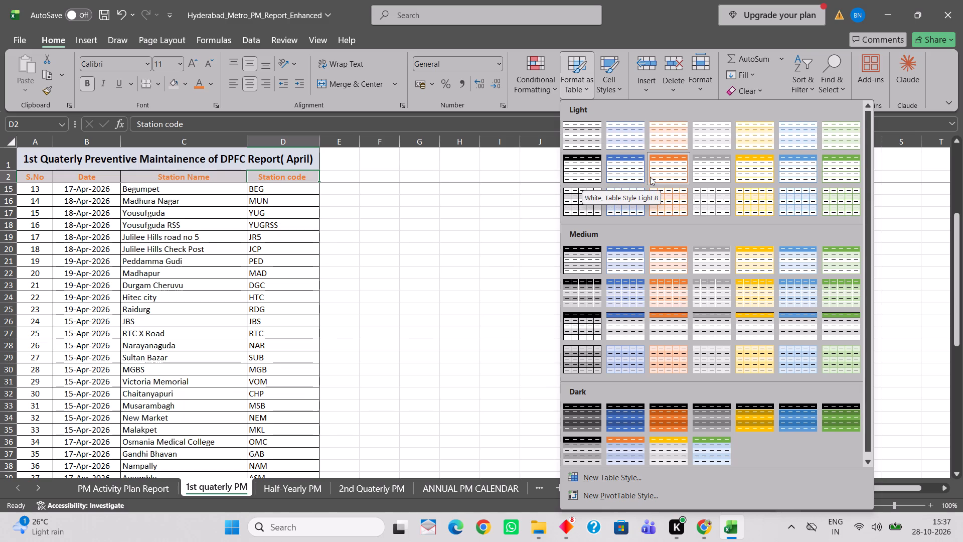
pyautogui.click(621, 140)
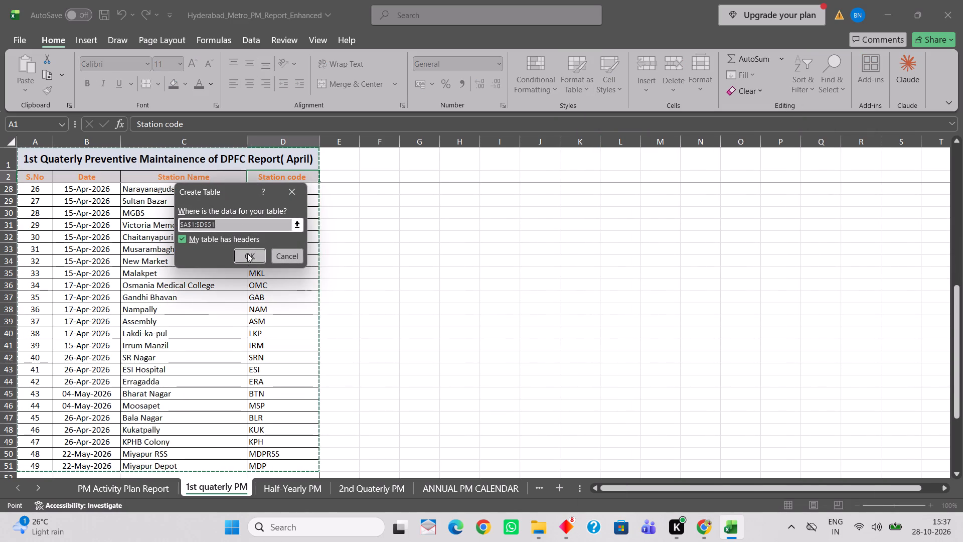
pyautogui.click(248, 257)
pyautogui.scroll(5, 270, 239)
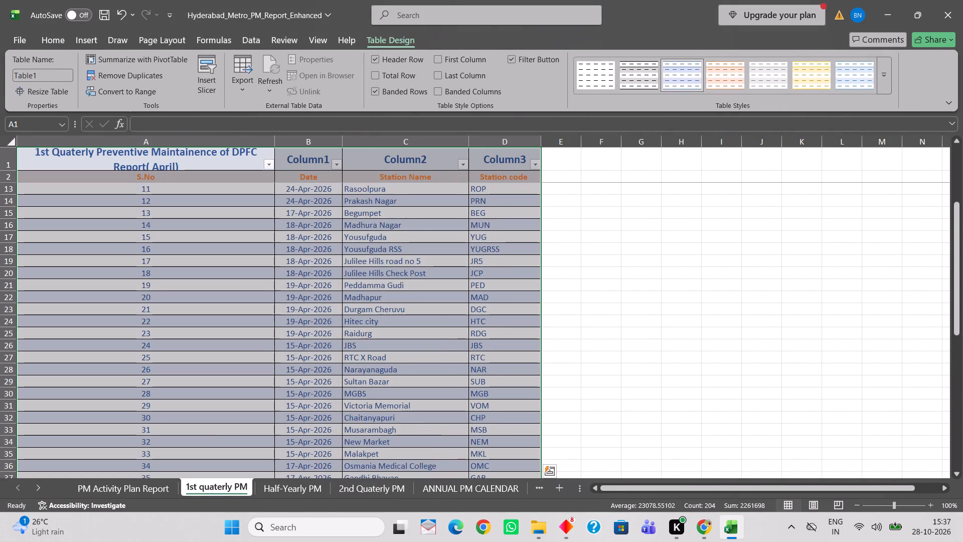
# Undo the table formatting of the station list on the 1st quaterly PM sheet.
pyautogui.scroll(19, 270, 239)
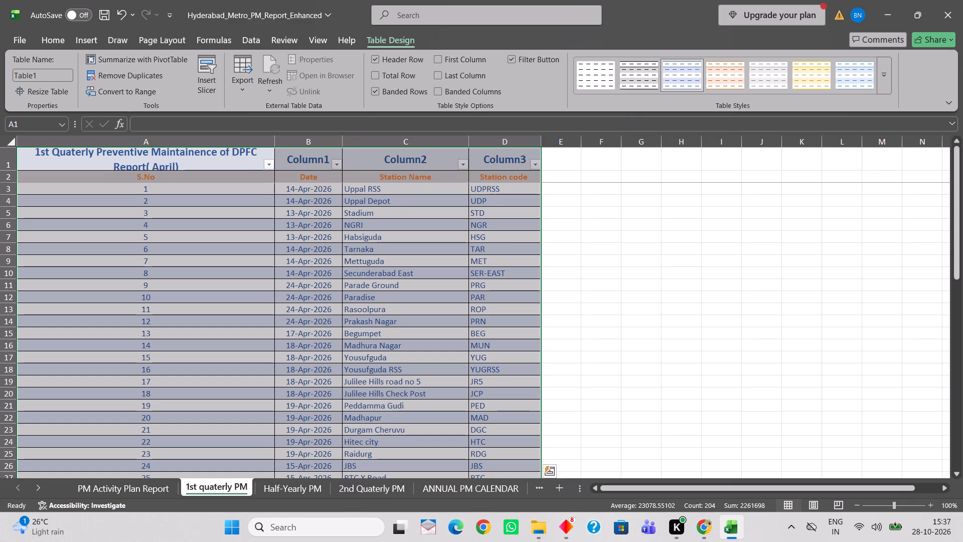
pyautogui.hotkey('ctrl', 'z')
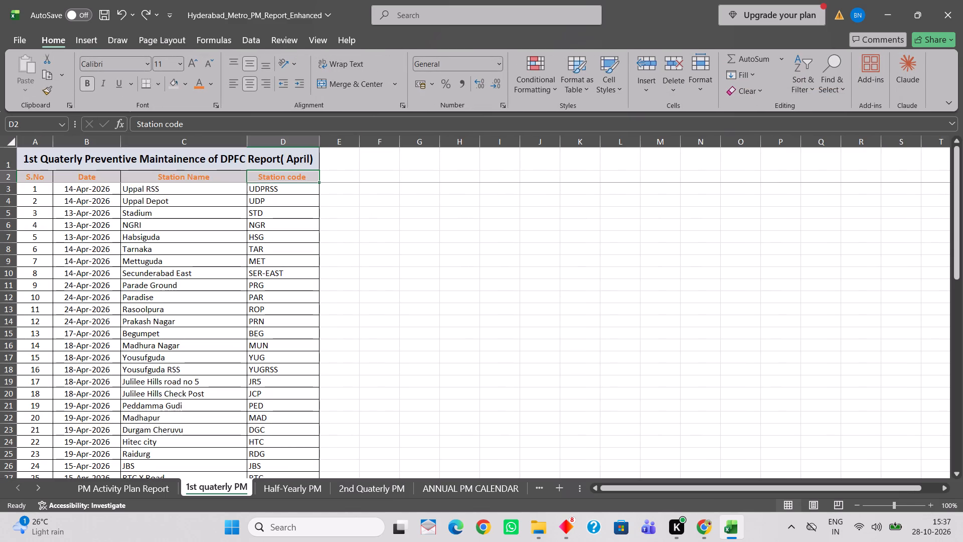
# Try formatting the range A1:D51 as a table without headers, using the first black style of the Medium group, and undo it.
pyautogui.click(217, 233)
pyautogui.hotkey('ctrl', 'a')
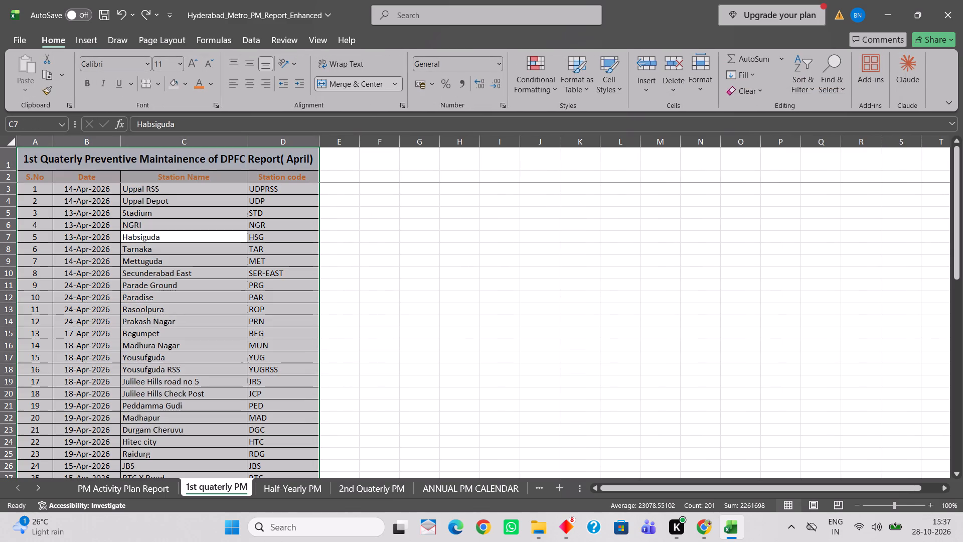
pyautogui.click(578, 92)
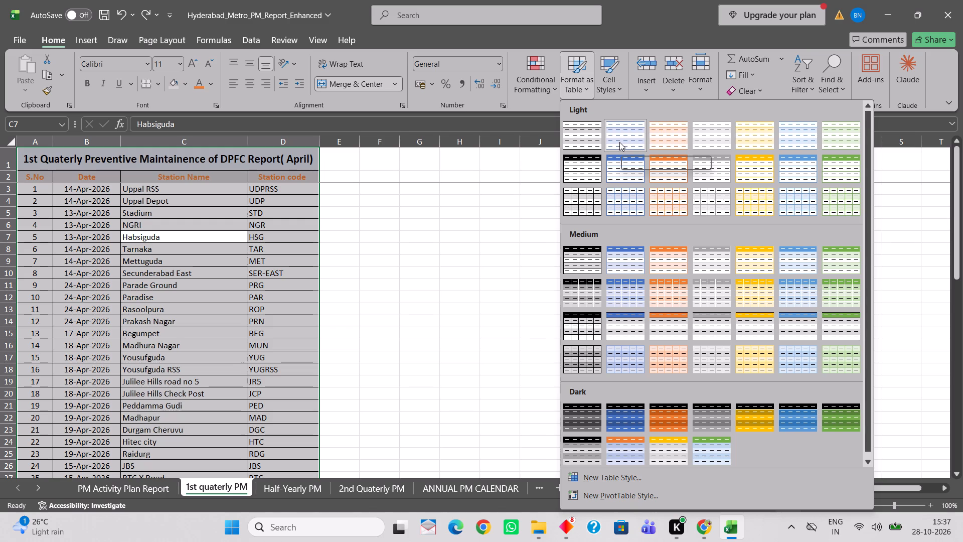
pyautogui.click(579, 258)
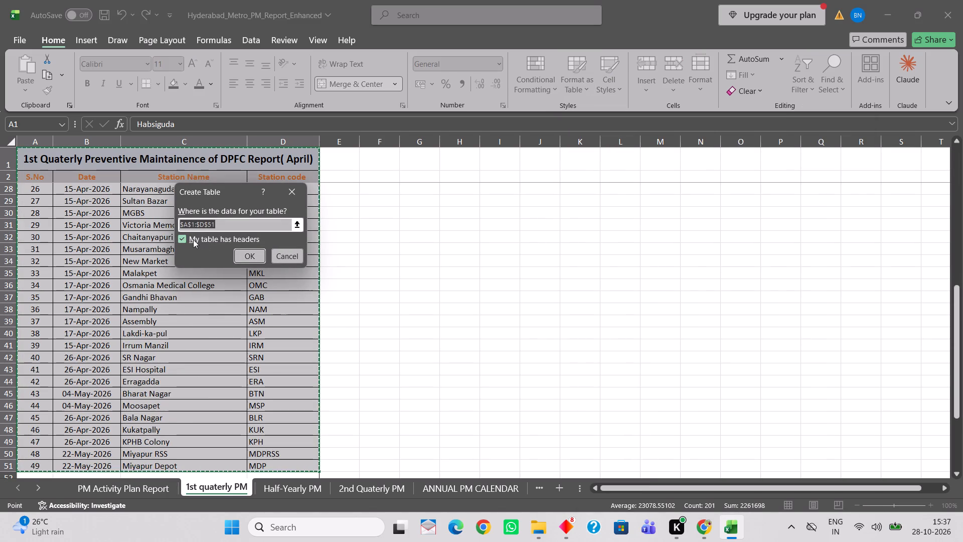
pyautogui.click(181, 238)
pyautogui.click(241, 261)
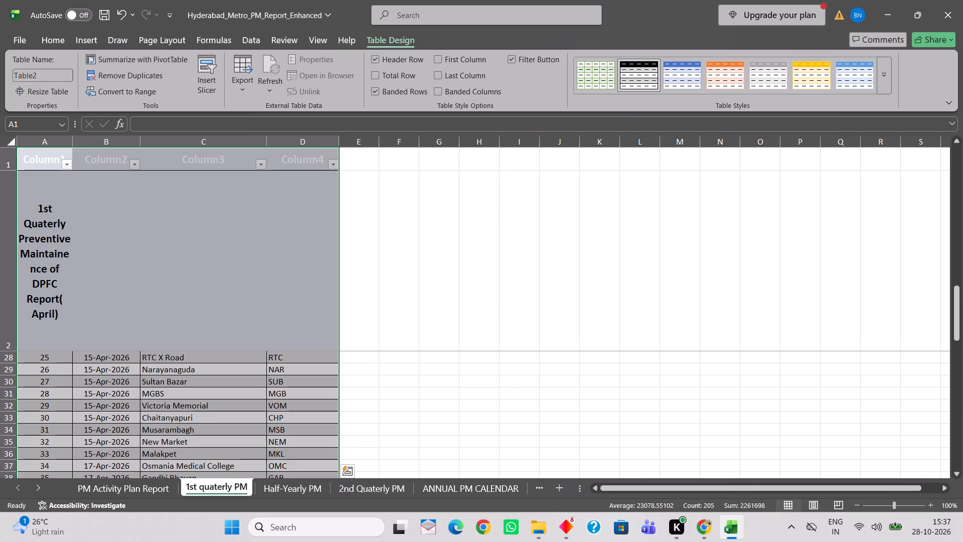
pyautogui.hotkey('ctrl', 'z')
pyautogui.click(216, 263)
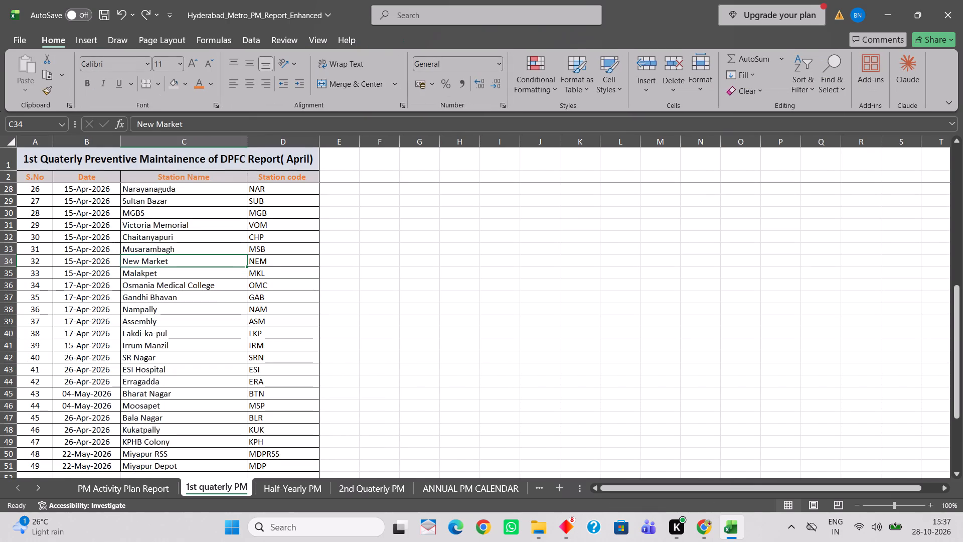
# Fill the title cell of the 1st quaterly PM sheet with the lightest gold theme shade.
pyautogui.click(72, 160)
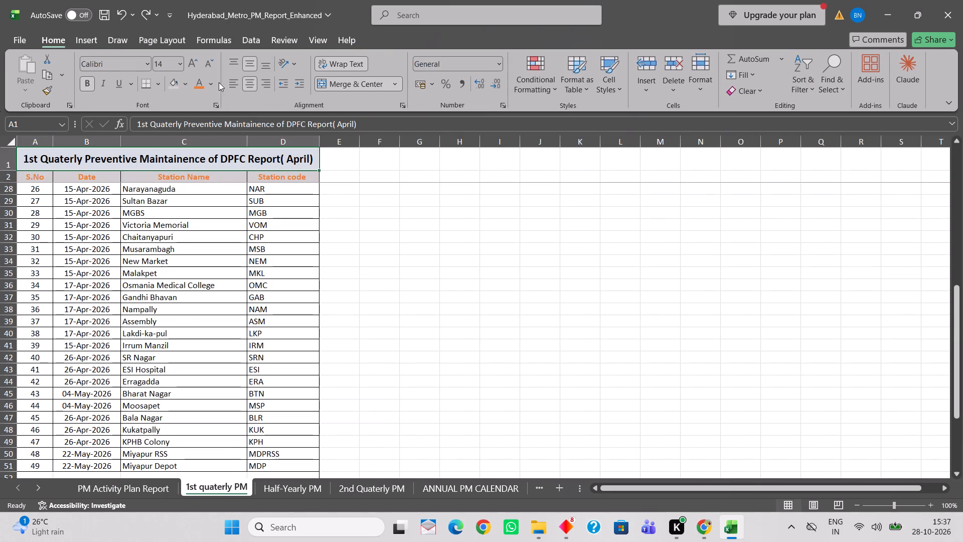
pyautogui.click(181, 82)
pyautogui.click(183, 82)
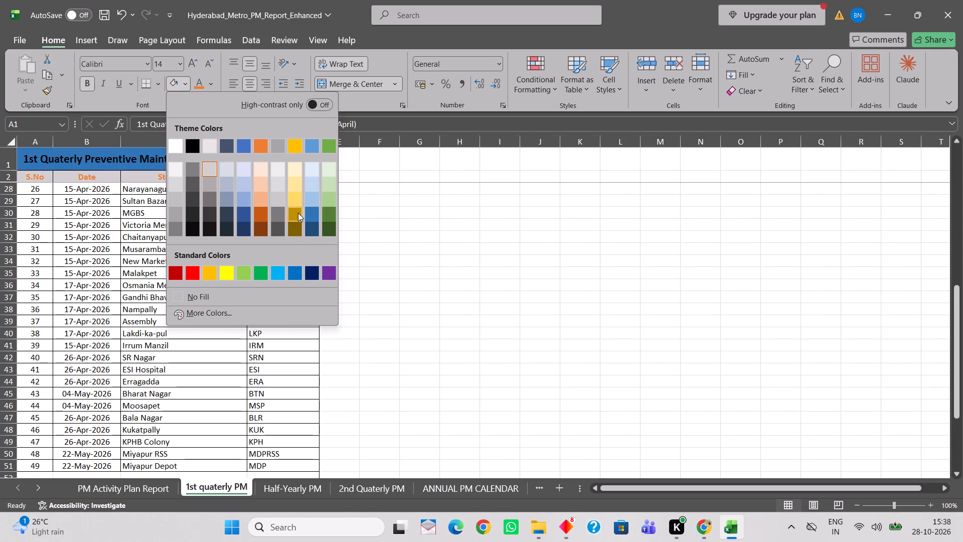
pyautogui.click(302, 164)
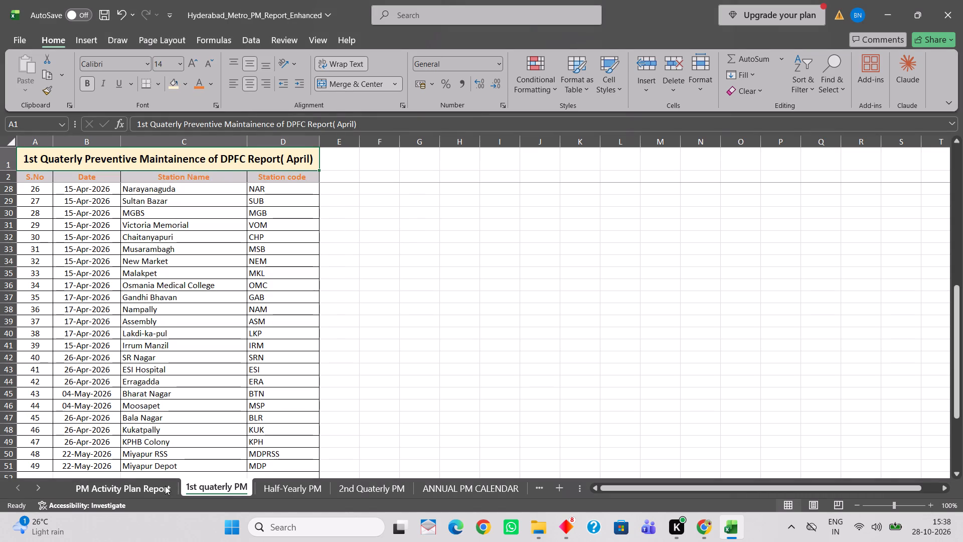
# Give the Half-Yearly PM sheet's title cell black text and the same lightest gold fill.
pyautogui.click(282, 487)
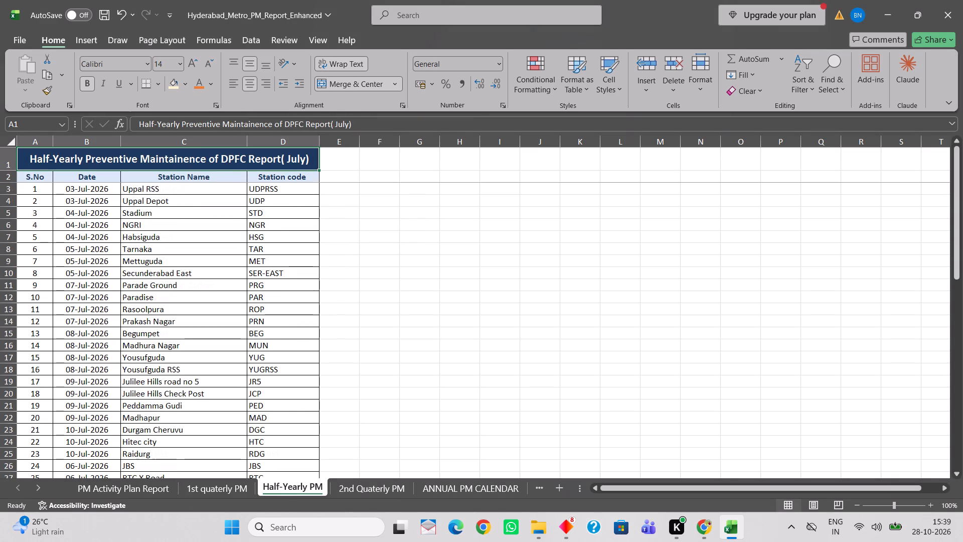
pyautogui.click(208, 151)
pyautogui.click(211, 158)
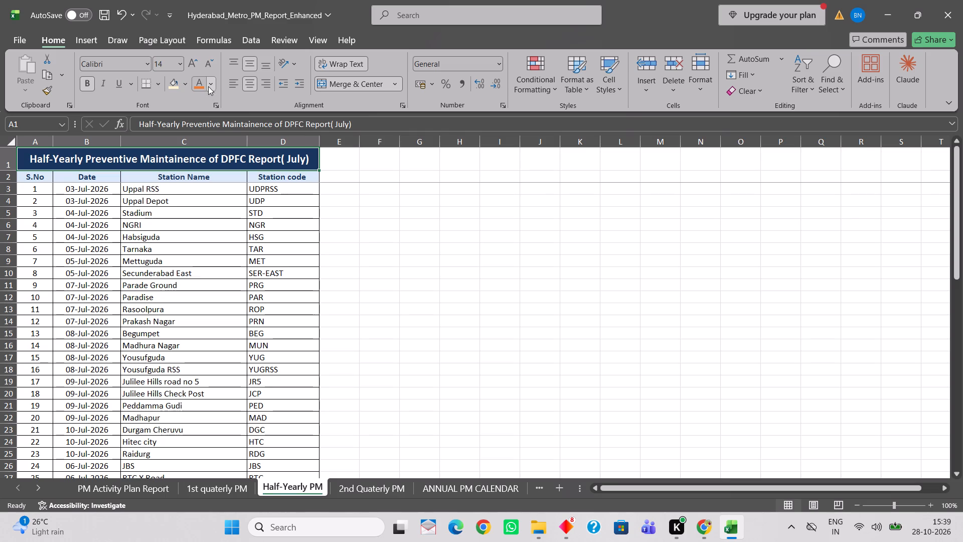
pyautogui.click(208, 83)
pyautogui.click(221, 166)
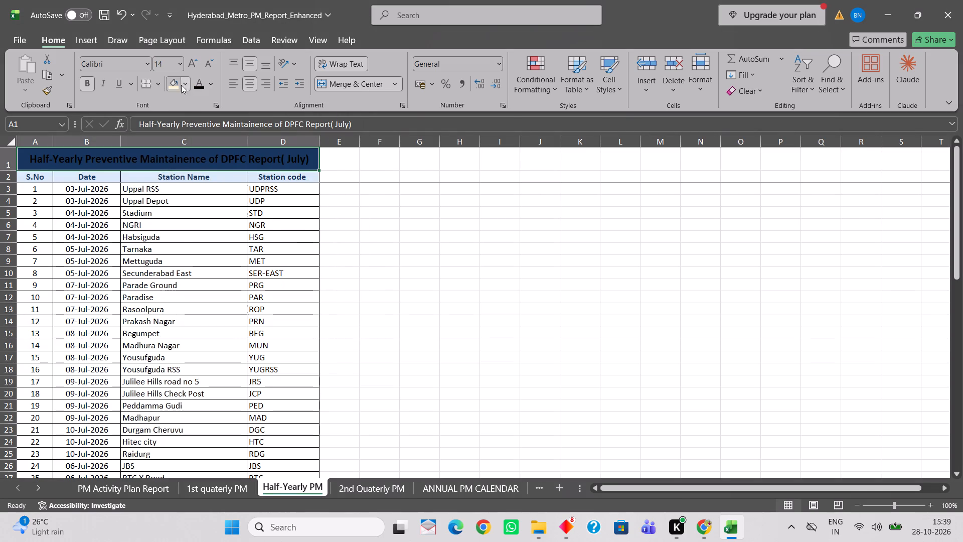
pyautogui.click(179, 83)
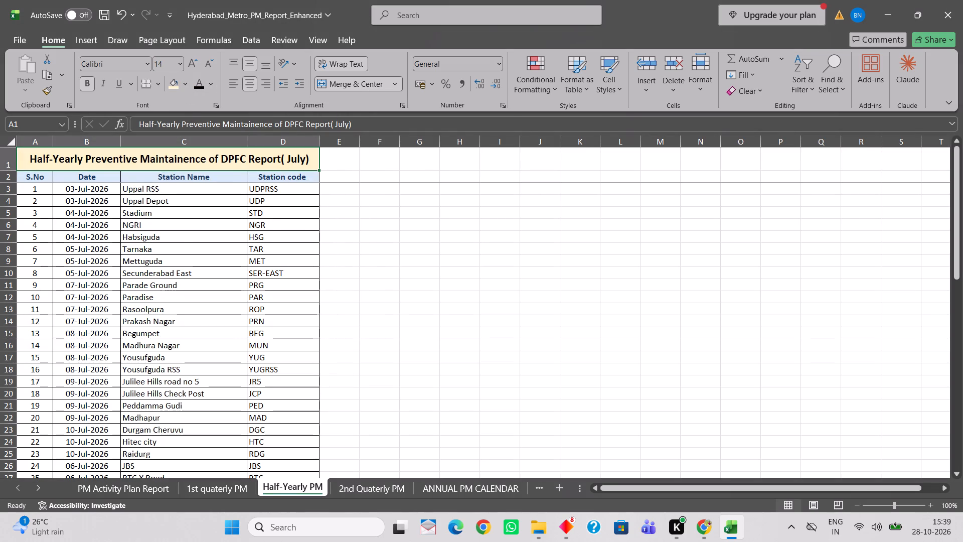
# Give the 2nd Quaterly PM sheet's title cell the same lightest gold fill and black text.
pyautogui.click(351, 490)
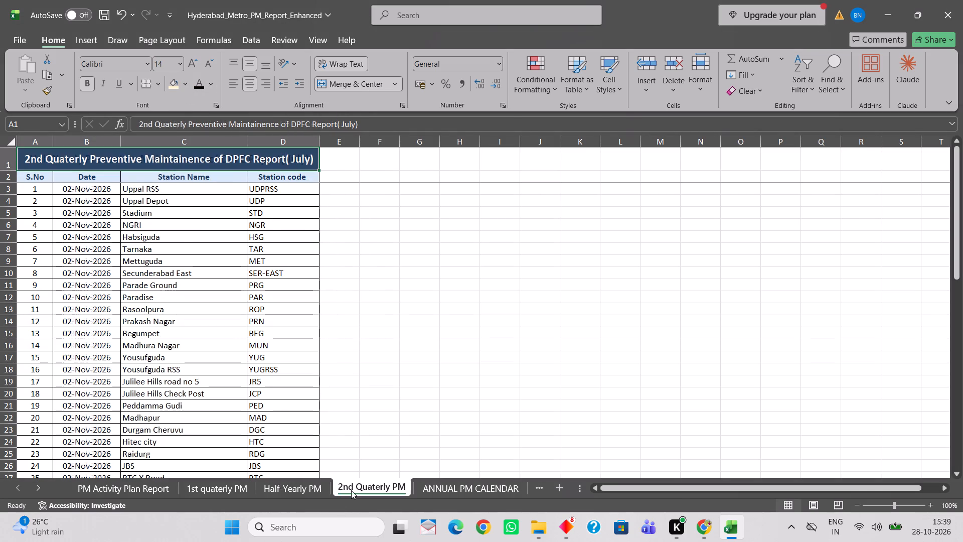
pyautogui.click(177, 163)
pyautogui.click(173, 77)
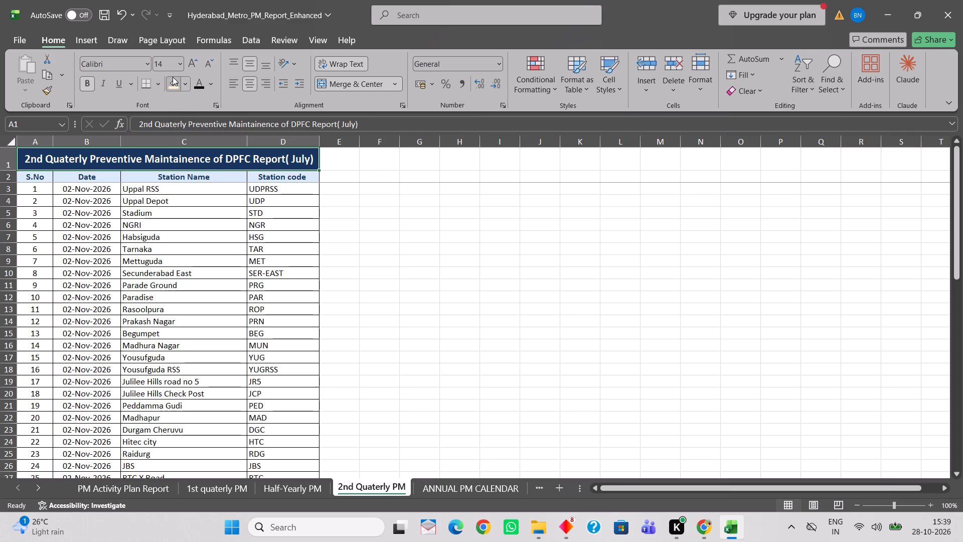
pyautogui.click(197, 84)
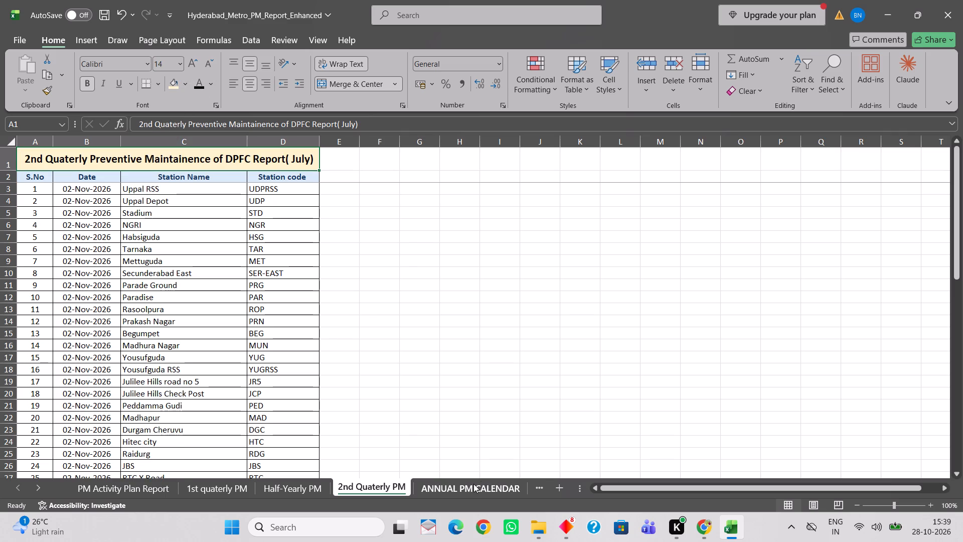
# Give the title cell of the ANNUAL PM CALENDAR sheet the lightest gold fill and black text.
pyautogui.click(473, 484)
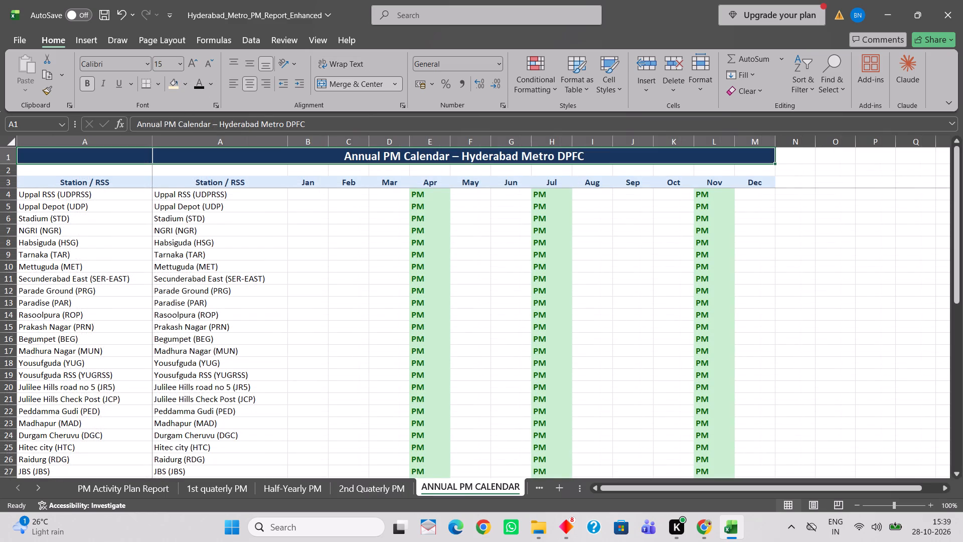
pyautogui.click(229, 159)
pyautogui.click(229, 156)
pyautogui.click(170, 84)
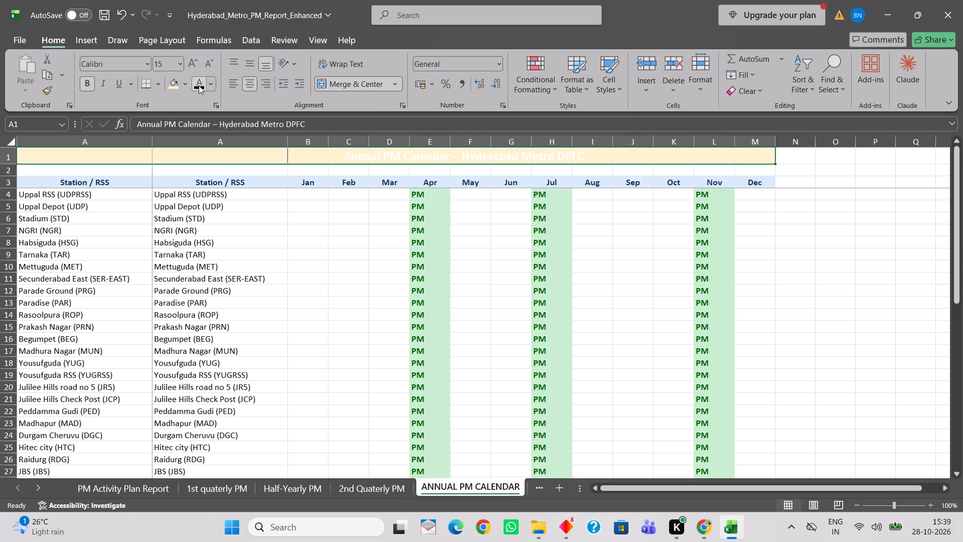
pyautogui.click(200, 85)
pyautogui.click(312, 276)
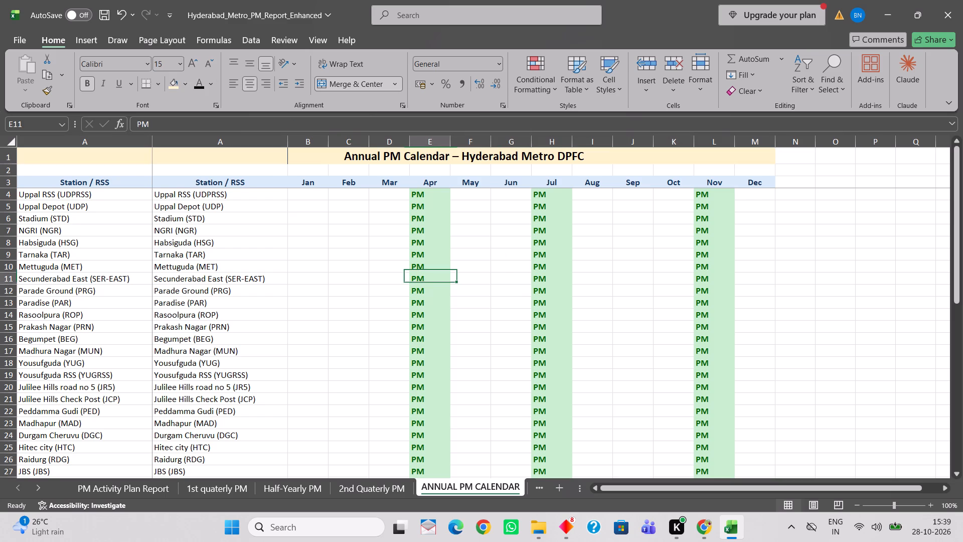
# Give the Station / RSS header of the annual calendar the light grey theme fill and black text.
pyautogui.click(85, 184)
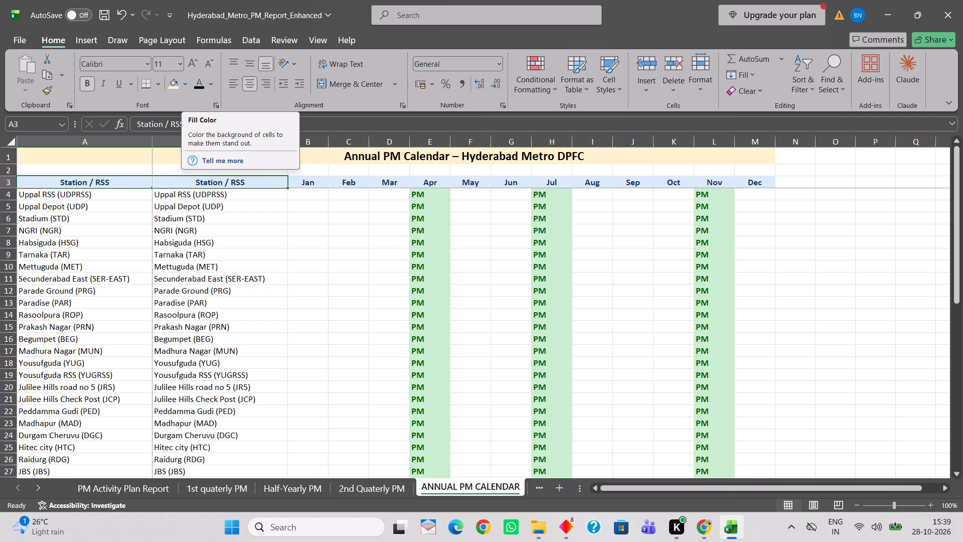
pyautogui.scroll(5, 214, 349)
pyautogui.scroll(-5, 214, 349)
pyautogui.scroll(1, 214, 350)
pyautogui.scroll(-1, 214, 350)
pyautogui.scroll(13, 214, 350)
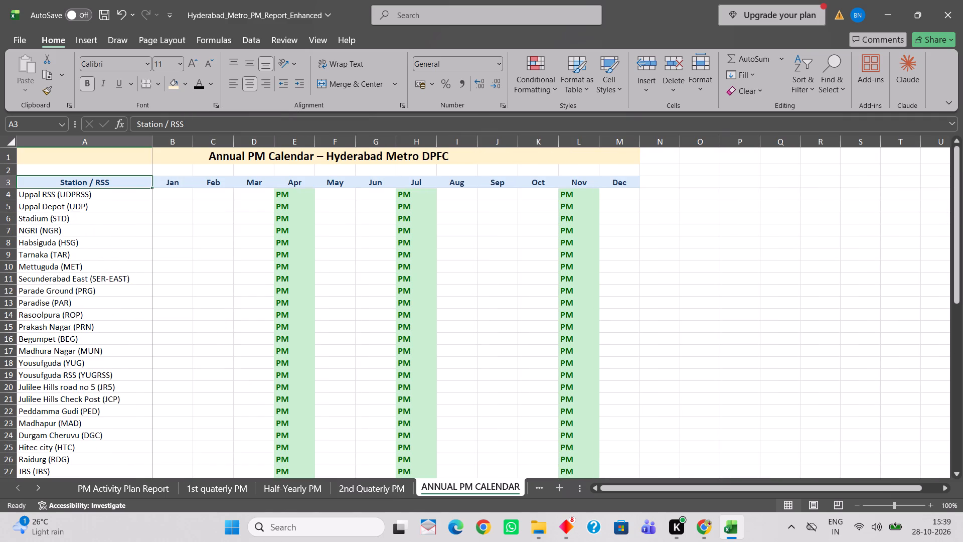
pyautogui.scroll(1, 215, 350)
pyautogui.scroll(-1, 215, 350)
pyautogui.scroll(1, 215, 350)
pyautogui.moveTo(628, 490); pyautogui.dragTo(660, 489)
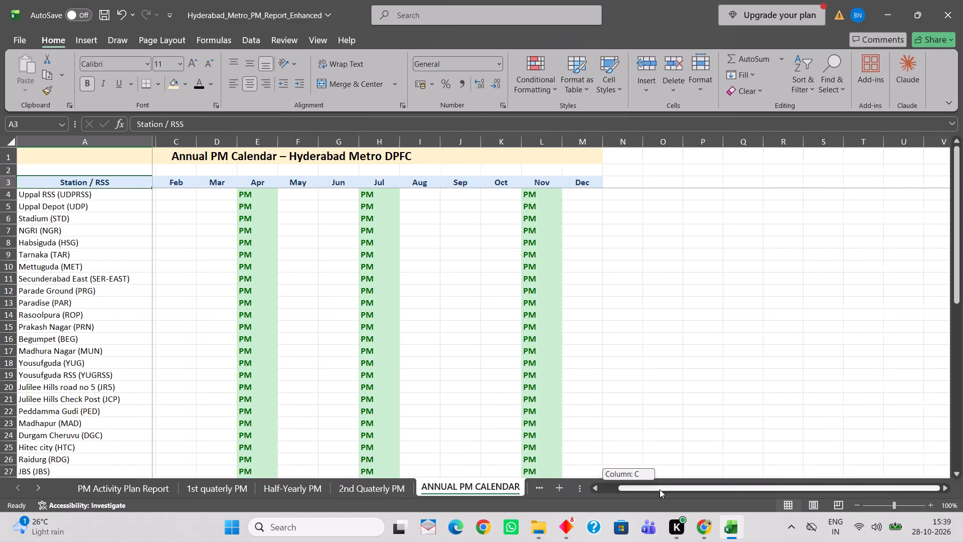
pyautogui.moveTo(660, 489); pyautogui.dragTo(539, 475)
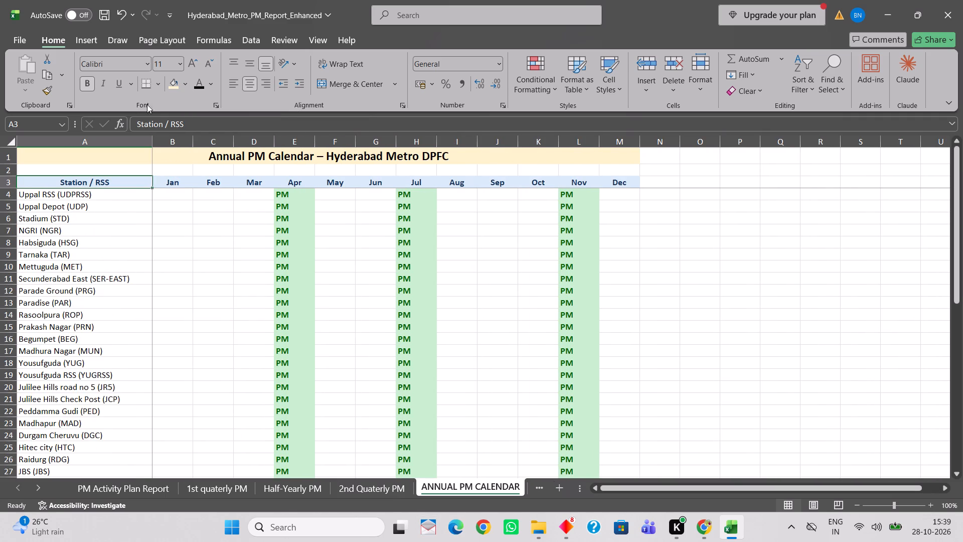
pyautogui.click(186, 83)
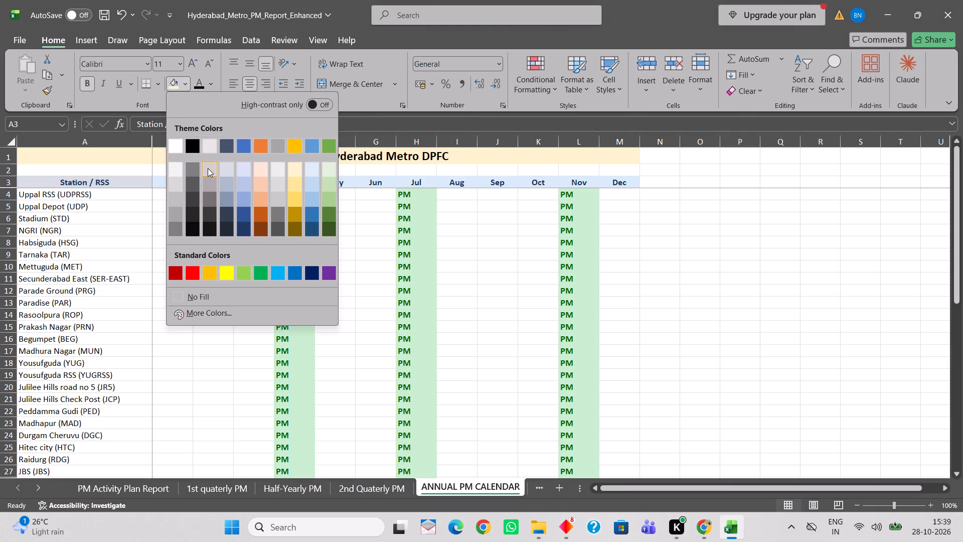
pyautogui.click(208, 168)
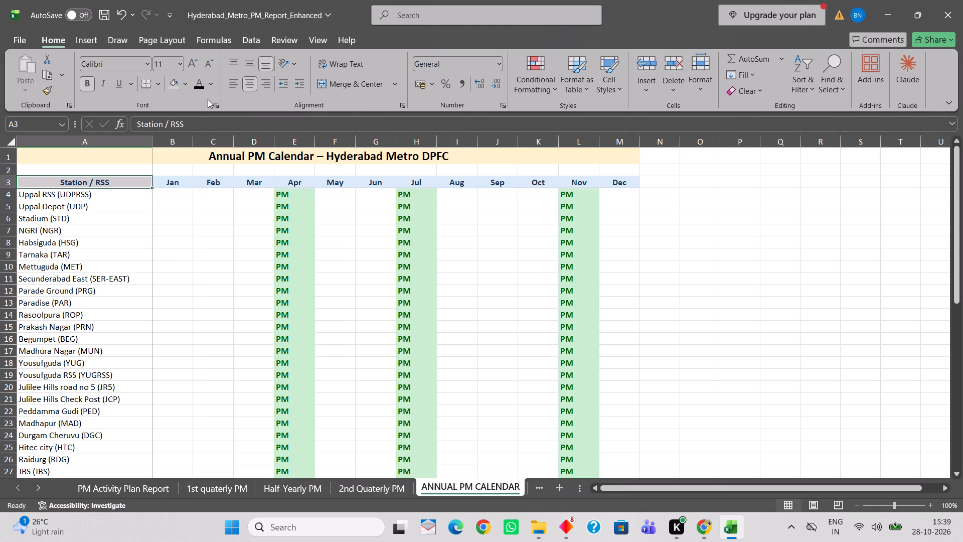
pyautogui.click(209, 80)
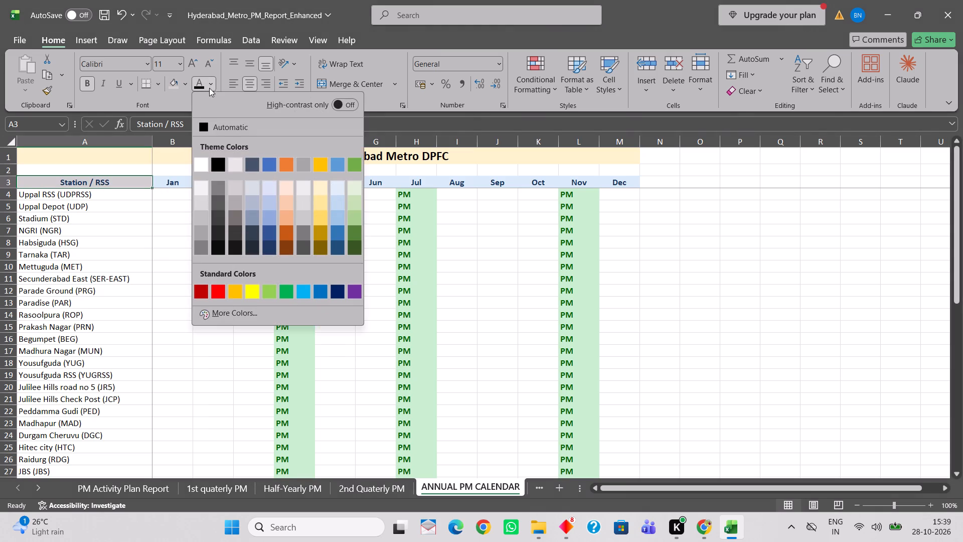
pyautogui.click(216, 166)
# Apply the same light grey fill and black text to the Jan, Feb, Mar and Apr header cells.
pyautogui.click(182, 185)
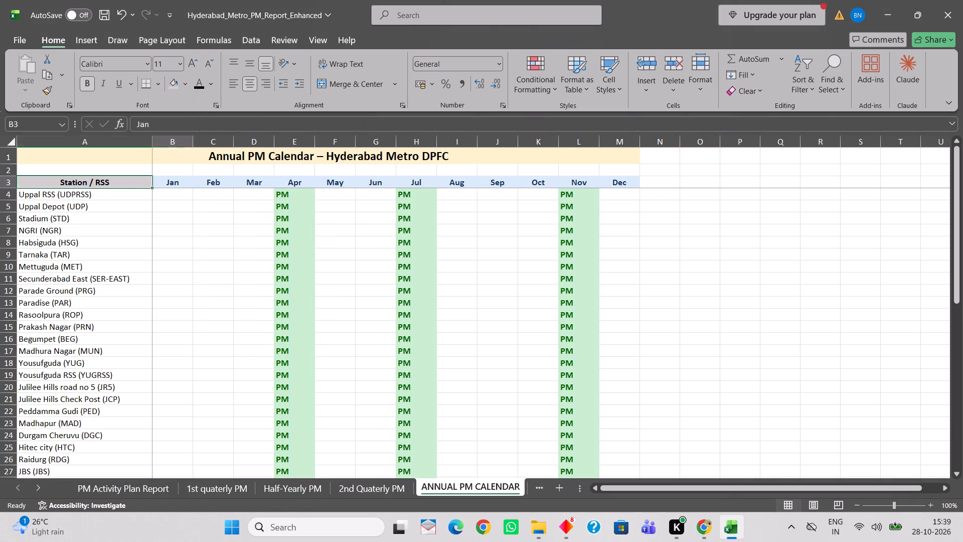
pyautogui.click(173, 84)
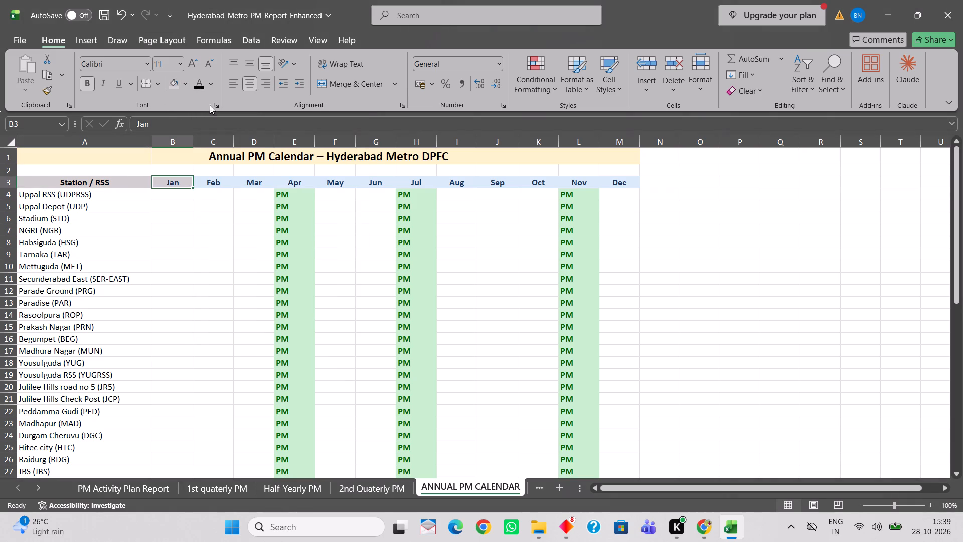
pyautogui.click(200, 78)
pyautogui.click(215, 181)
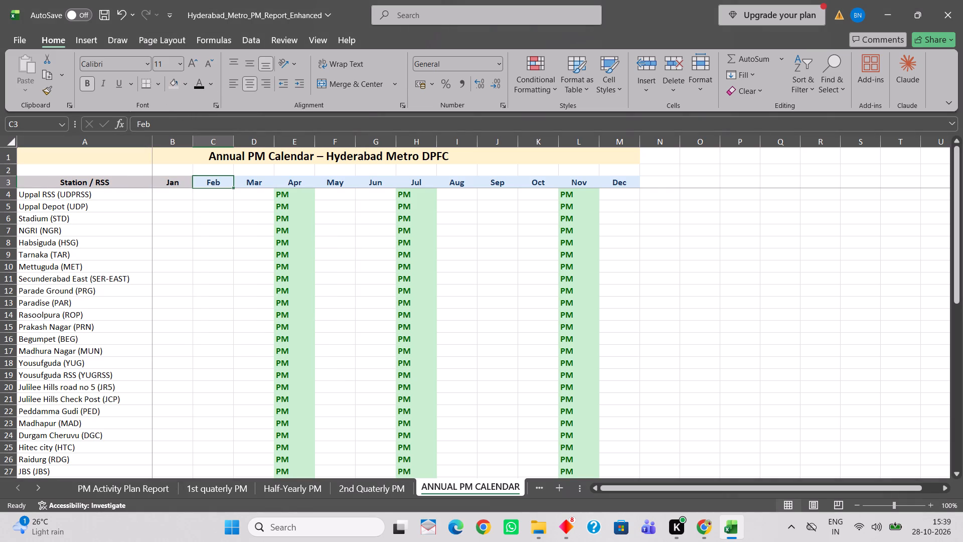
pyautogui.click(170, 78)
pyautogui.click(199, 85)
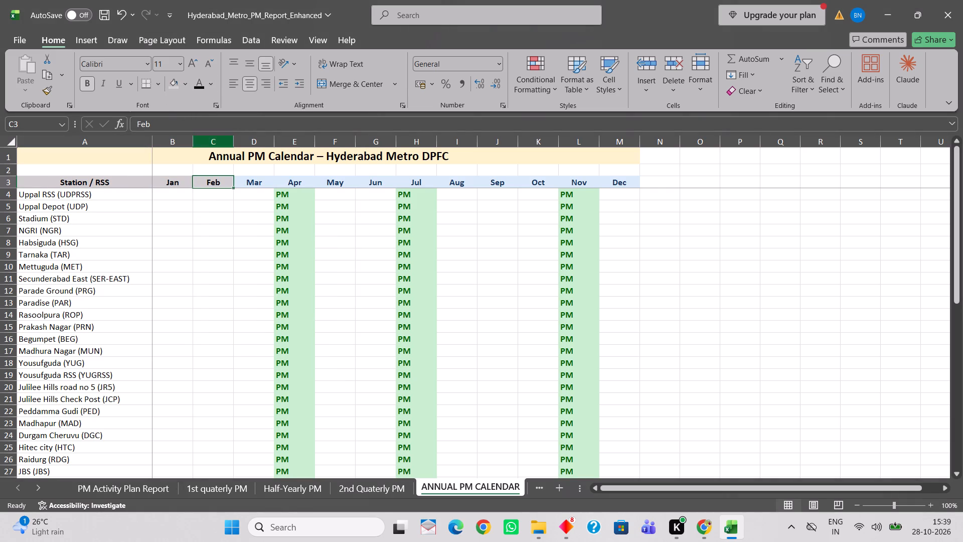
pyautogui.click(245, 185)
pyautogui.click(175, 77)
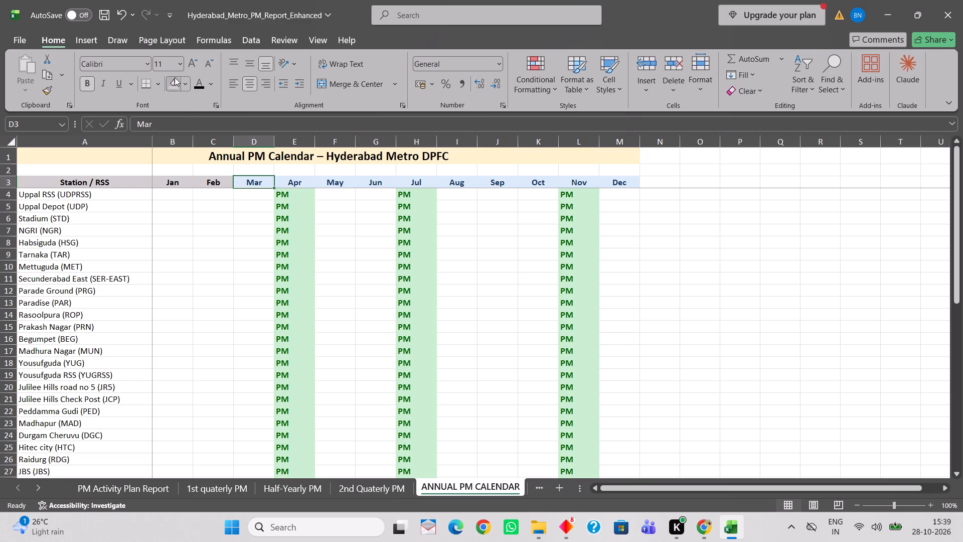
pyautogui.click(196, 84)
pyautogui.click(304, 184)
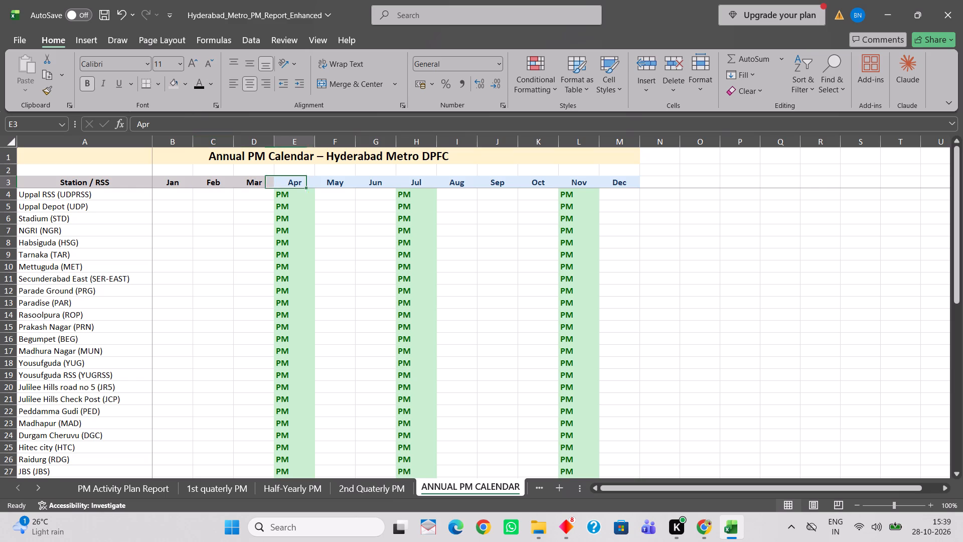
pyautogui.click(172, 82)
pyautogui.click(197, 83)
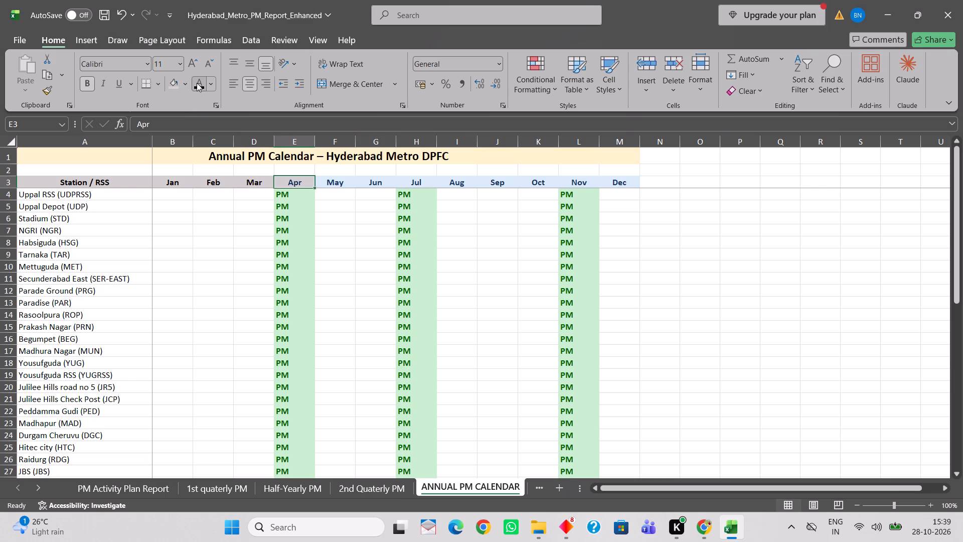
# Apply the light grey fill and black text to the May, Jun, Jul and Aug header cells.
pyautogui.click(333, 185)
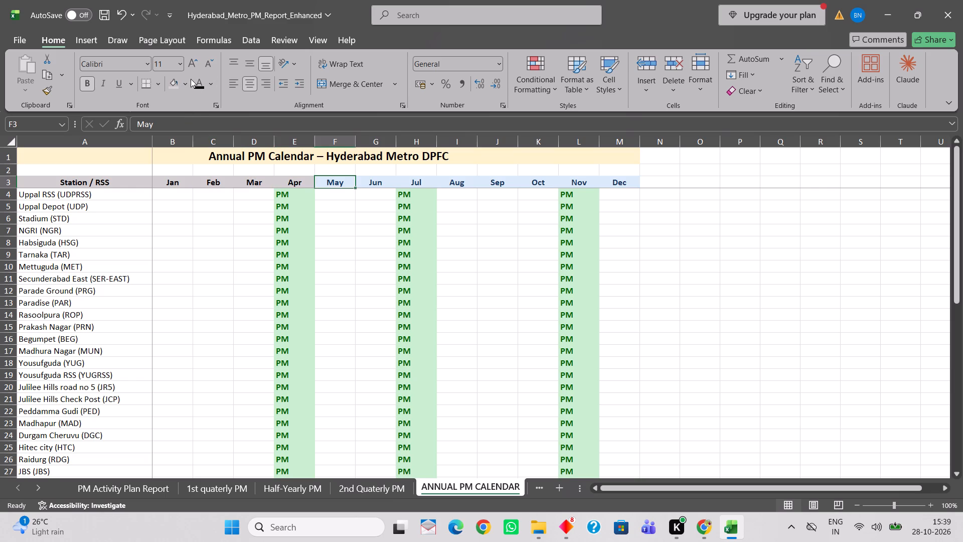
pyautogui.click(174, 79)
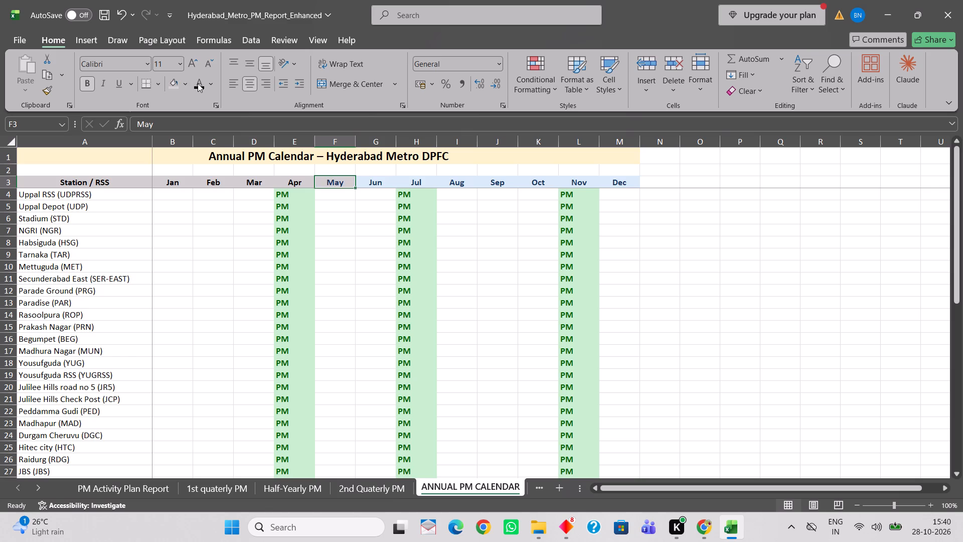
pyautogui.click(198, 83)
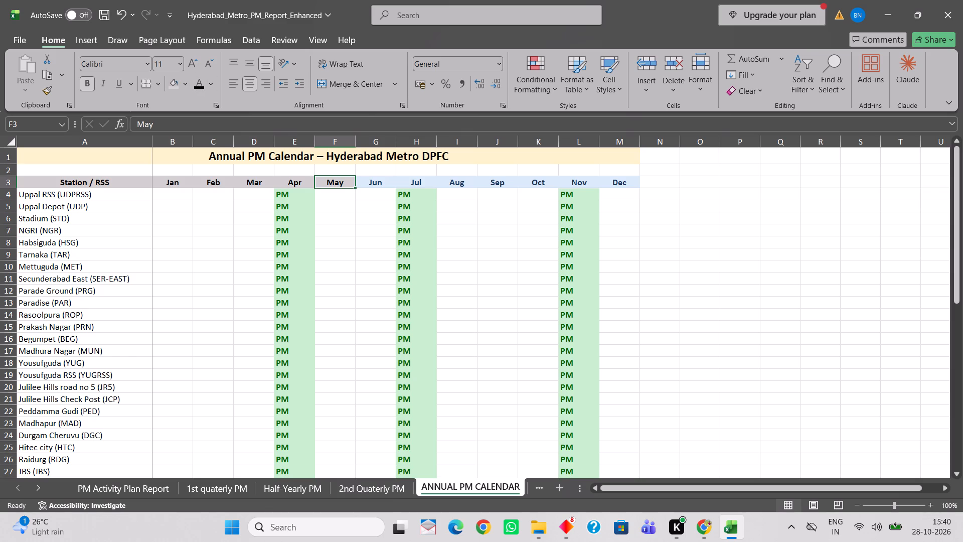
pyautogui.click(371, 183)
pyautogui.click(174, 85)
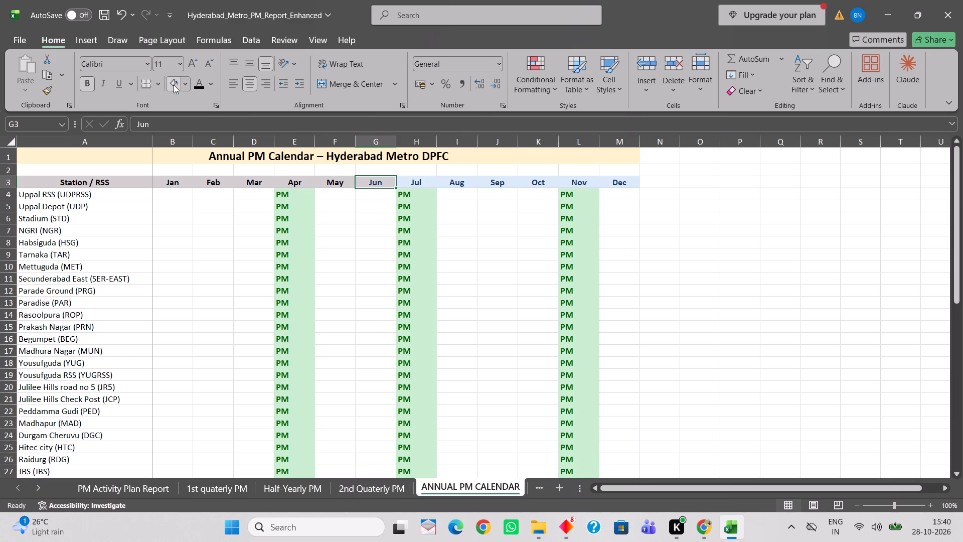
pyautogui.click(200, 82)
pyautogui.click(421, 184)
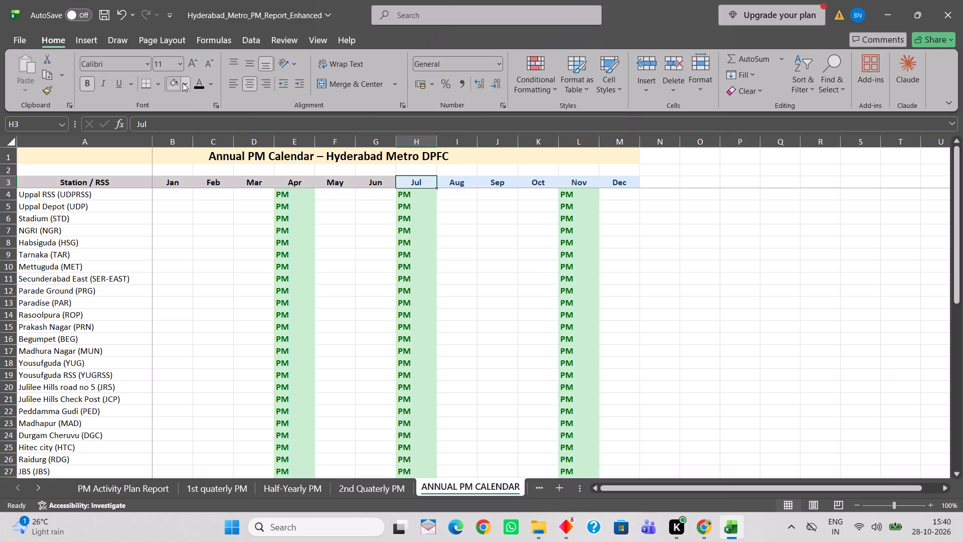
pyautogui.click(174, 80)
pyautogui.click(201, 79)
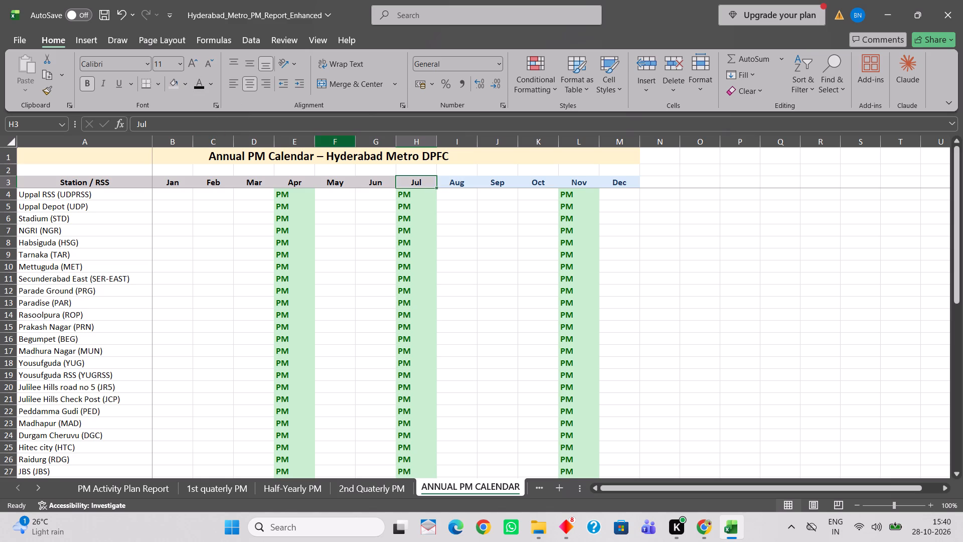
pyautogui.click(445, 183)
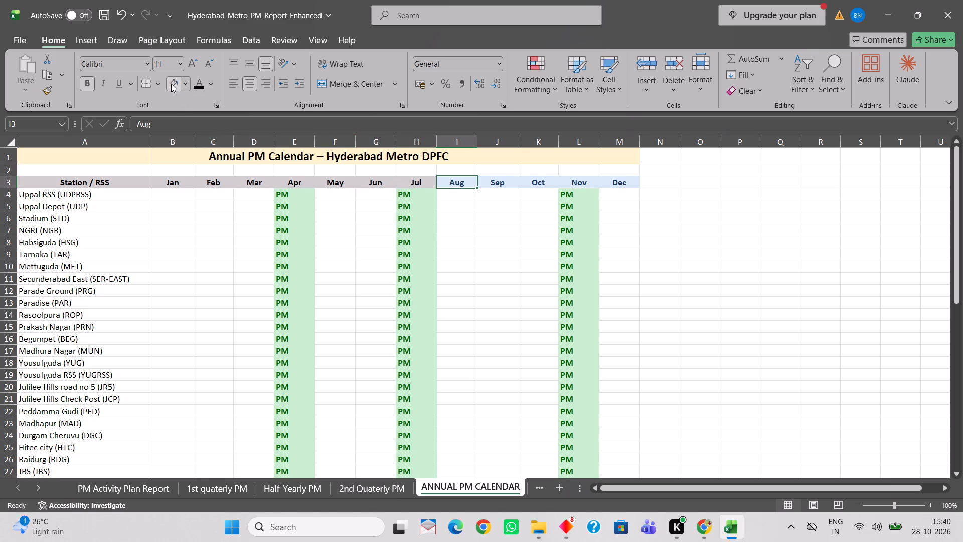
pyautogui.click(171, 84)
pyautogui.click(198, 81)
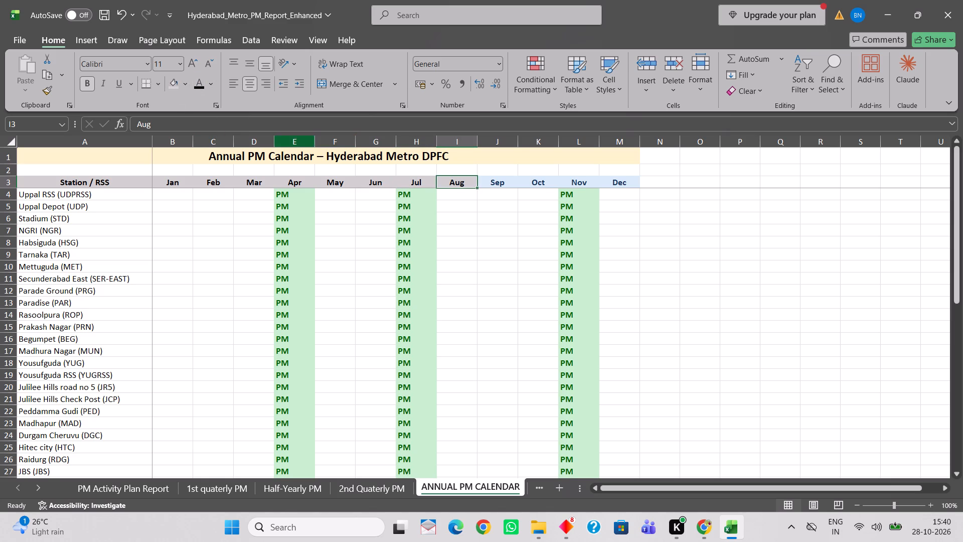
# Apply the same light grey fill and black text to the Sep, Oct, Nov and Dec header cells.
pyautogui.click(492, 187)
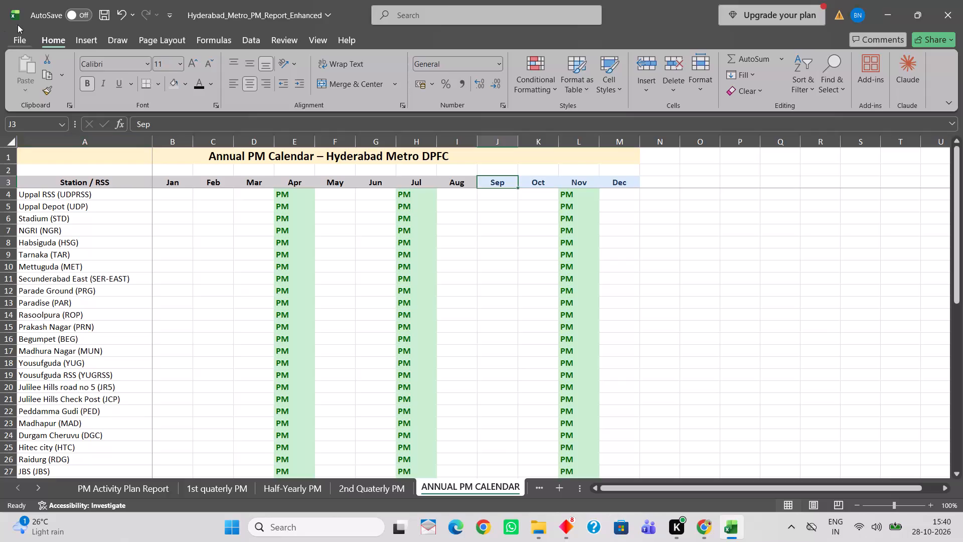
pyautogui.click(173, 78)
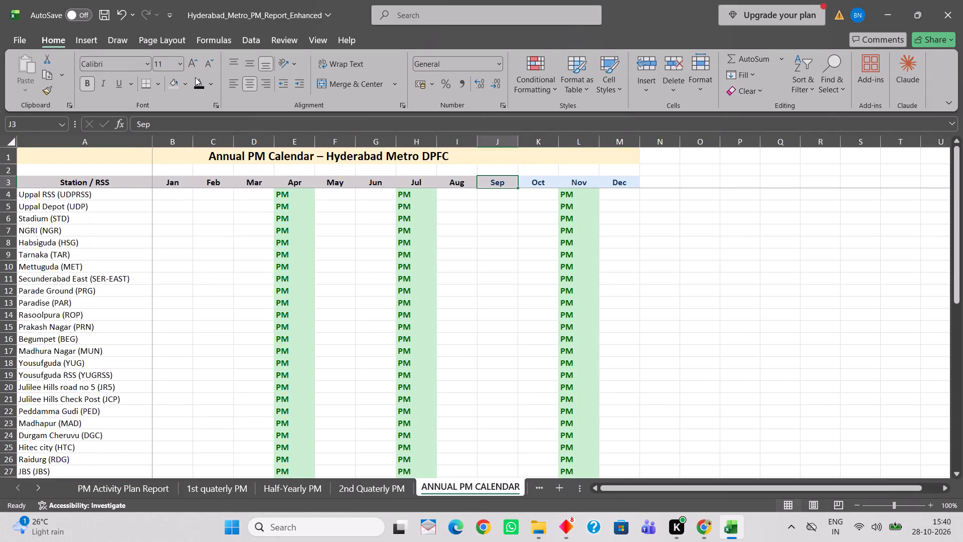
pyautogui.click(195, 77)
pyautogui.click(541, 184)
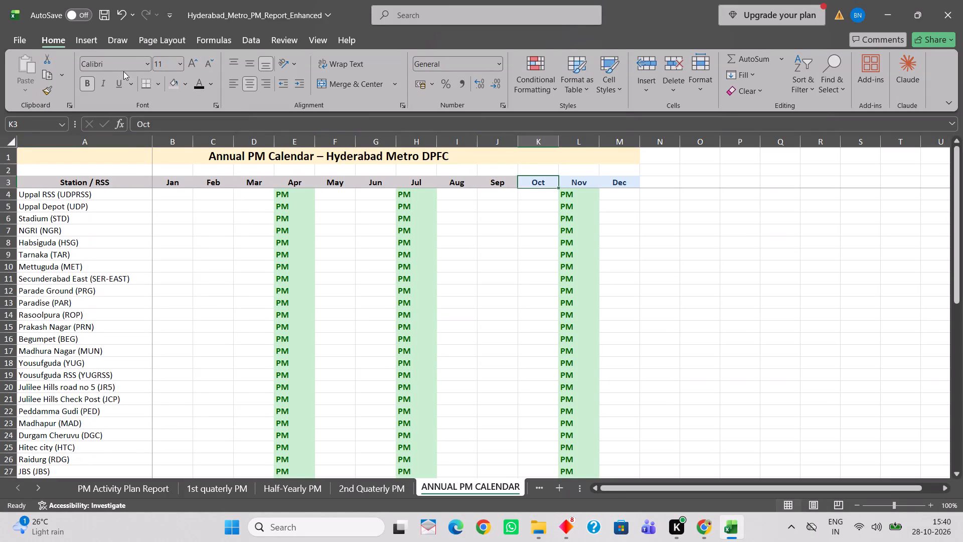
pyautogui.click(170, 84)
pyautogui.click(199, 79)
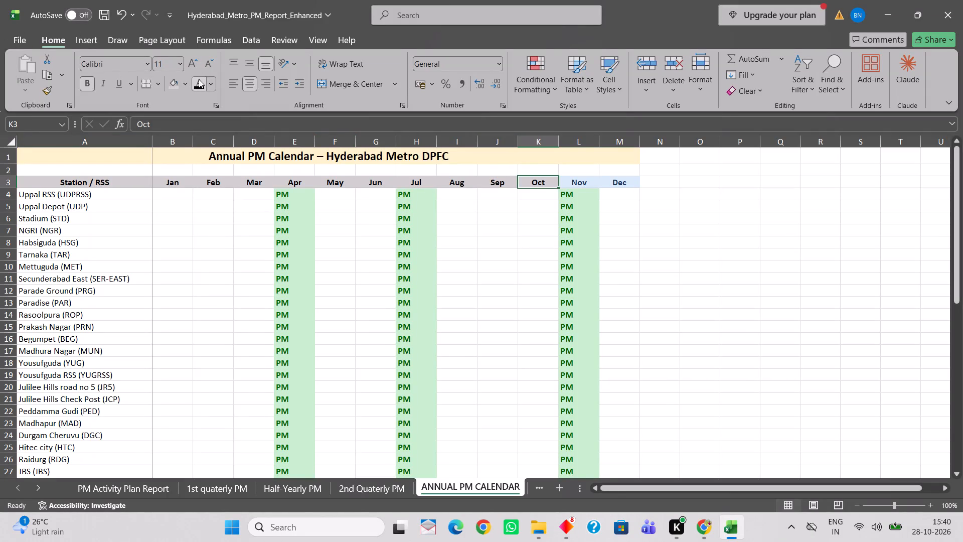
pyautogui.click(583, 182)
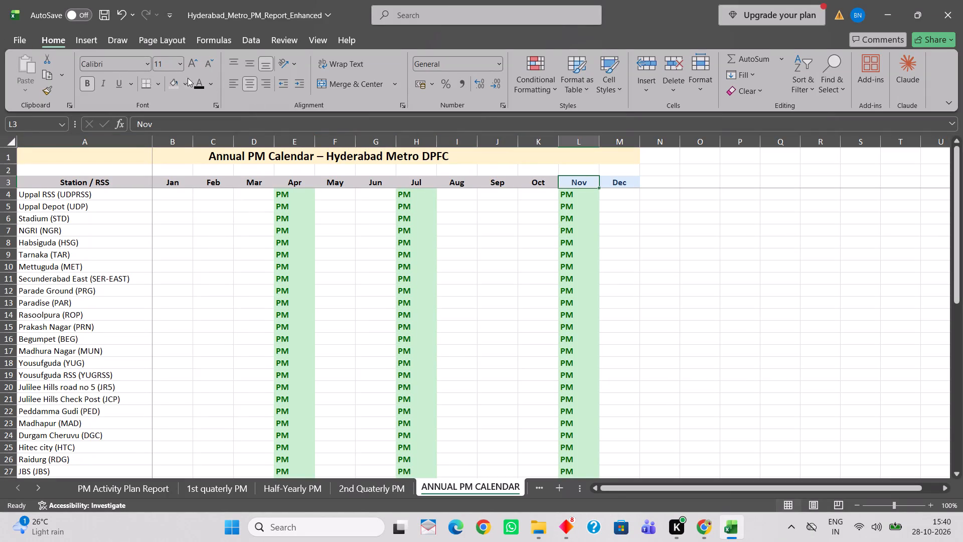
pyautogui.click(171, 81)
pyautogui.click(196, 83)
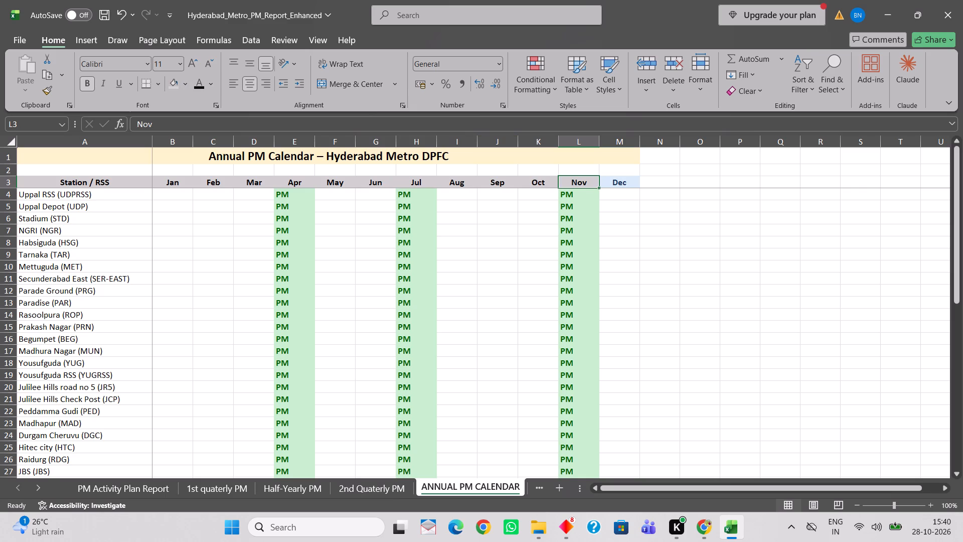
pyautogui.click(630, 184)
pyautogui.click(169, 78)
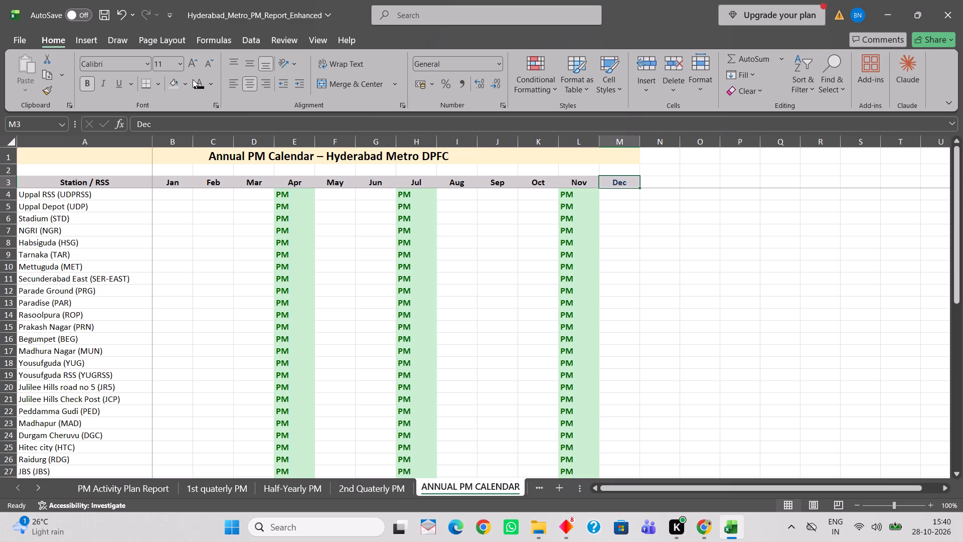
pyautogui.click(195, 79)
# Look over the annual calendar's station rows and PM entries beneath the restyled headers.
pyautogui.click(445, 234)
pyautogui.scroll(2, 452, 303)
pyautogui.scroll(-1, 452, 303)
pyautogui.scroll(1, 452, 303)
pyautogui.scroll(-7, 452, 303)
pyautogui.scroll(1, 452, 303)
pyautogui.scroll(-4, 452, 303)
pyautogui.scroll(3, 485, 306)
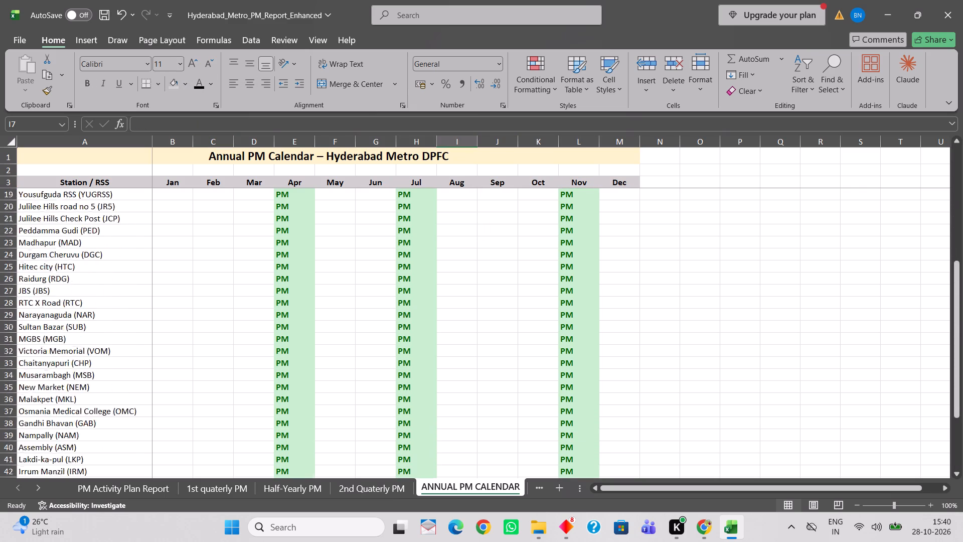
pyautogui.scroll(20, 485, 306)
pyautogui.scroll(7, 485, 306)
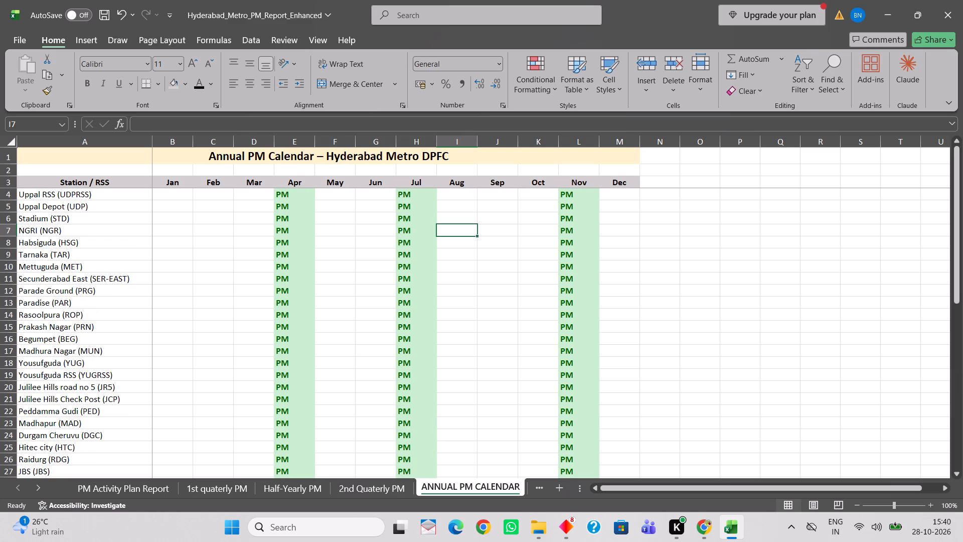
pyautogui.click(486, 303)
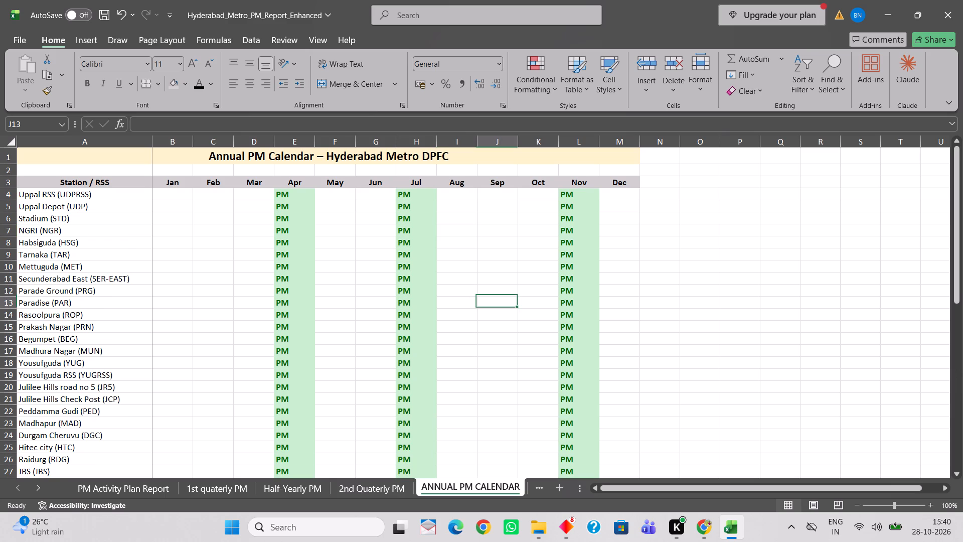
# Try to fill the Nov column's PM cells, from Uppal RSS to Miyapur Depot, with standard red.
pyautogui.click(582, 196)
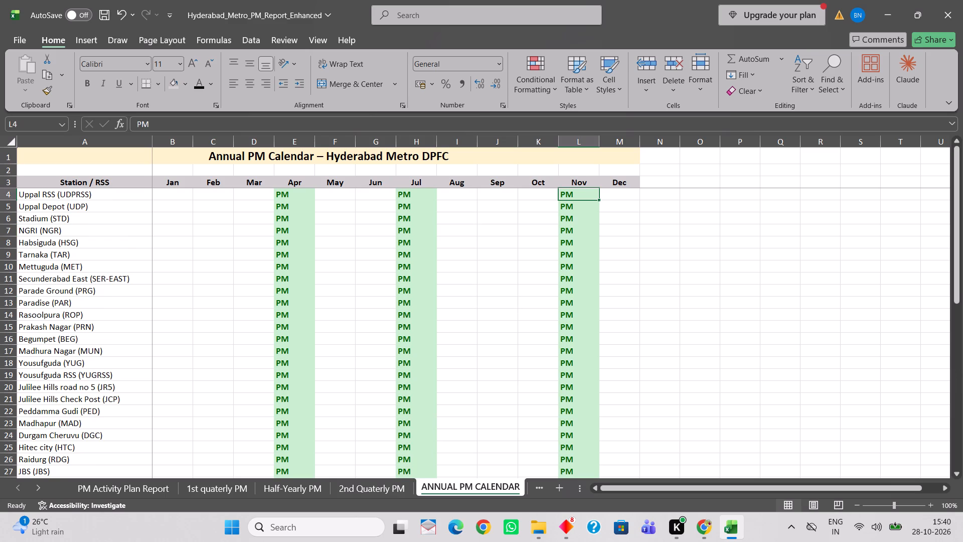
pyautogui.click(586, 179)
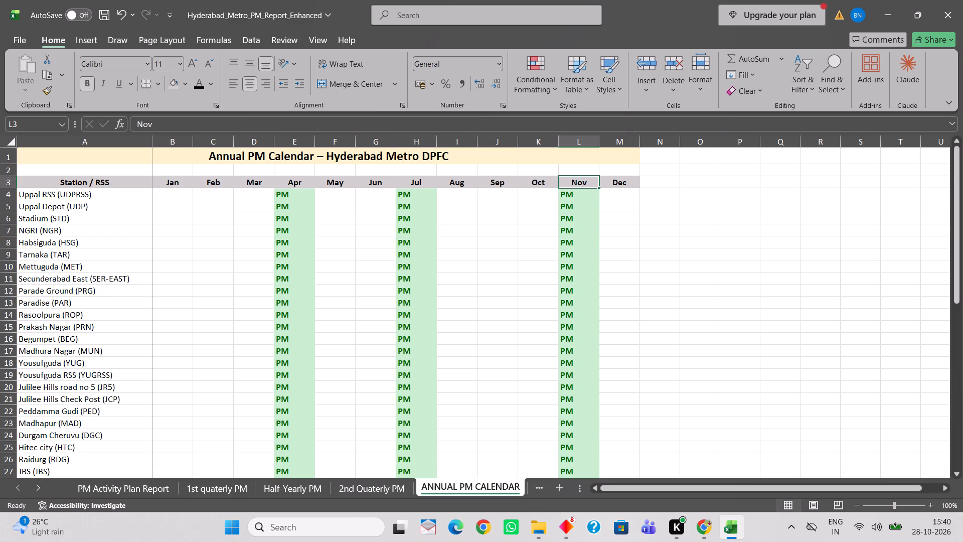
pyautogui.click(582, 139)
pyautogui.scroll(-12, 591, 359)
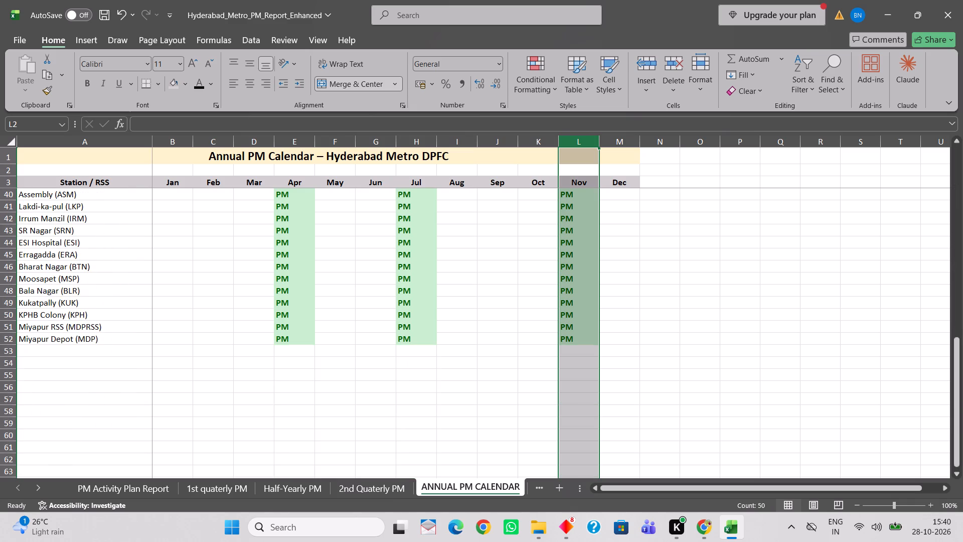
pyautogui.click(585, 333)
pyautogui.moveTo(585, 340); pyautogui.dragTo(585, 326)
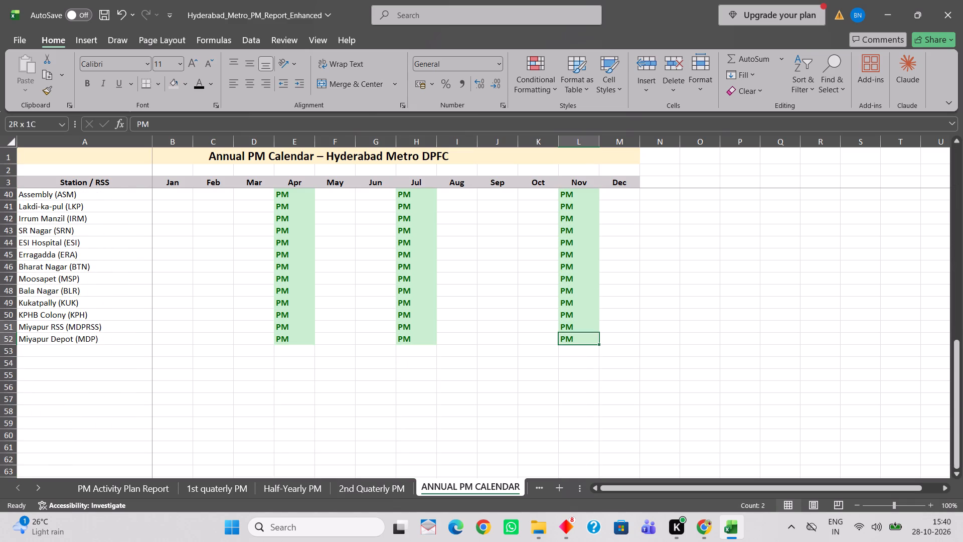
pyautogui.moveTo(585, 326); pyautogui.dragTo(589, 116)
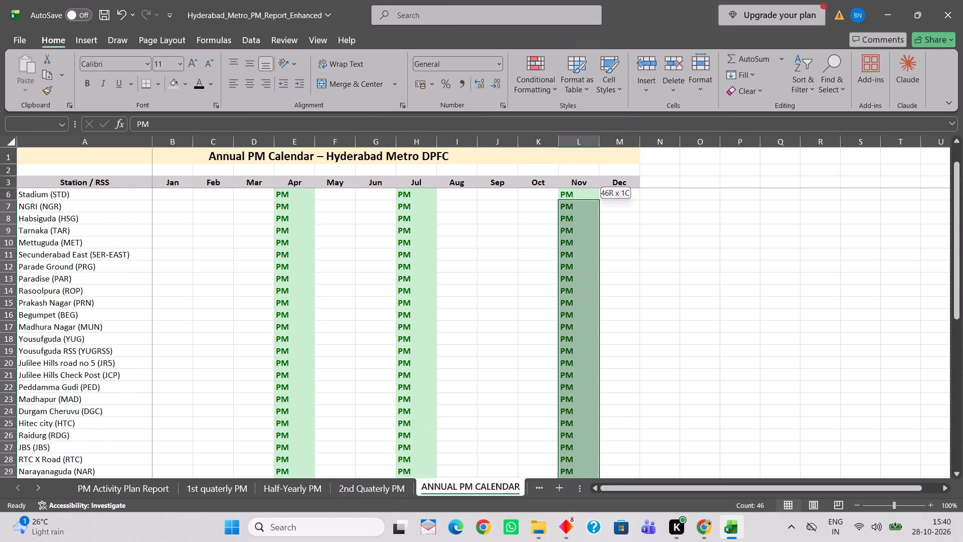
pyautogui.moveTo(589, 116); pyautogui.dragTo(567, 195)
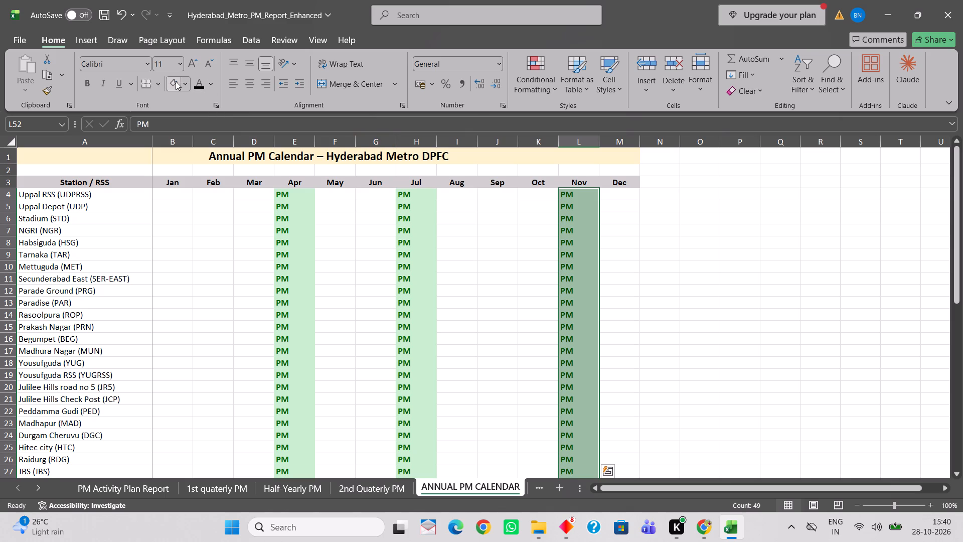
pyautogui.click(185, 84)
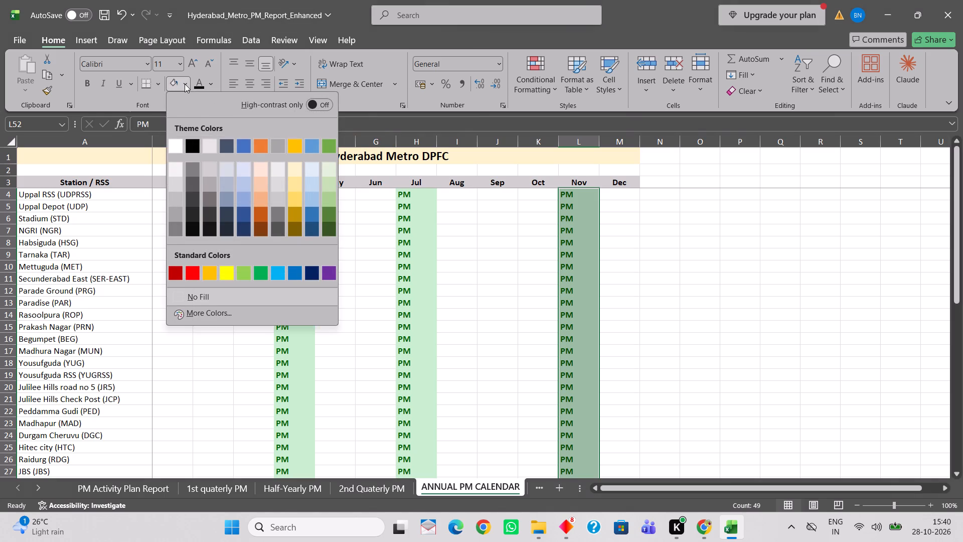
pyautogui.click(189, 276)
pyautogui.click(608, 259)
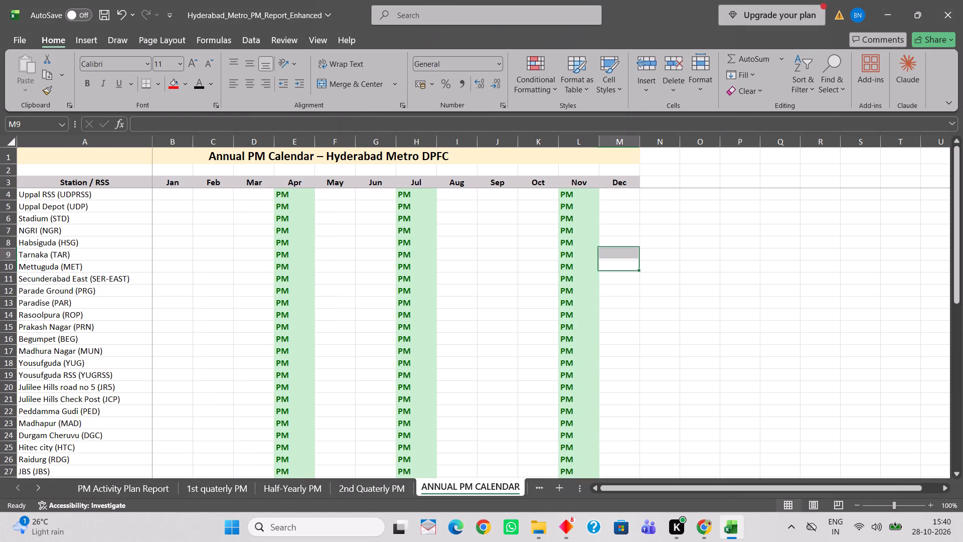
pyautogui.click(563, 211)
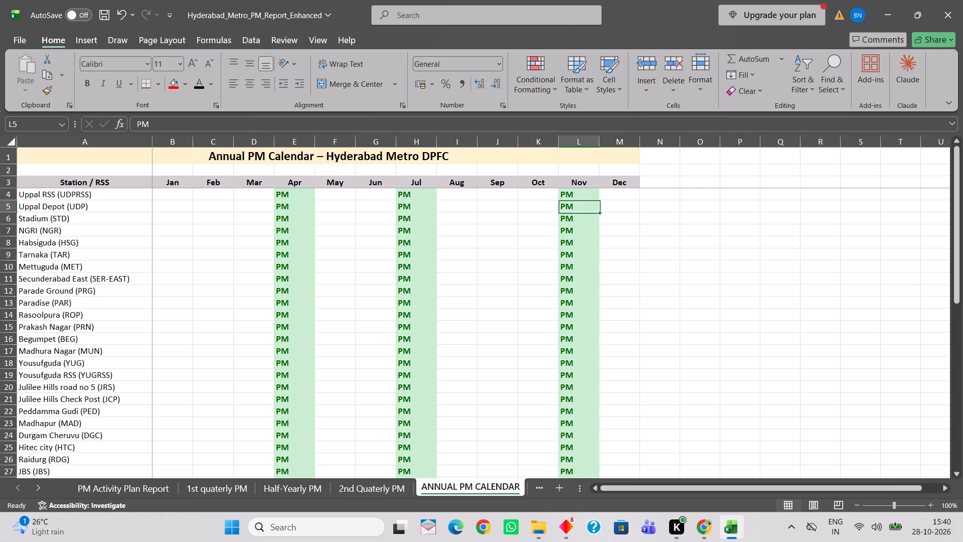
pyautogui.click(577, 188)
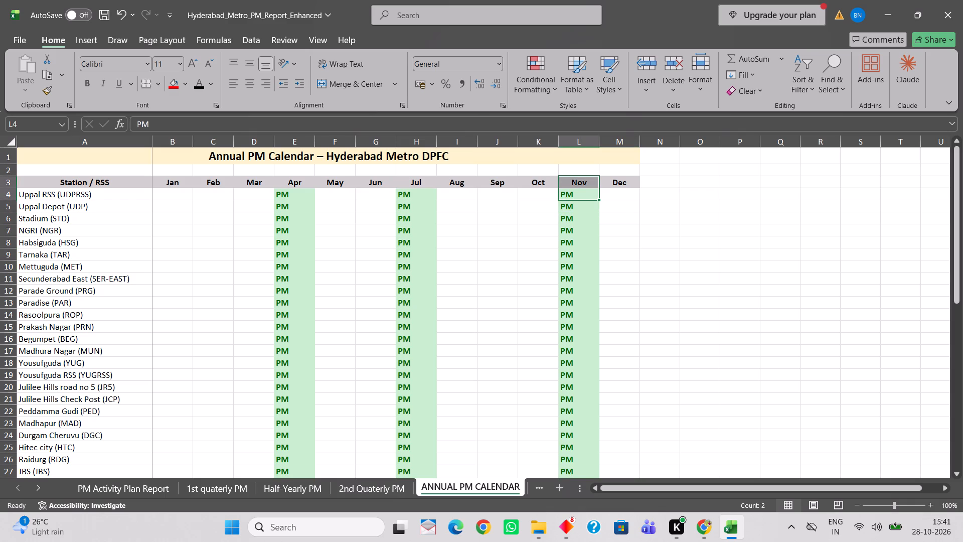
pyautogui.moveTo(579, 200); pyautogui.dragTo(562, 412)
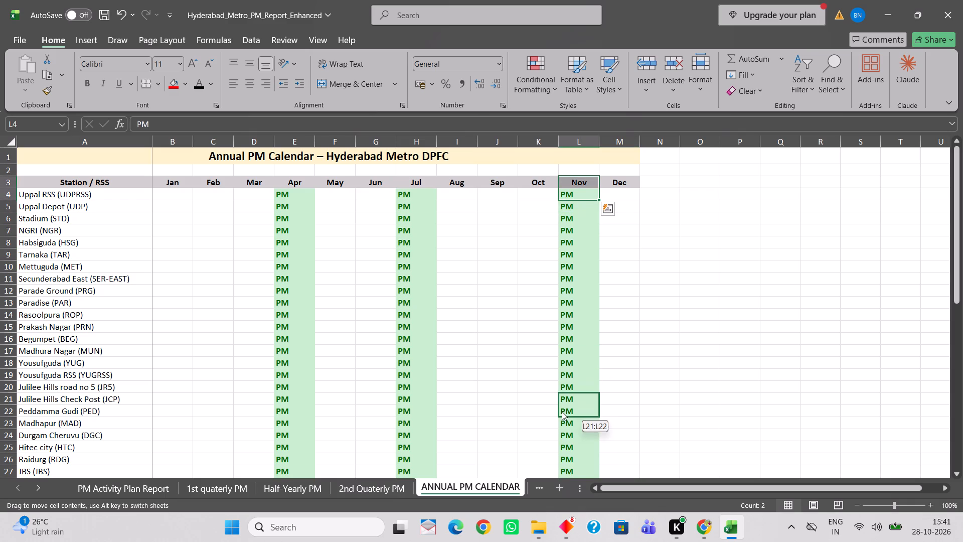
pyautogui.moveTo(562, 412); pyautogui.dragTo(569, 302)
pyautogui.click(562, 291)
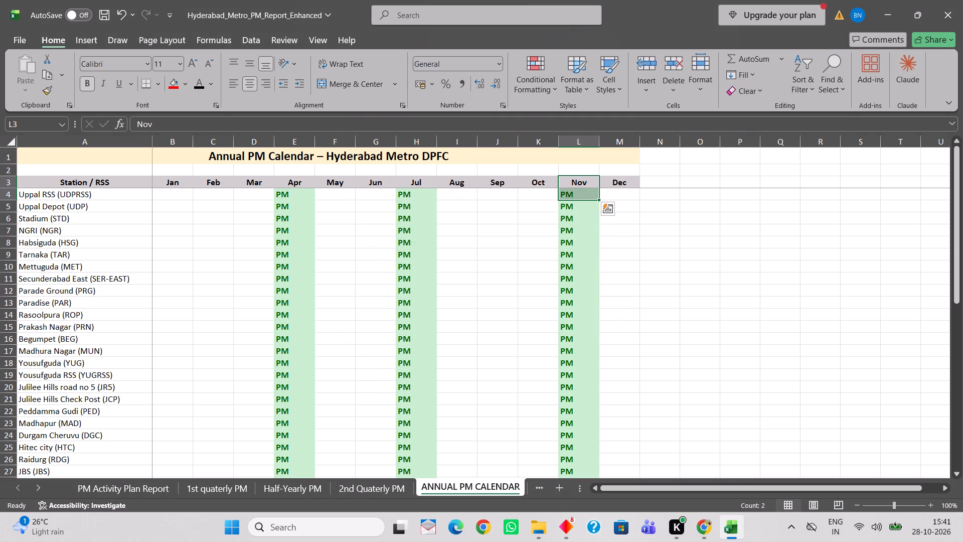
# Review the annual calendar's PM entries for all stations and check the 2nd Quaterly PM sheet alongside it.
pyautogui.click(585, 238)
pyautogui.scroll(4, 578, 231)
pyautogui.scroll(-6, 578, 231)
pyautogui.scroll(1, 578, 231)
pyautogui.scroll(-7, 578, 231)
pyautogui.scroll(5, 578, 231)
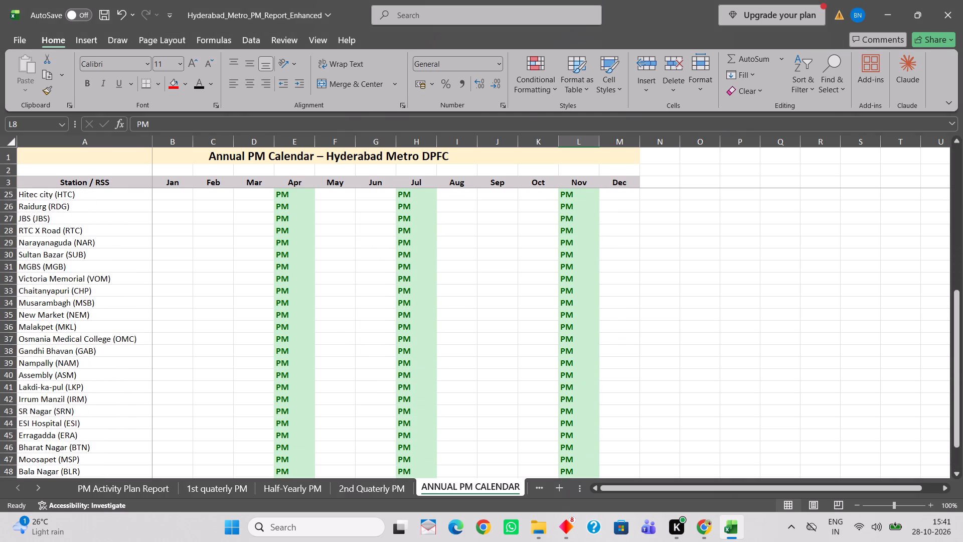
pyautogui.scroll(8, 578, 231)
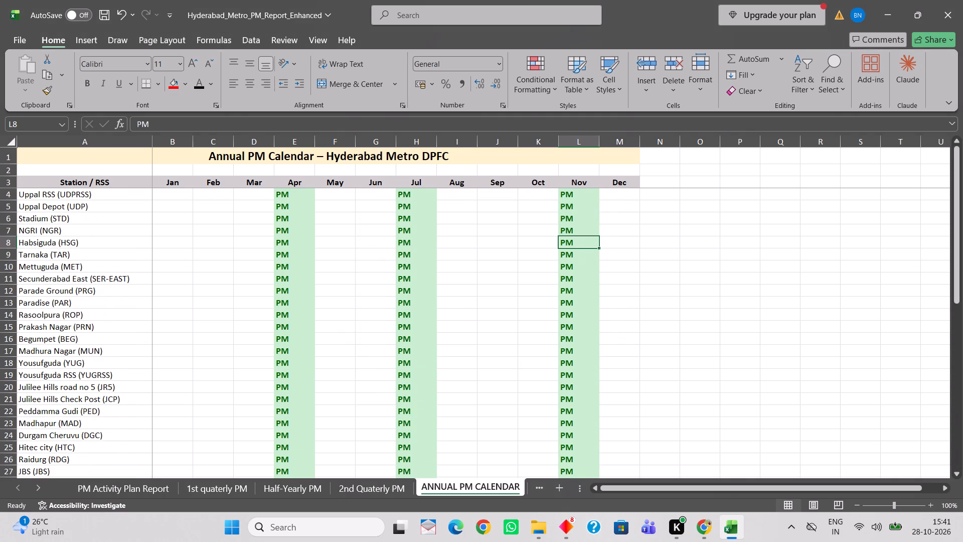
pyautogui.click(394, 491)
pyautogui.scroll(5, 422, 350)
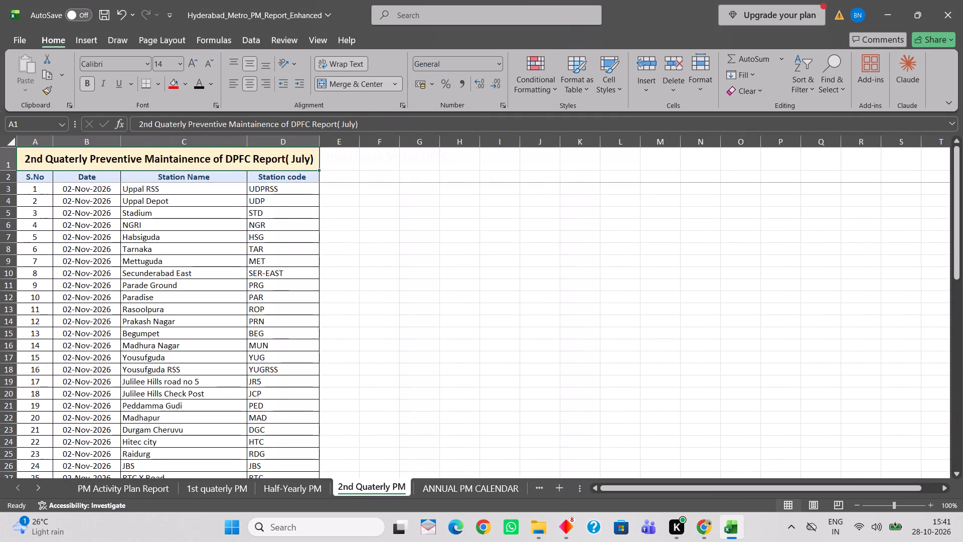
pyautogui.click(466, 490)
pyautogui.scroll(3, 454, 397)
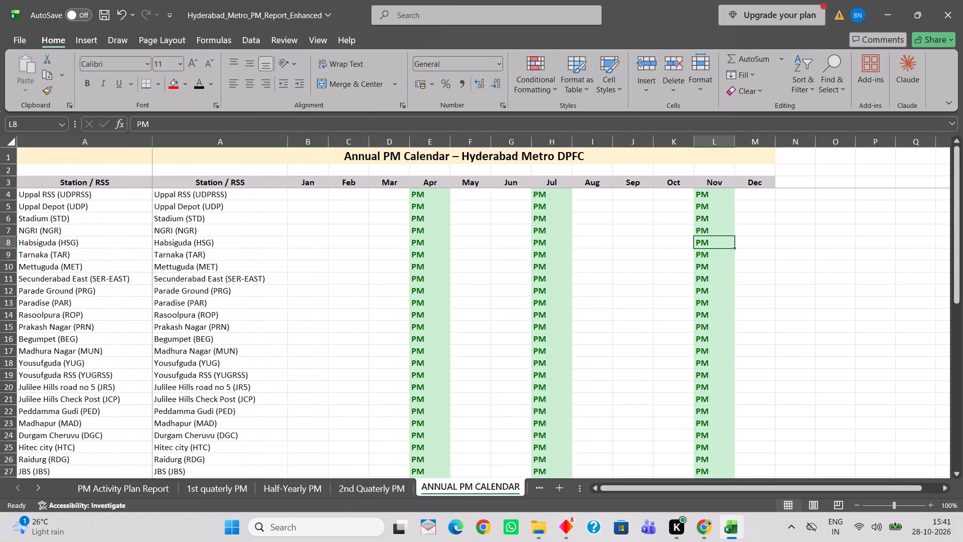
# Apply All Borders to the whole annual PM calendar table, from the title row down through every station and month.
pyautogui.click(371, 487)
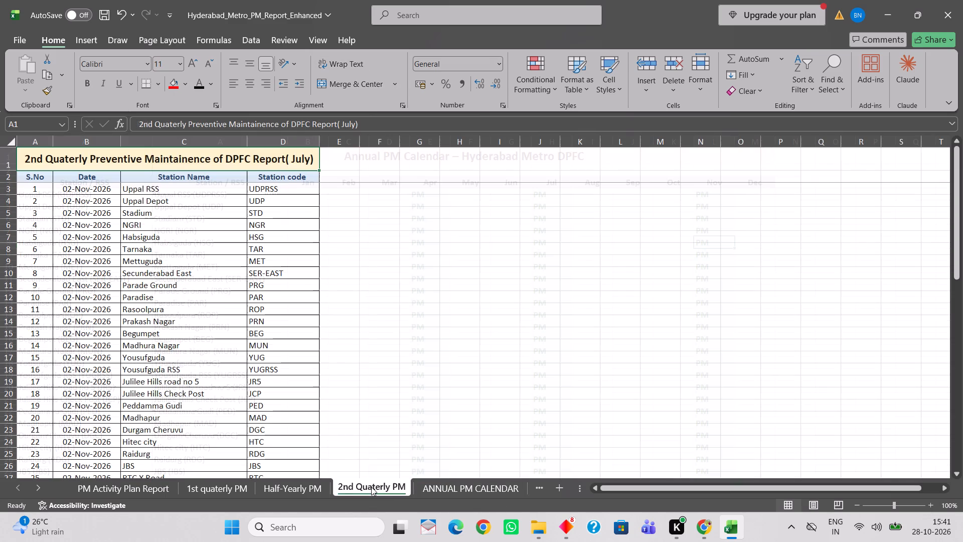
pyautogui.click(449, 486)
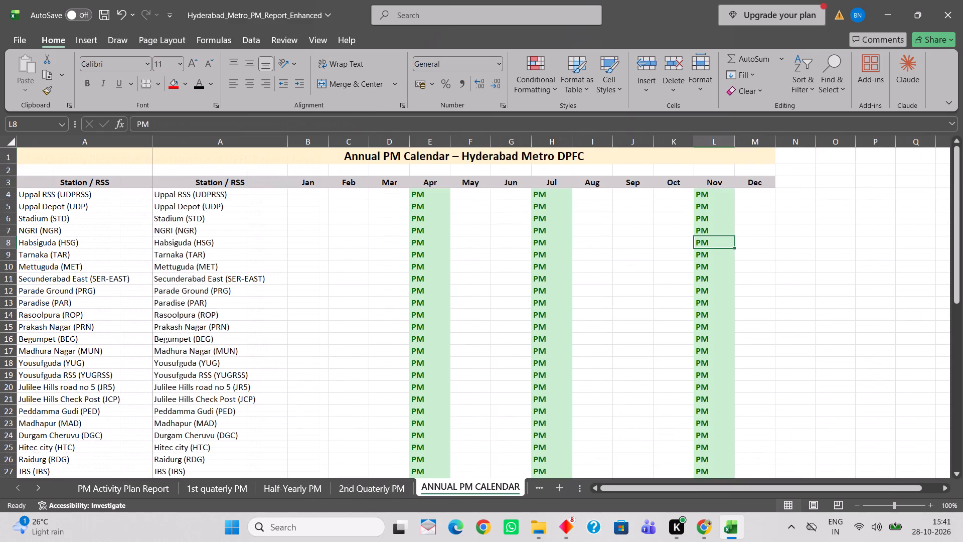
pyautogui.scroll(3, 406, 292)
pyautogui.click(84, 171)
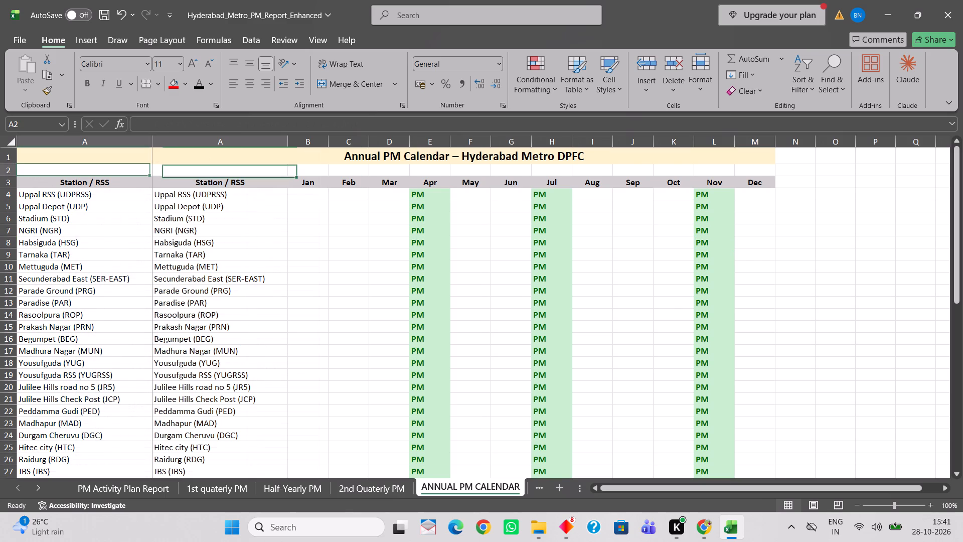
pyautogui.hotkey('ctrl', 'a')
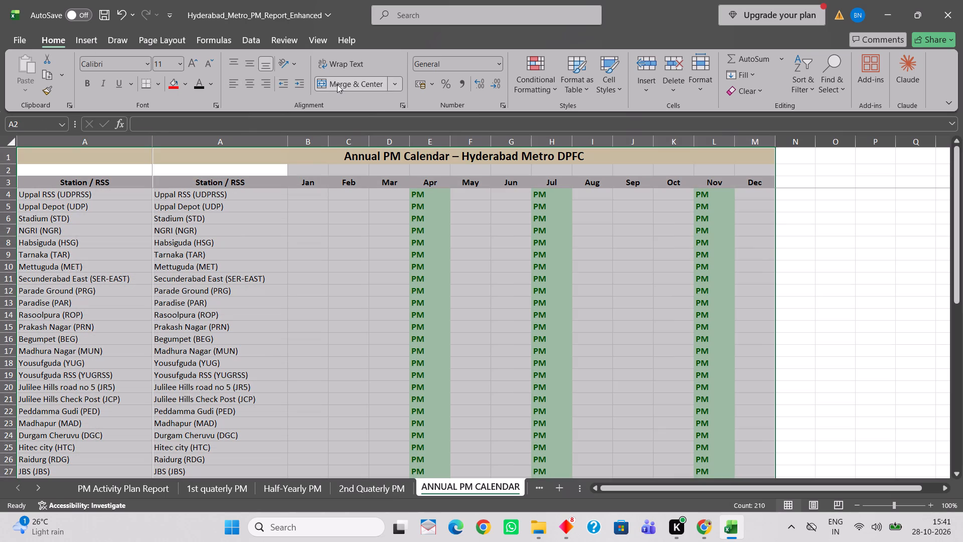
pyautogui.click(157, 81)
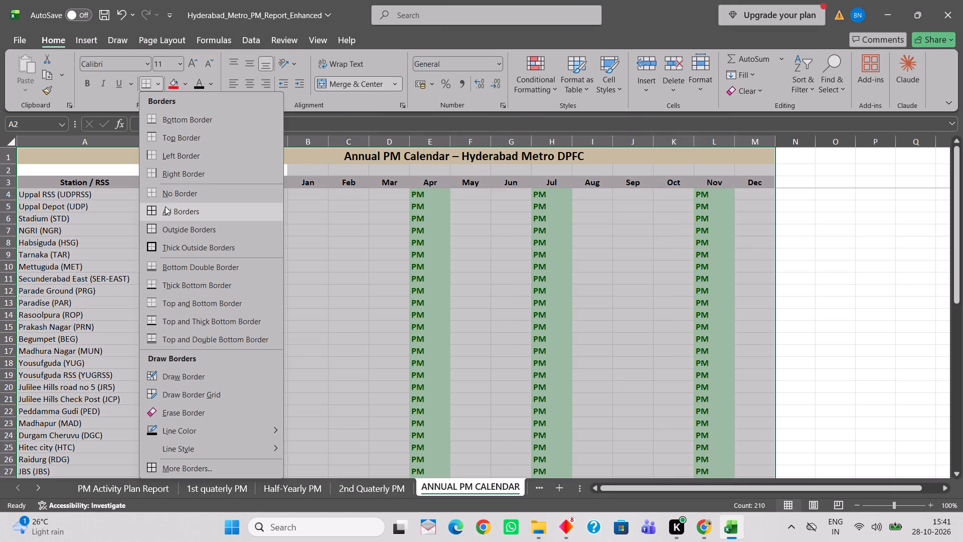
pyautogui.click(172, 216)
pyautogui.click(249, 273)
pyautogui.scroll(4, 265, 259)
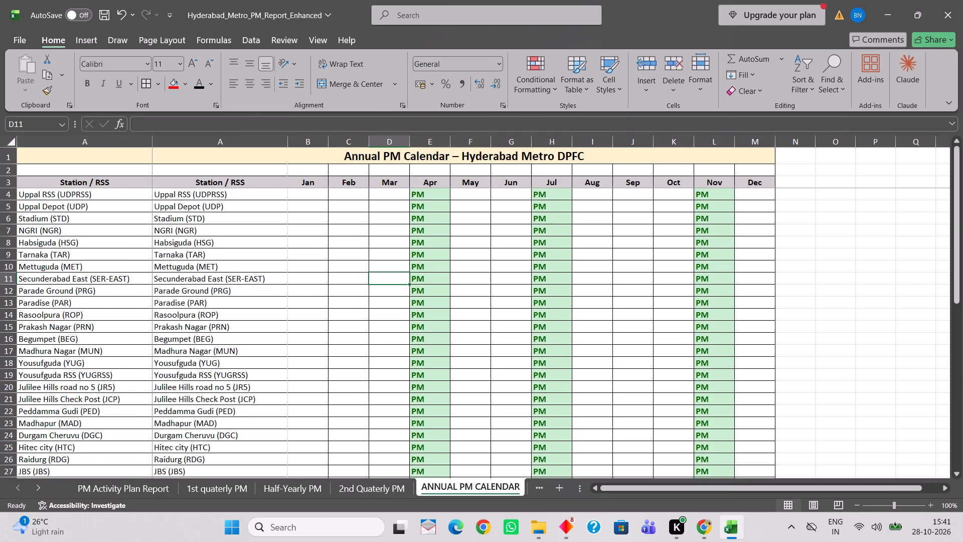
# Review the bordered annual calendar alongside the Half-Yearly PM and 2nd Quaterly PM sheets.
pyautogui.scroll(-4, 265, 259)
pyautogui.scroll(12, 265, 259)
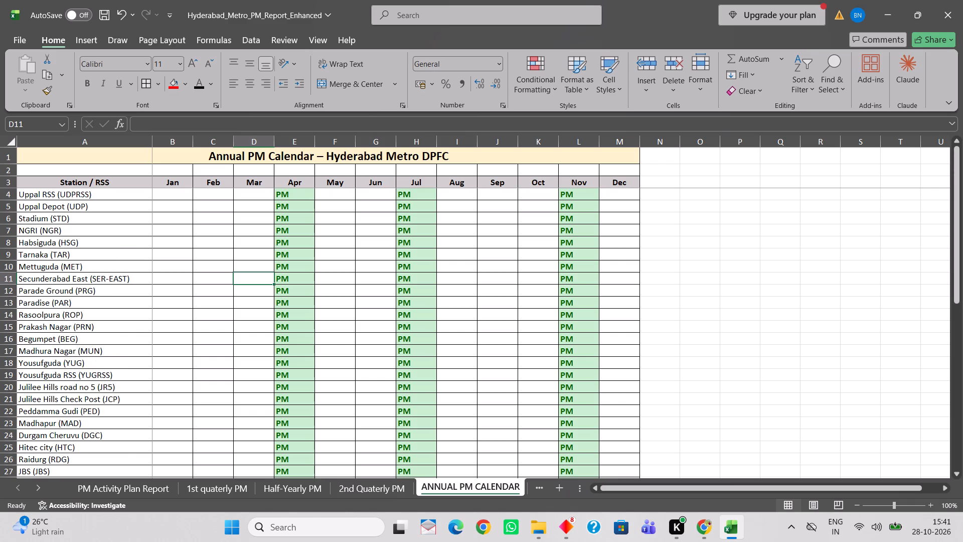
pyautogui.scroll(2, 265, 259)
pyautogui.click(291, 485)
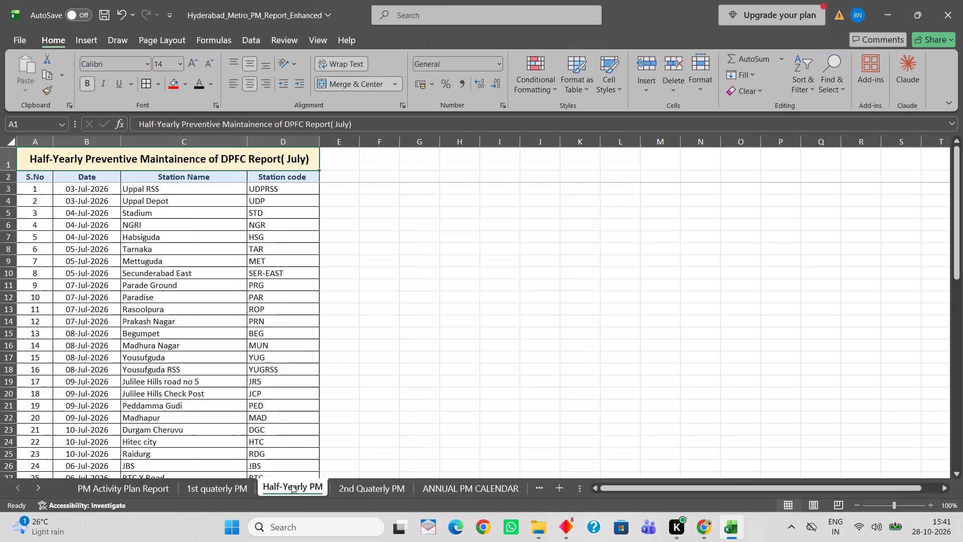
pyautogui.click(376, 486)
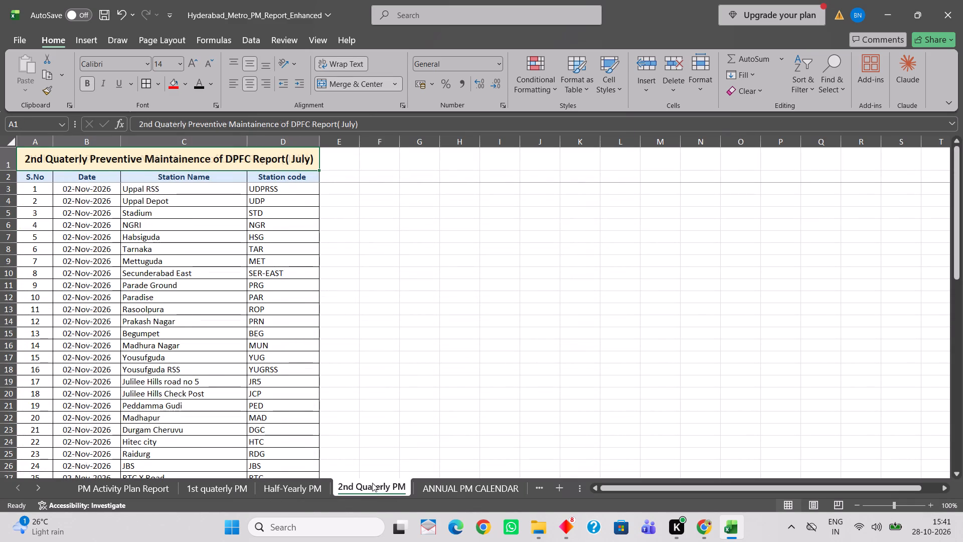
pyautogui.click(454, 486)
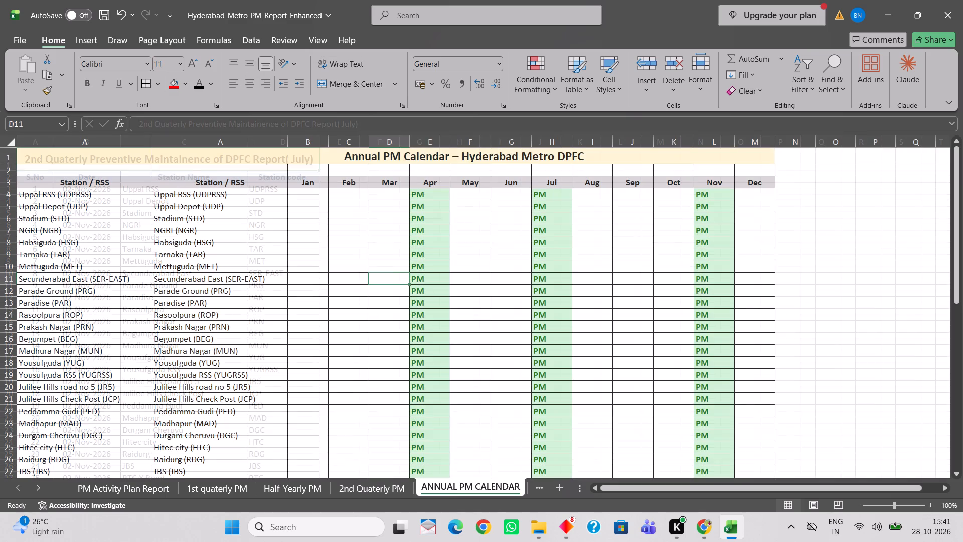
pyautogui.click(467, 208)
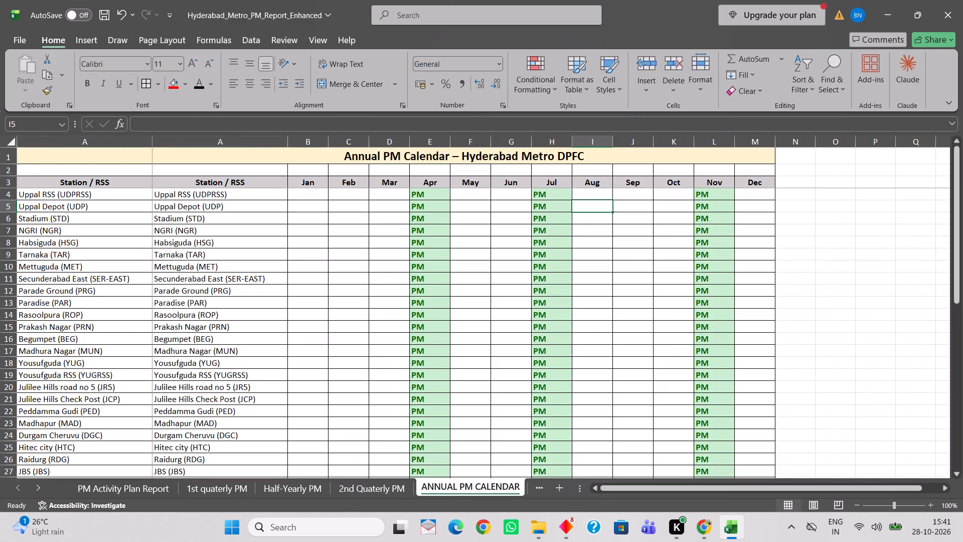
pyautogui.scroll(-4, 622, 266)
pyautogui.scroll(5, 622, 267)
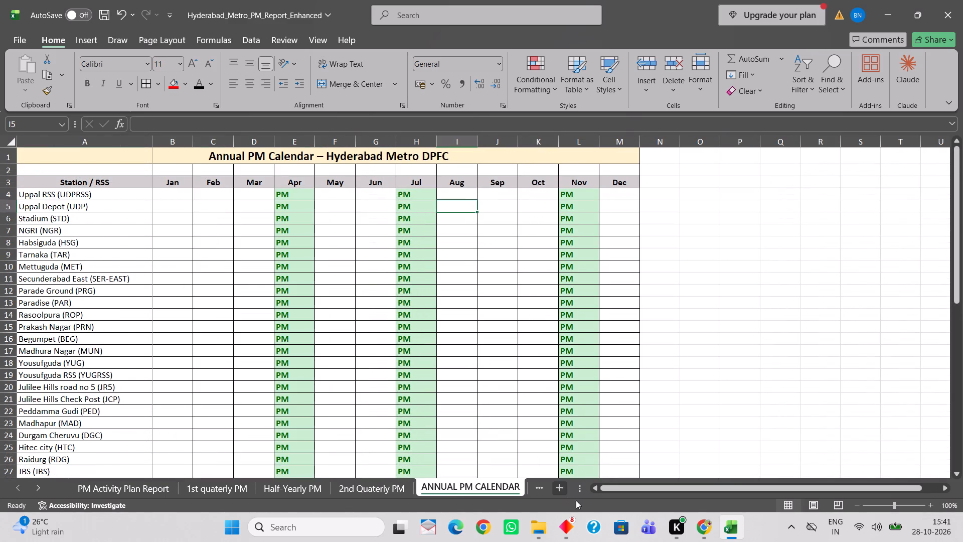
pyautogui.moveTo(641, 489); pyautogui.dragTo(570, 483)
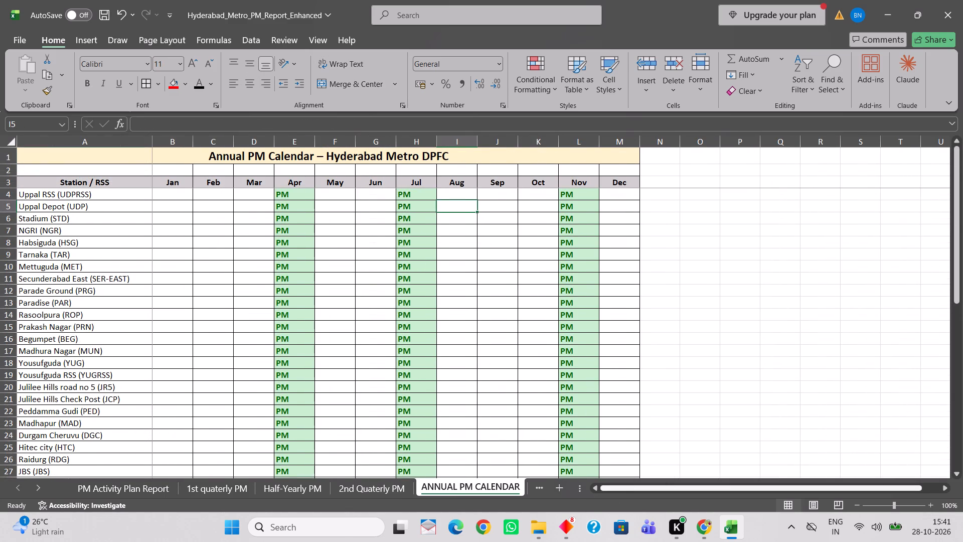
# Add a bold Status header in E2, beside Station code, on the 2nd Quaterly PM sheet.
pyautogui.click(358, 486)
pyautogui.scroll(8, 199, 244)
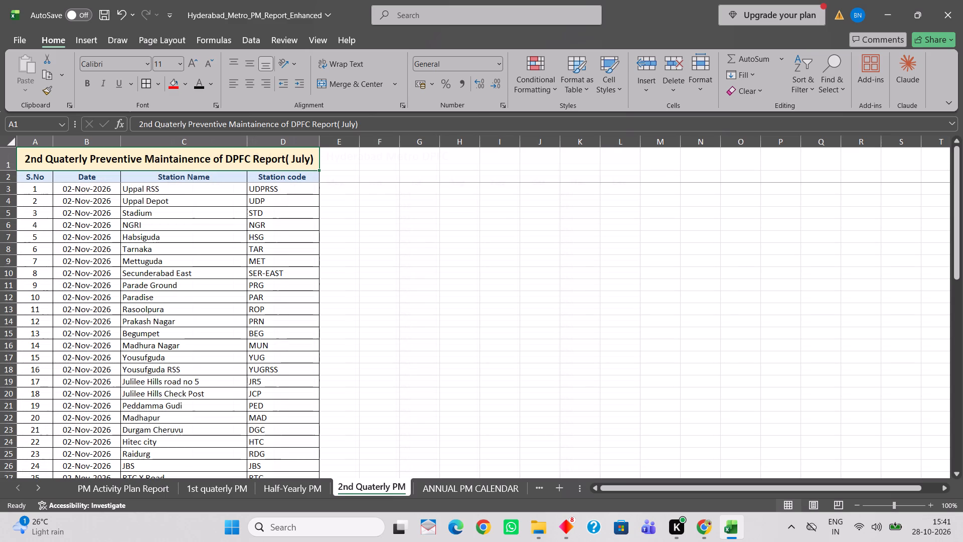
pyautogui.scroll(8, 107, 192)
pyautogui.click(334, 173)
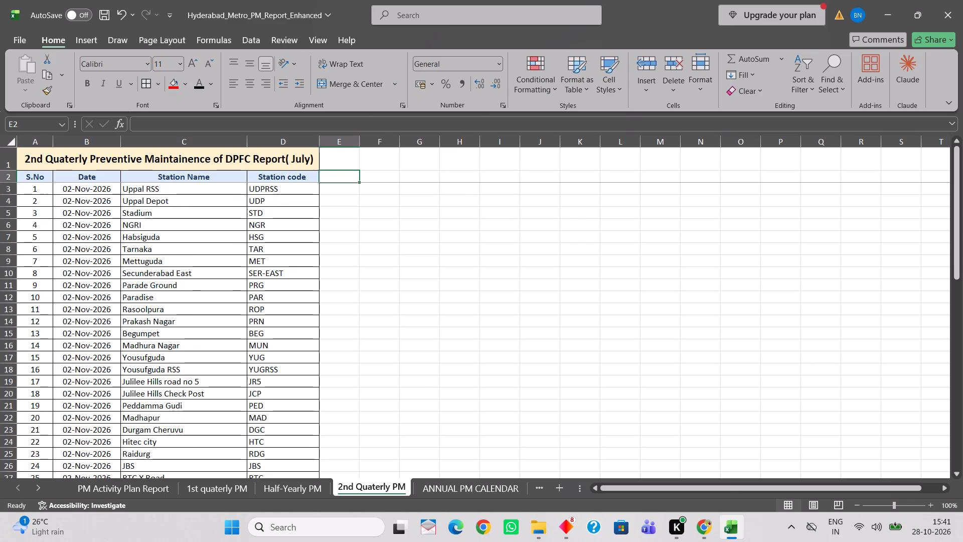
pyautogui.hotkey('shift', 's')
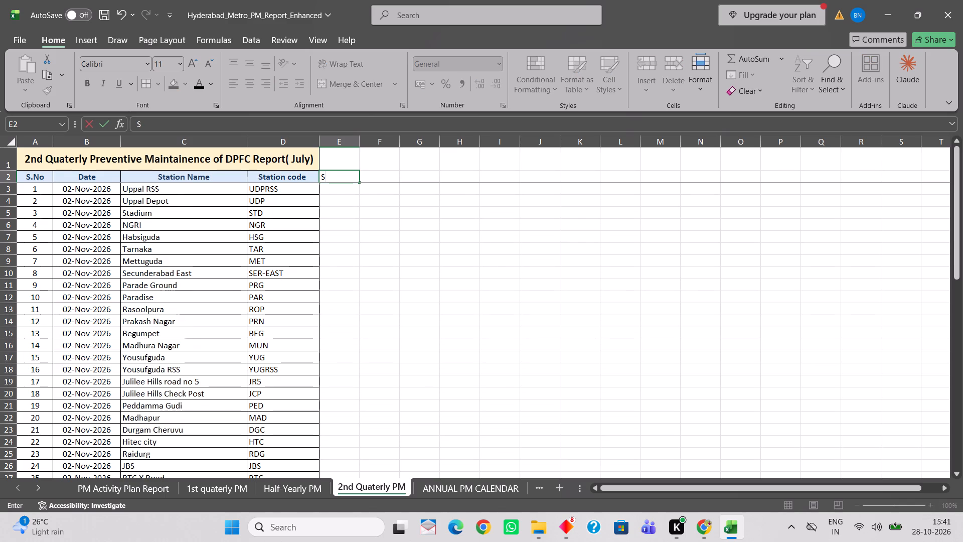
pyautogui.write('tatus')
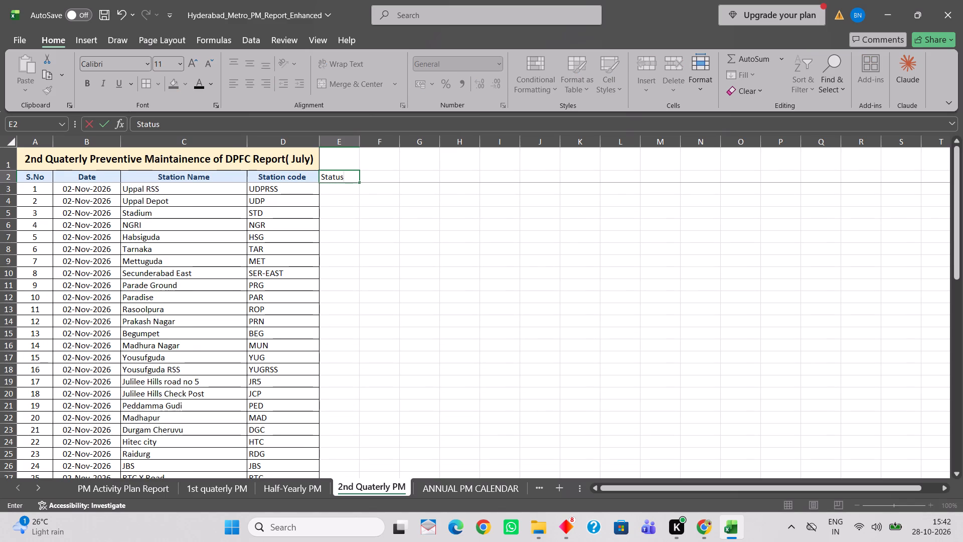
pyautogui.click(346, 177)
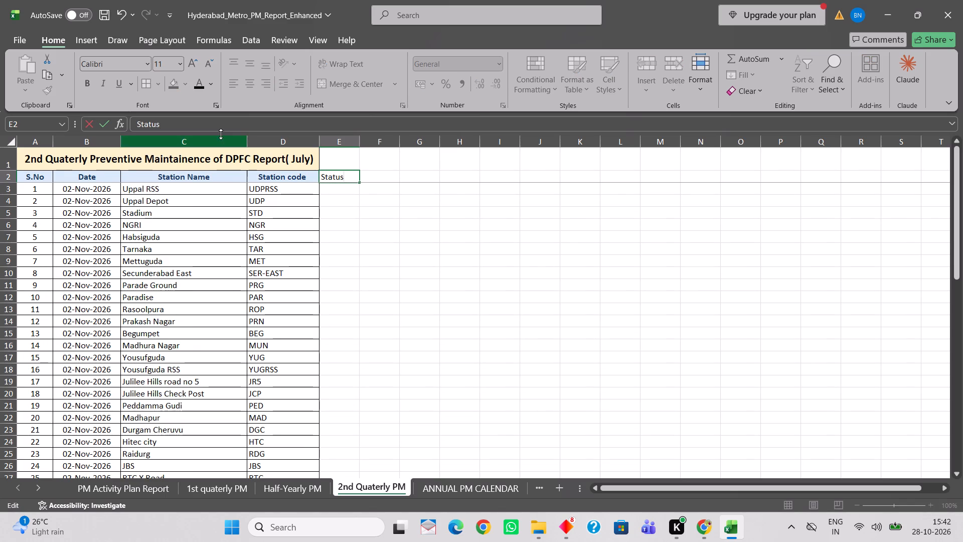
pyautogui.click(88, 82)
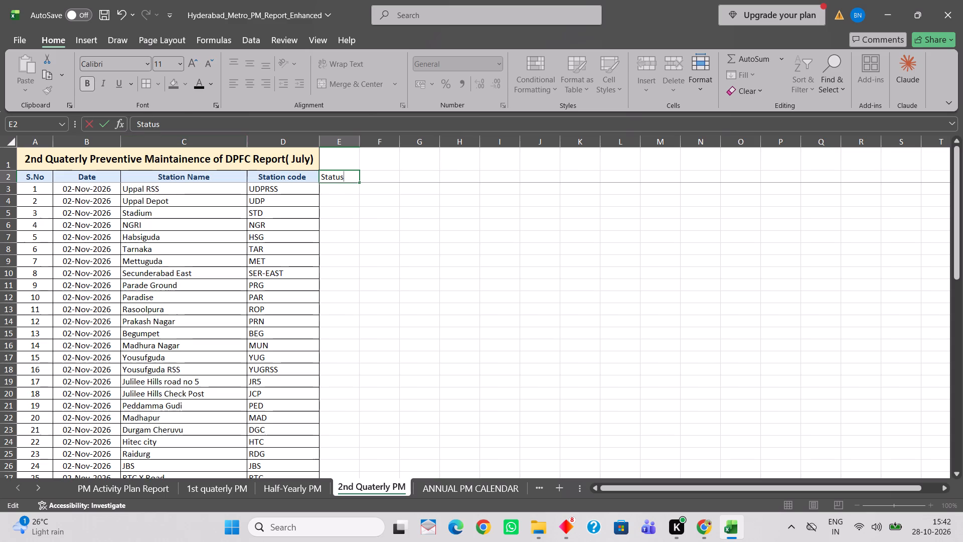
pyautogui.tripleClick(327, 177)
pyautogui.click(80, 85)
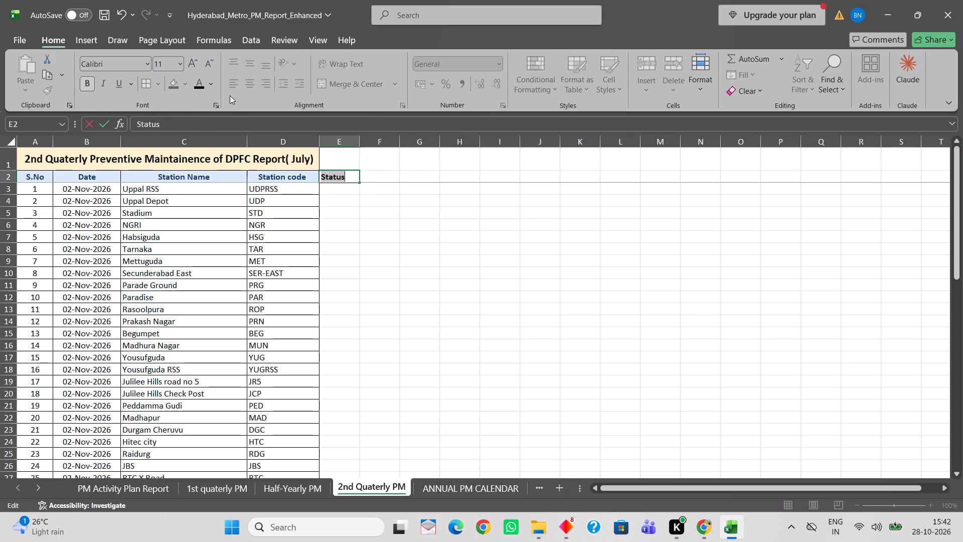
# Set the Station code, Station Name, Date and S.No header text to black on the 2nd Quaterly PM sheet.
pyautogui.click(276, 180)
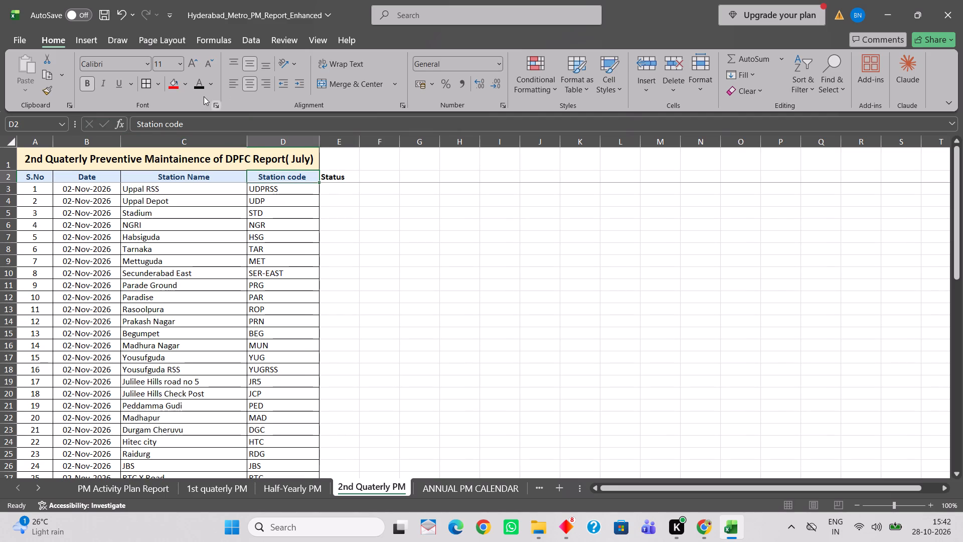
pyautogui.click(198, 83)
pyautogui.click(186, 179)
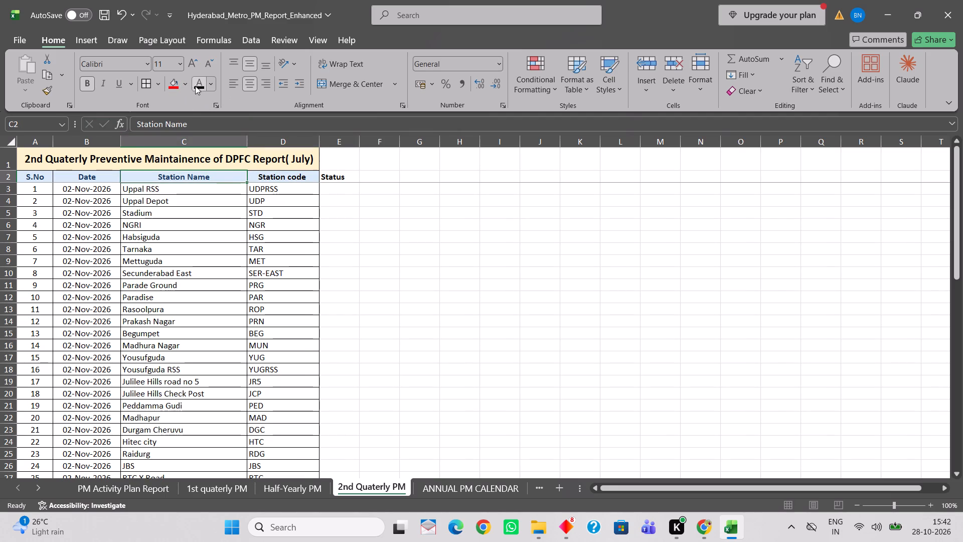
pyautogui.click(196, 86)
pyautogui.click(85, 177)
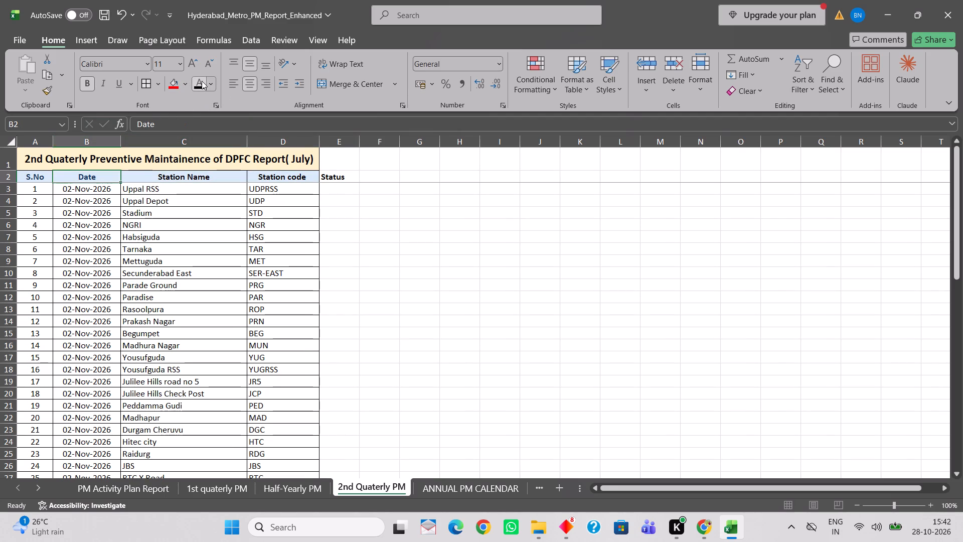
pyautogui.click(202, 81)
pyautogui.click(48, 177)
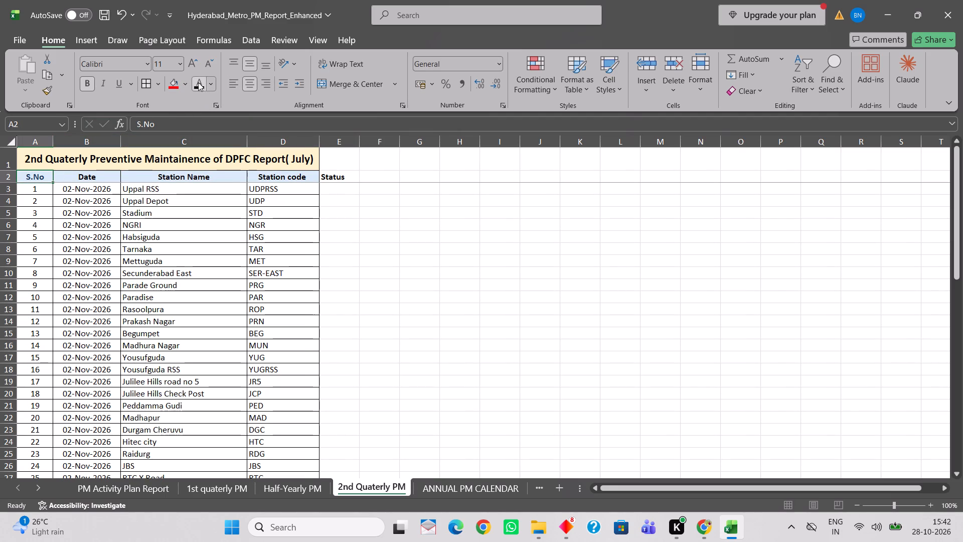
pyautogui.click(198, 82)
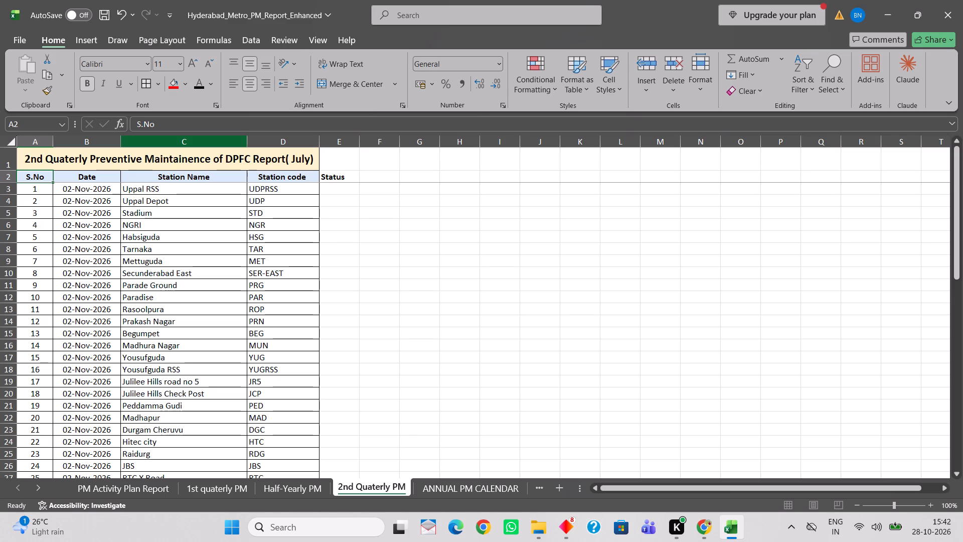
# Extend the 2nd Quaterly PM title over the Status column by merging and centring it across A1 to E1.
pyautogui.moveTo(299, 154); pyautogui.dragTo(329, 157)
pyautogui.click(366, 82)
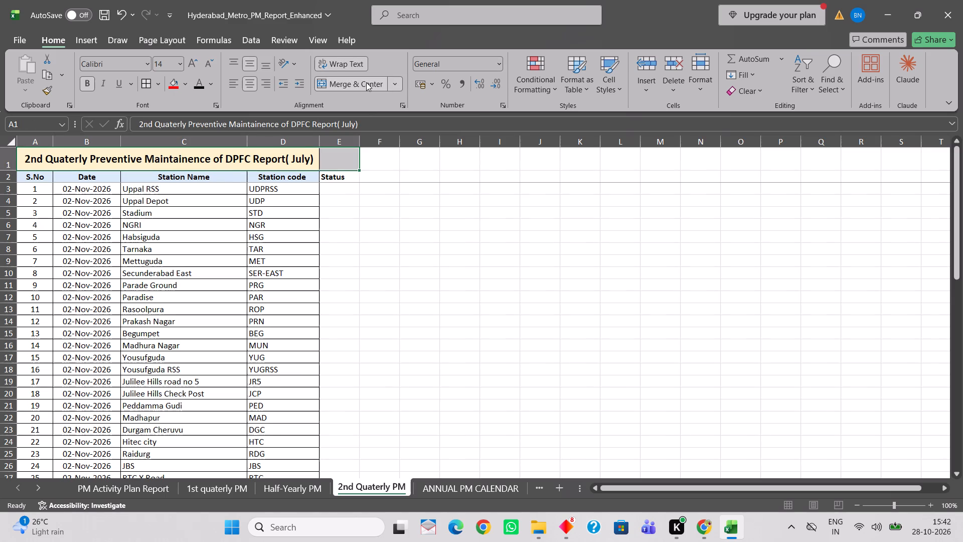
pyautogui.click(342, 86)
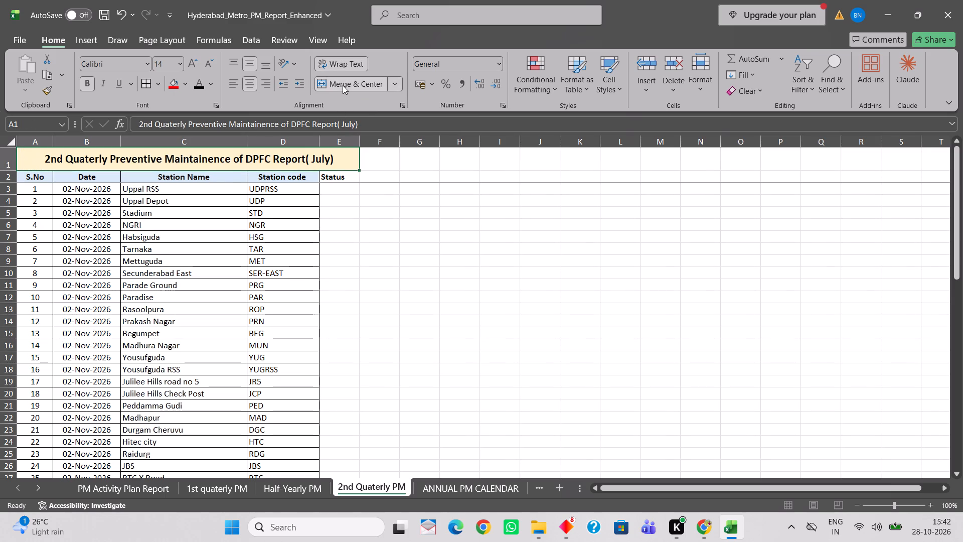
# Enter Completed as the status for Uppal RSS in E3.
pyautogui.click(343, 180)
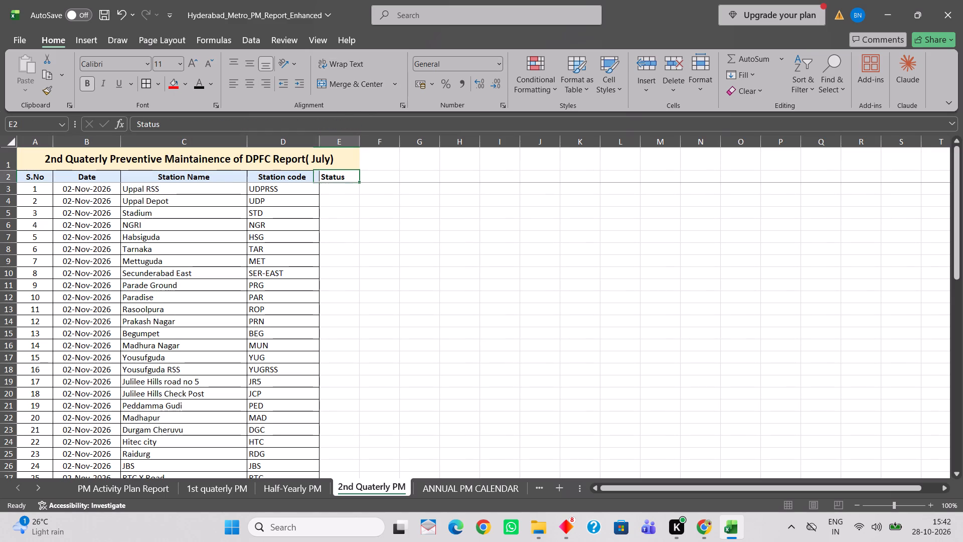
pyautogui.click(341, 187)
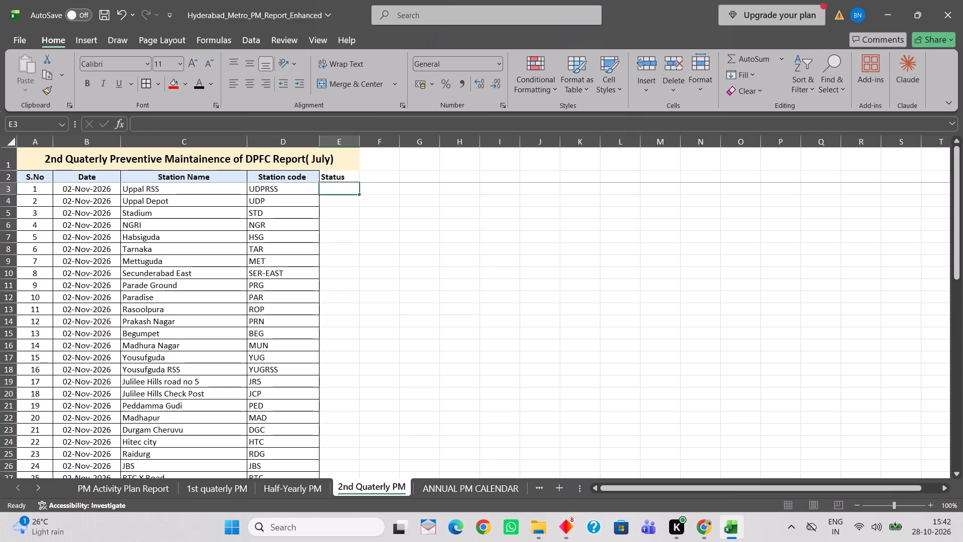
pyautogui.hotkey('shift', 'c')
pyautogui.write('ompleted')
# Fill the Completed status cell for Uppal RSS, E3, with standard green on the 2nd Quaterly PM sheet.
pyautogui.click(343, 187)
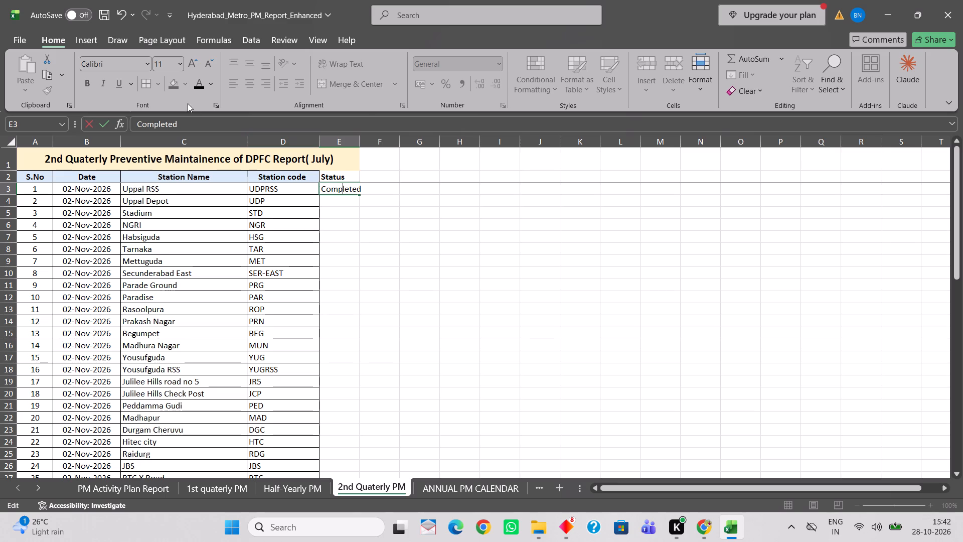
pyautogui.click(187, 79)
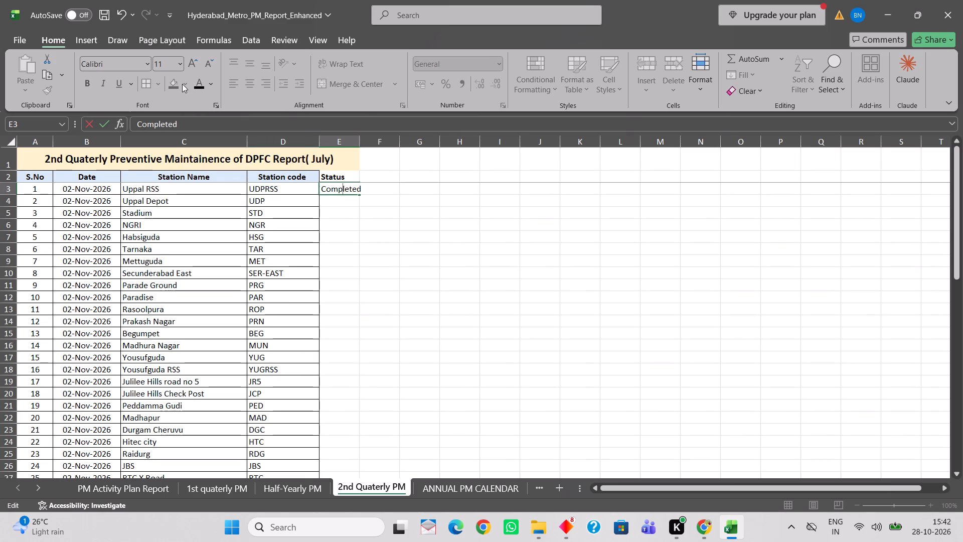
pyautogui.click(182, 84)
pyautogui.click(181, 85)
pyautogui.click(343, 185)
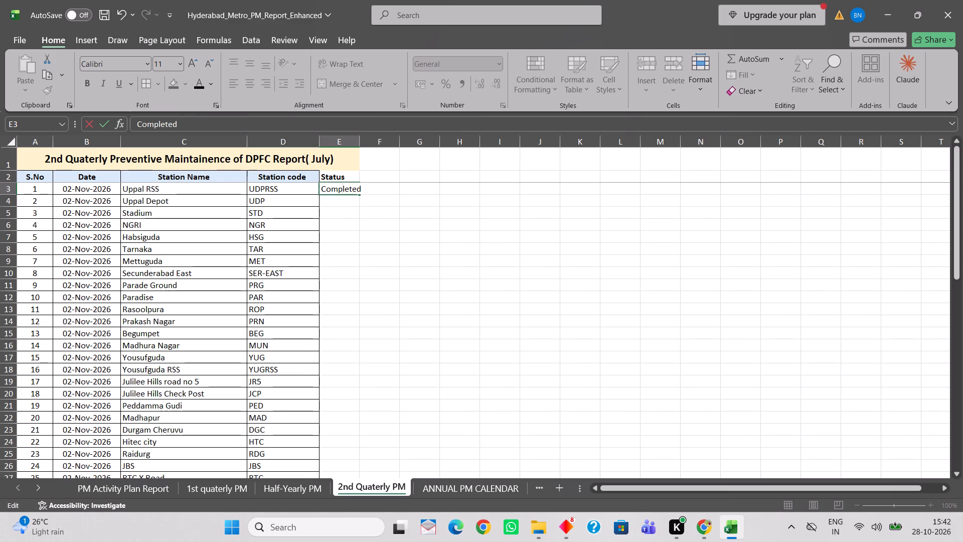
pyautogui.click(347, 212)
pyautogui.click(342, 191)
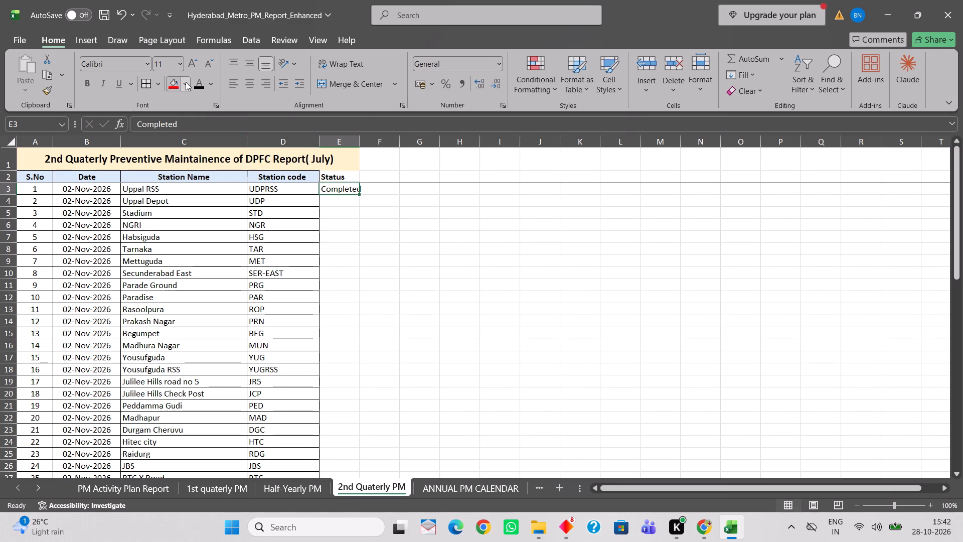
pyautogui.click(186, 82)
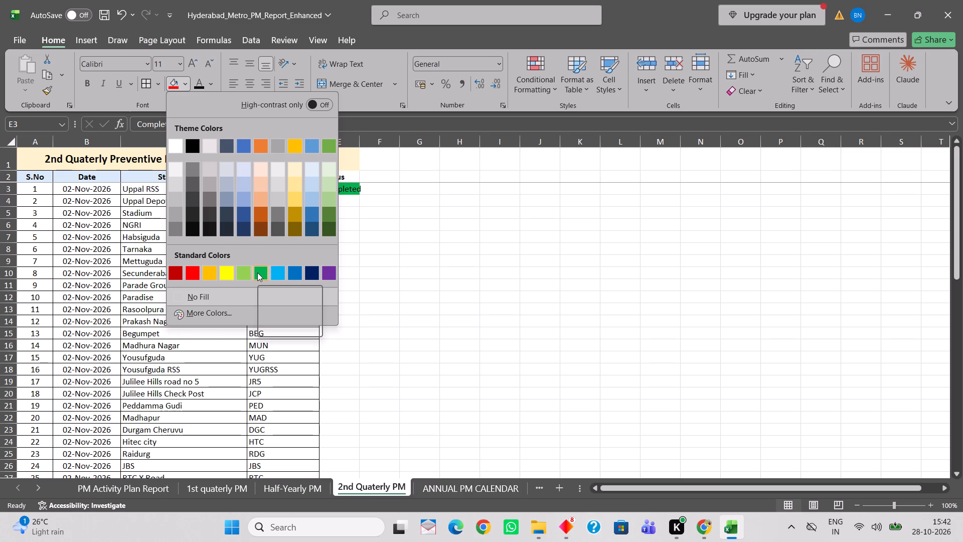
pyautogui.click(257, 273)
# Copy the green Completed status from E3 down to every station row, through E51.
pyautogui.doubleClick(359, 194)
pyautogui.scroll(3, 345, 289)
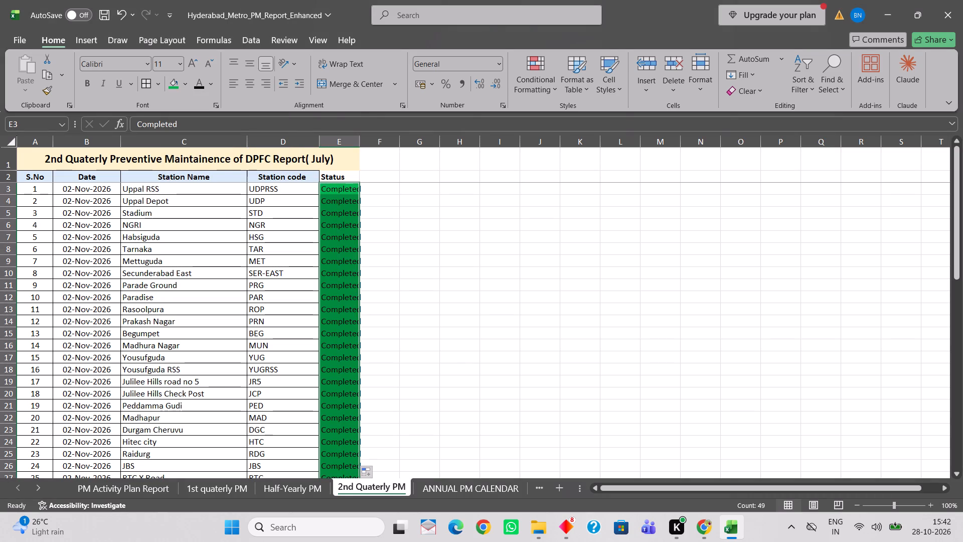
# Autofit the width of Status column E to its contents.
pyautogui.click(338, 176)
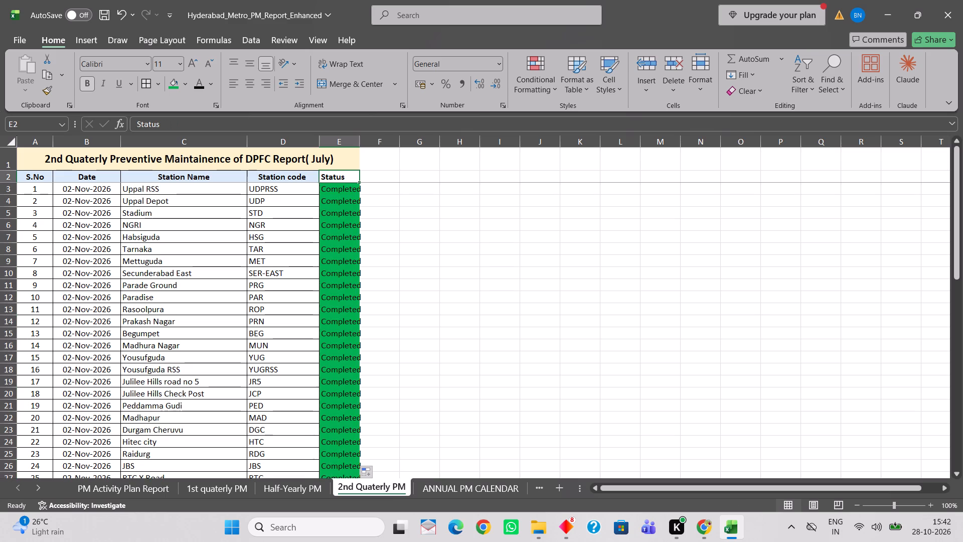
pyautogui.click(354, 142)
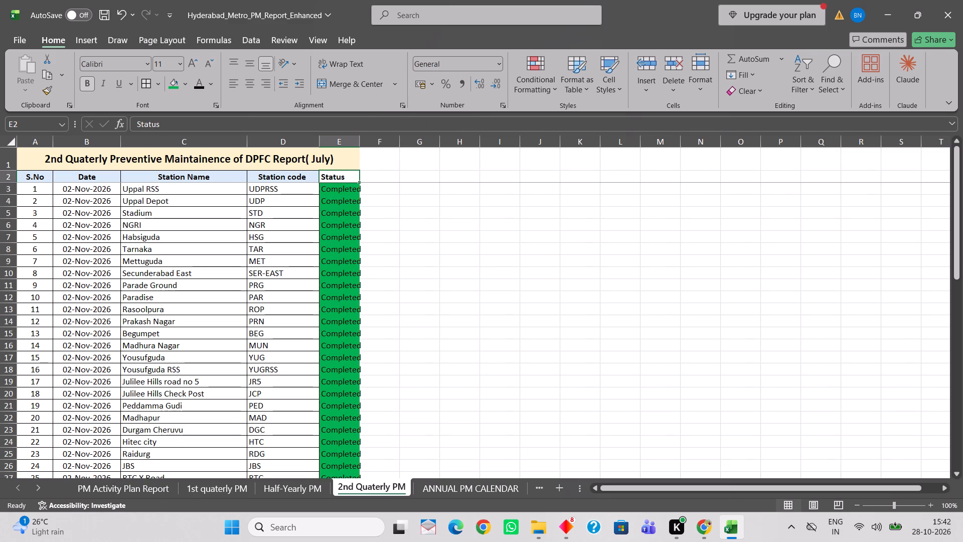
pyautogui.doubleClick(360, 144)
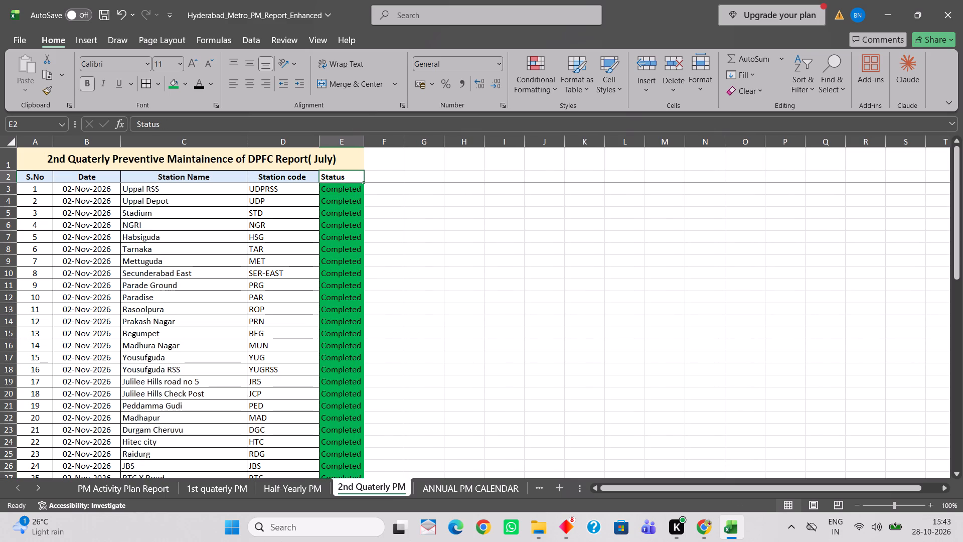
# Give the S.No, Date, Station Name, Station code and Status headers in A2 to E2 a light grey fill.
pyautogui.click(351, 176)
pyautogui.click(31, 178)
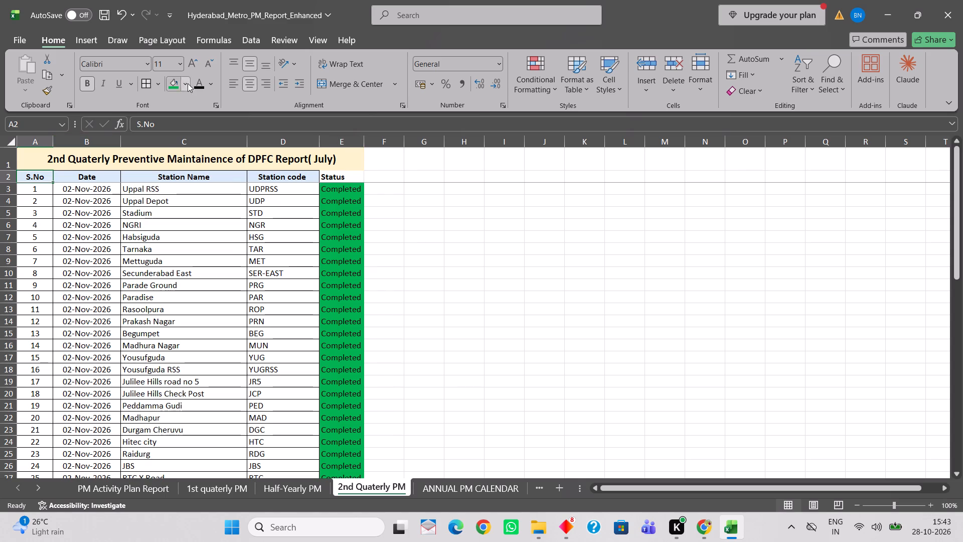
pyautogui.click(185, 83)
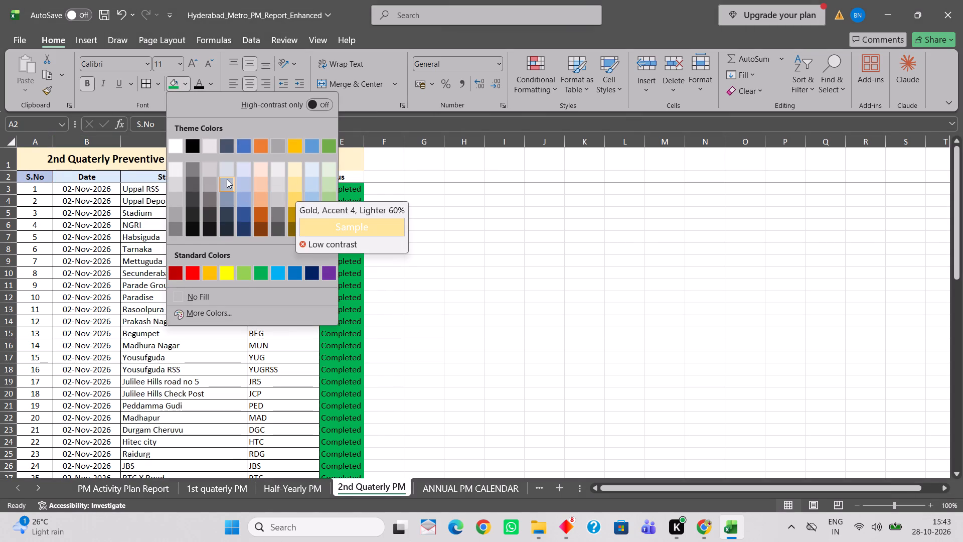
pyautogui.click(210, 171)
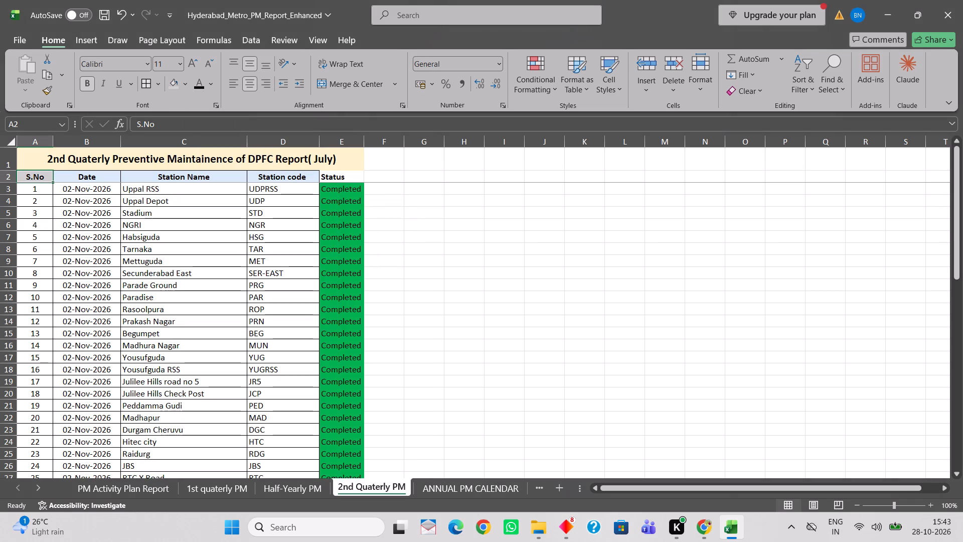
pyautogui.click(94, 177)
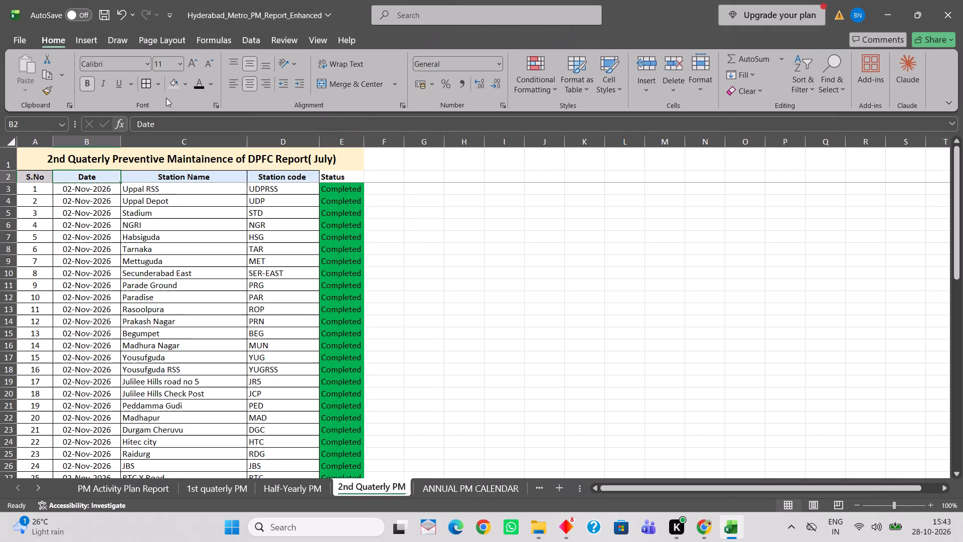
pyautogui.click(172, 81)
pyautogui.click(146, 174)
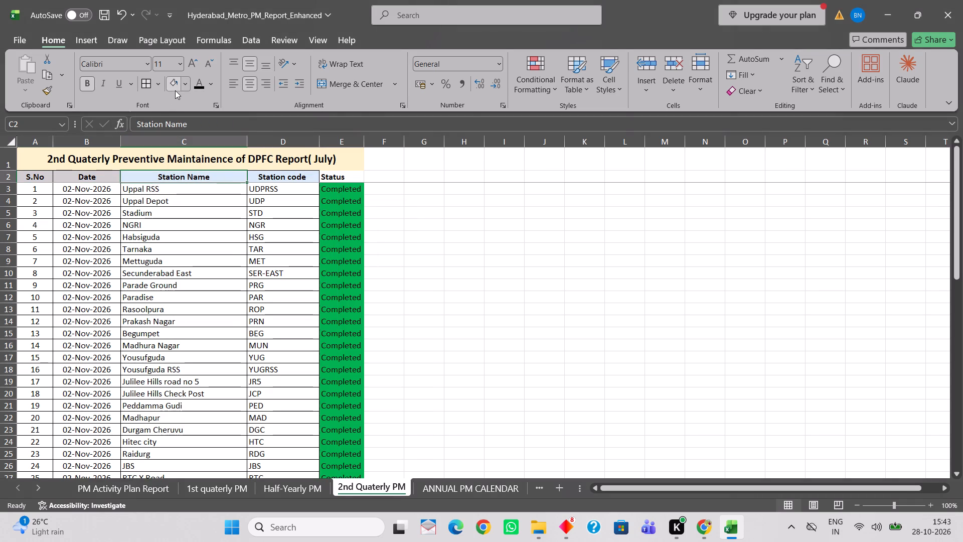
pyautogui.click(177, 86)
pyautogui.click(272, 178)
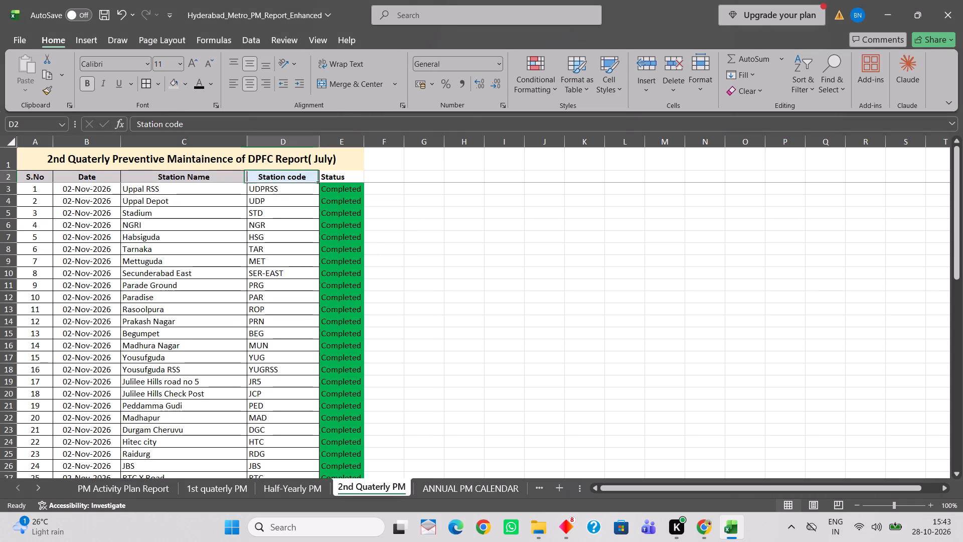
pyautogui.click(175, 82)
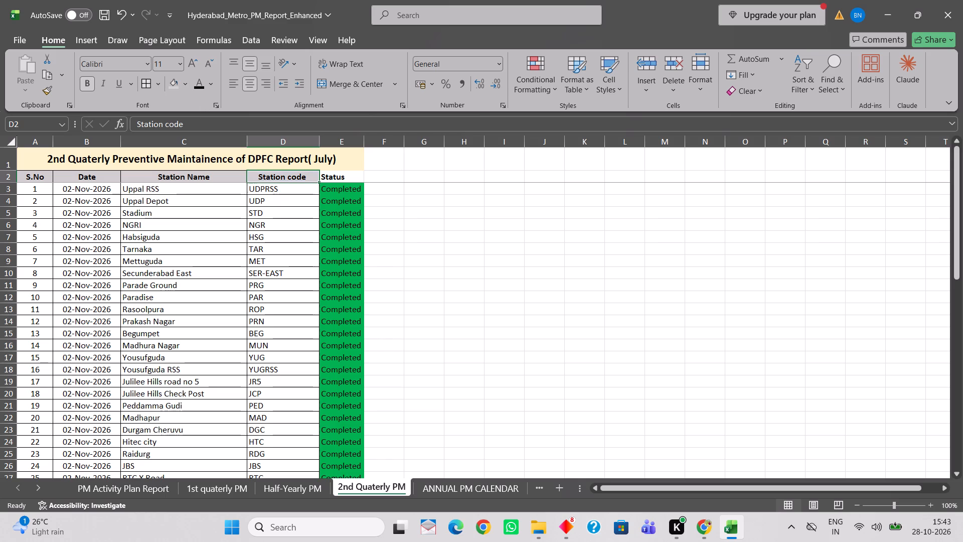
pyautogui.click(329, 176)
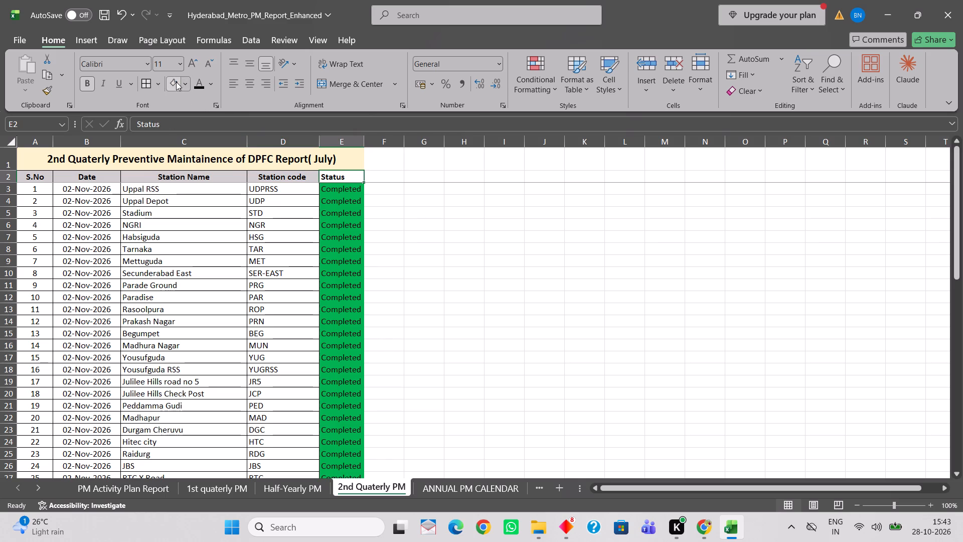
pyautogui.click(176, 82)
pyautogui.click(232, 226)
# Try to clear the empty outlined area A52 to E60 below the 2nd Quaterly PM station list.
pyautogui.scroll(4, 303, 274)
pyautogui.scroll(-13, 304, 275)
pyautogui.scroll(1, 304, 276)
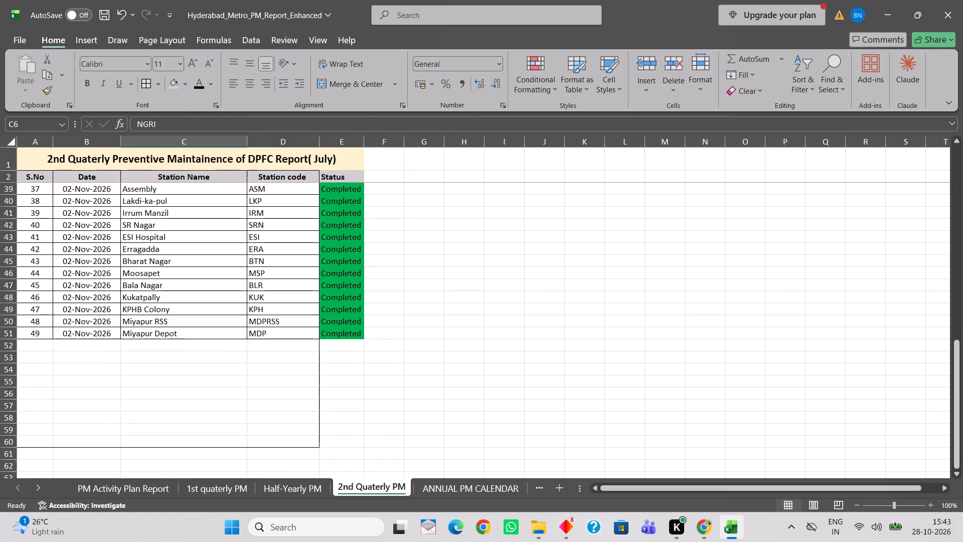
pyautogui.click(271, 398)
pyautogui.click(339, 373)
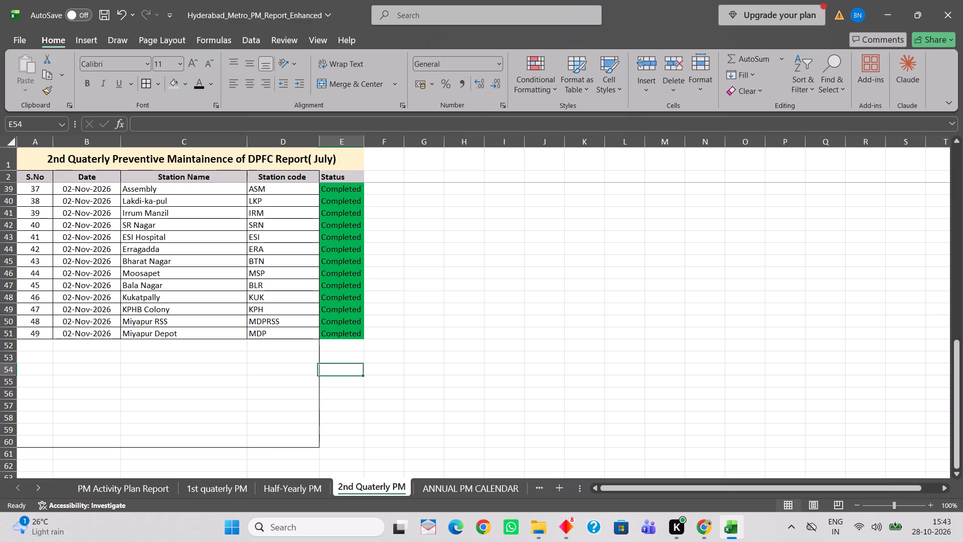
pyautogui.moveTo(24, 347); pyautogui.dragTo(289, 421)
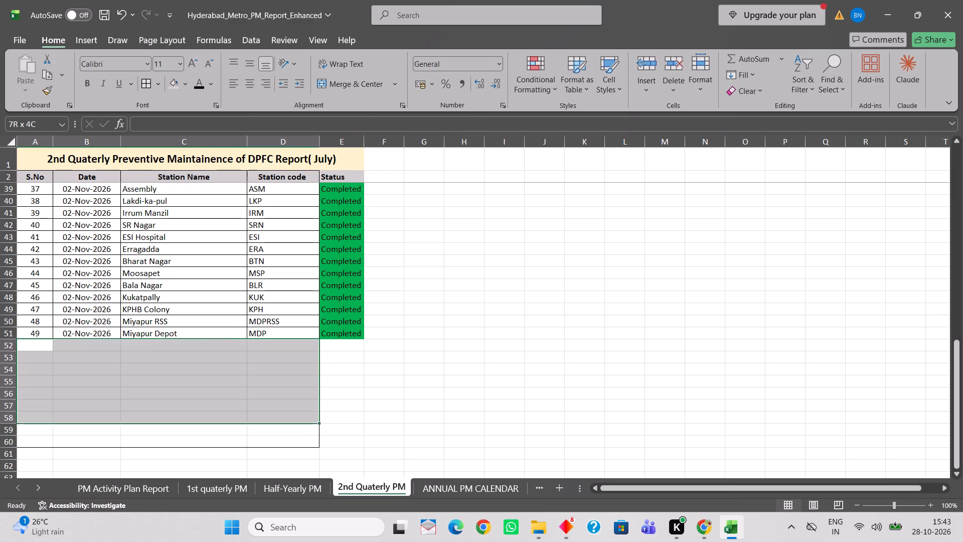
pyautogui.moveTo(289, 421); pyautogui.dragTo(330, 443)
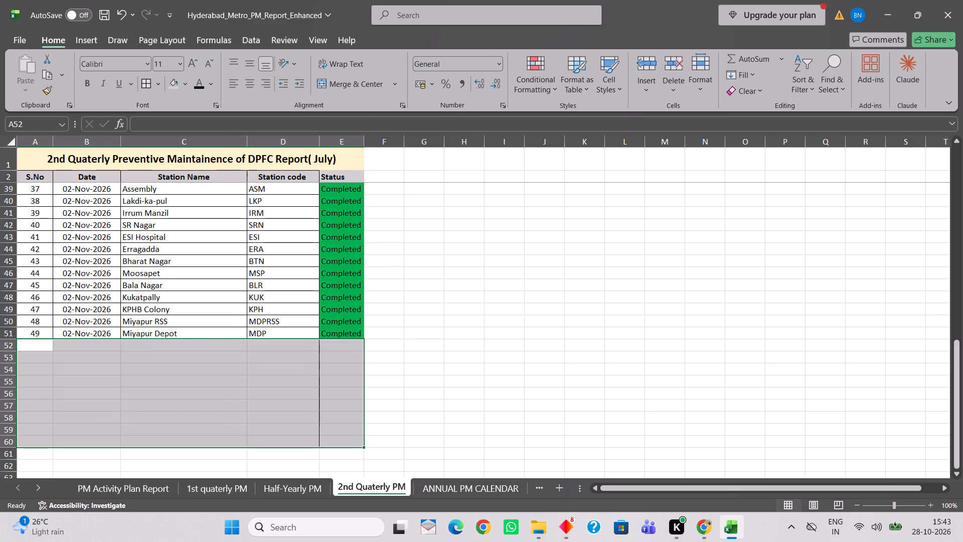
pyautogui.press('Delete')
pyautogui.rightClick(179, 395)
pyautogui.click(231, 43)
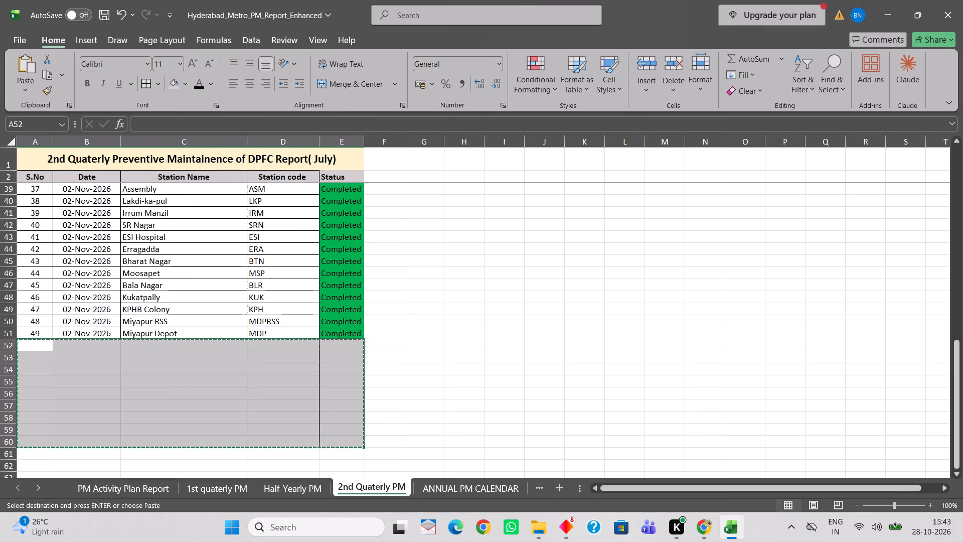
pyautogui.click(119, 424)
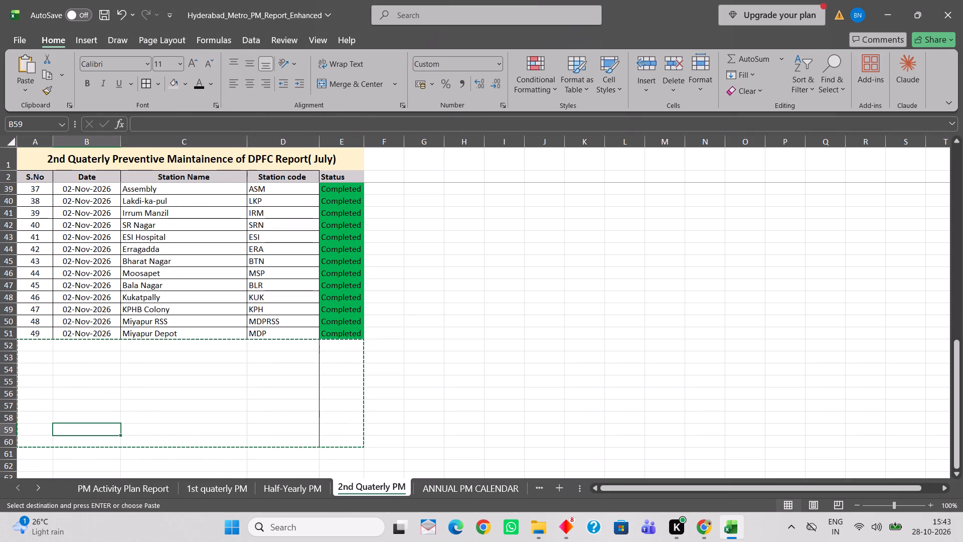
# Clear the station name in C50, in the row with station code MDPRSS.
pyautogui.click(163, 318)
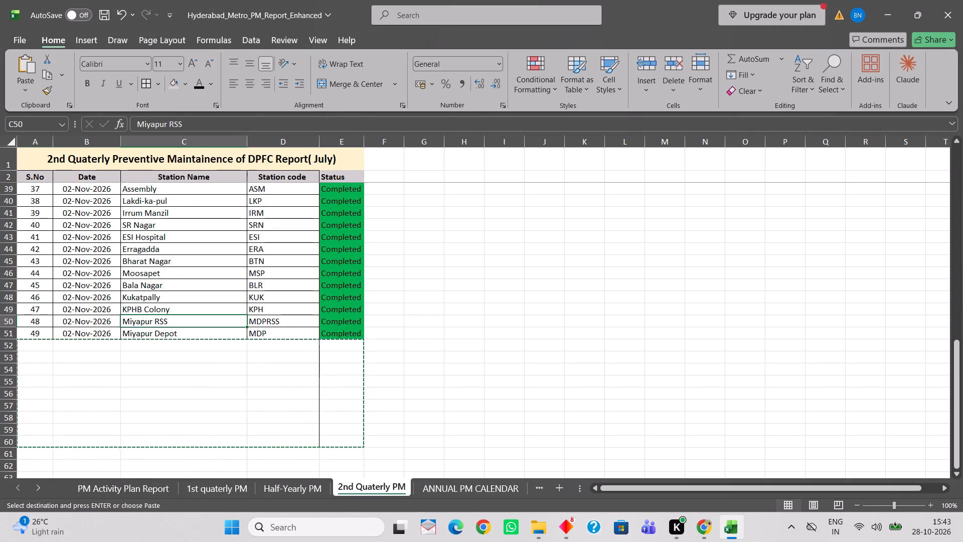
pyautogui.press('Delete')
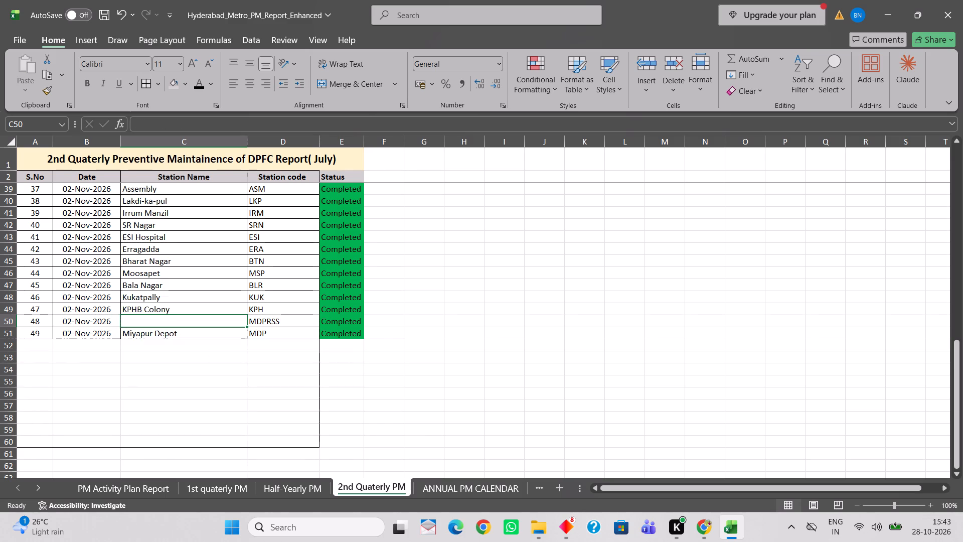
pyautogui.click(201, 351)
pyautogui.click(198, 287)
# Apply cell borders to the whole 2nd Quaterly PM table, A1 to E51, including the Status column.
pyautogui.scroll(2, 175, 399)
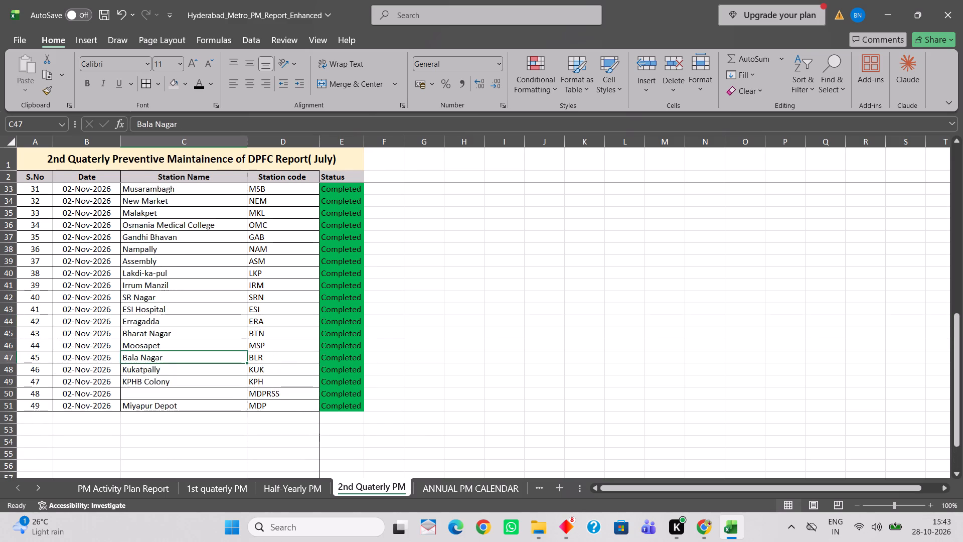
pyautogui.scroll(-3, 175, 399)
pyautogui.scroll(2, 175, 399)
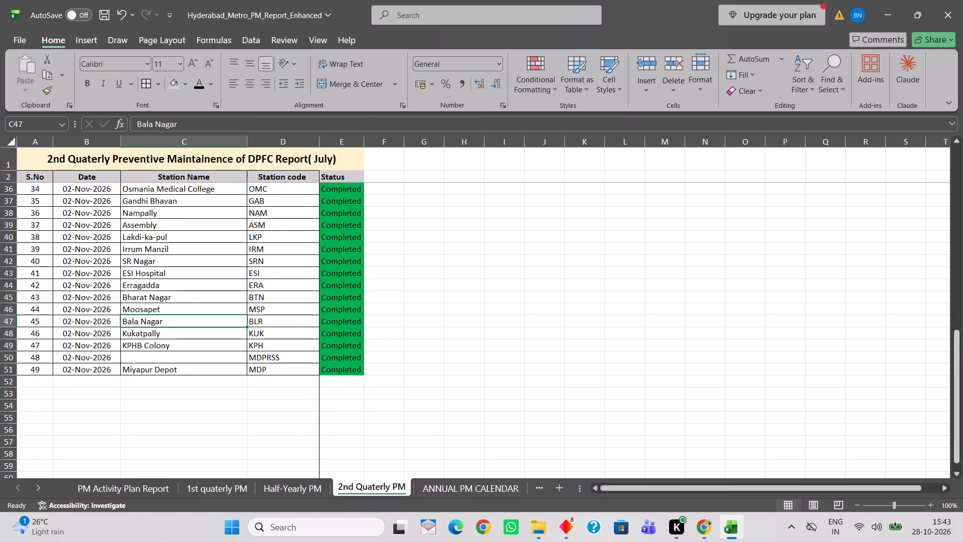
pyautogui.click(247, 344)
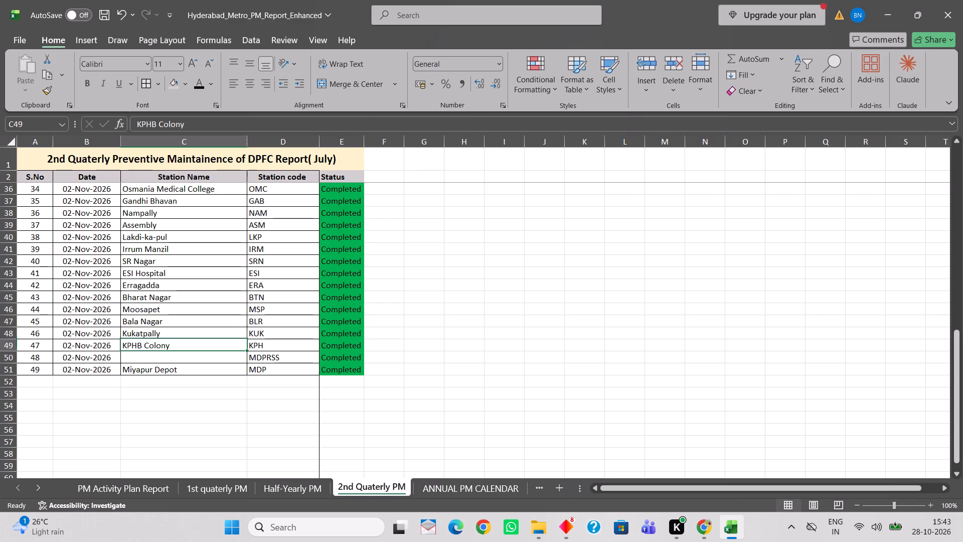
pyautogui.hotkey('ctrl', 'a')
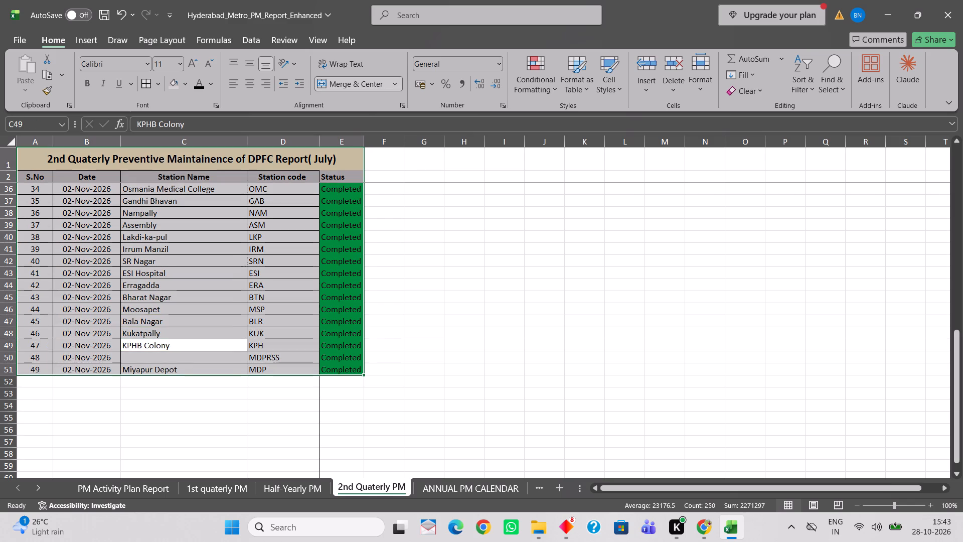
pyautogui.click(142, 85)
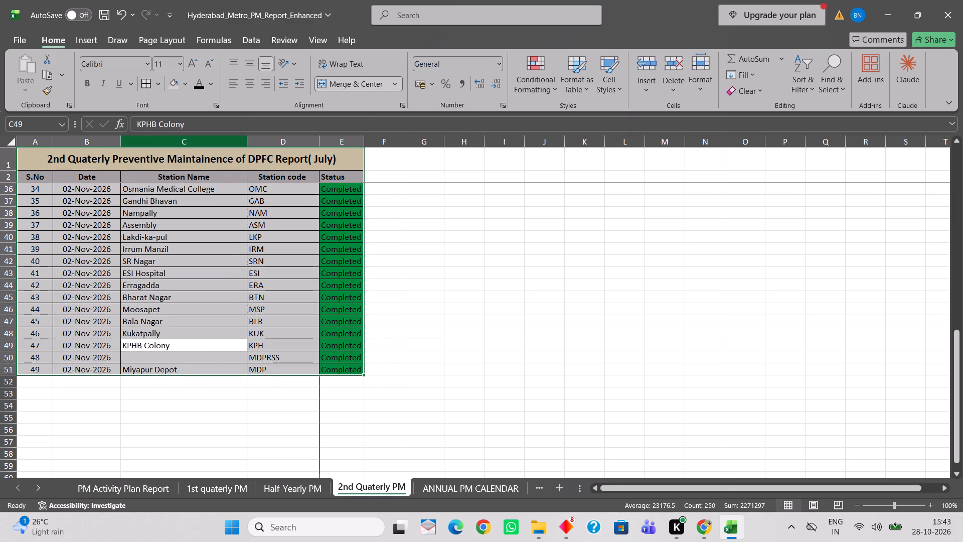
pyautogui.click(206, 273)
pyautogui.scroll(13, 226, 379)
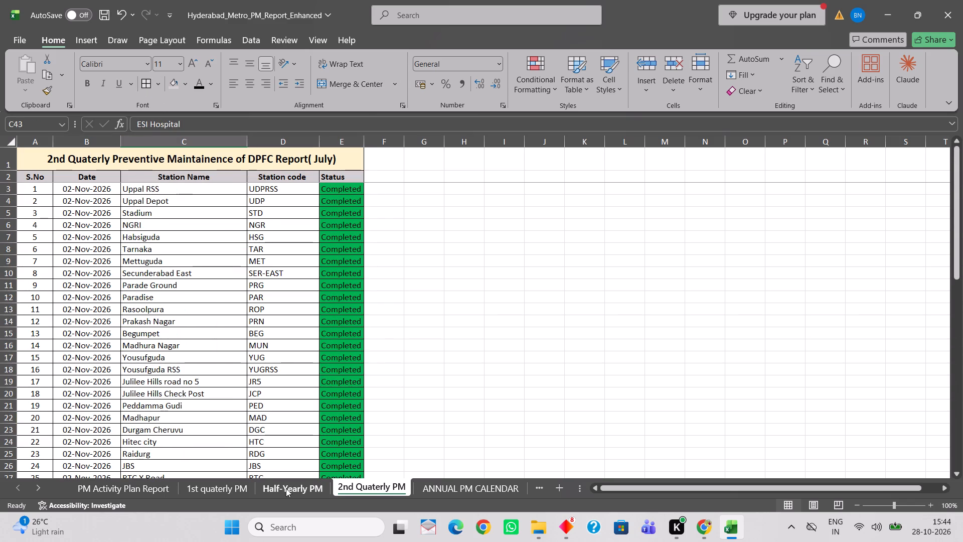
# Review the Half-Yearly PM and 1st quaterly PM station lists from top to bottom, checking their layout and formatting.
pyautogui.click(290, 486)
pyautogui.scroll(-3, 259, 385)
pyautogui.scroll(1, 259, 385)
pyautogui.scroll(-3, 259, 385)
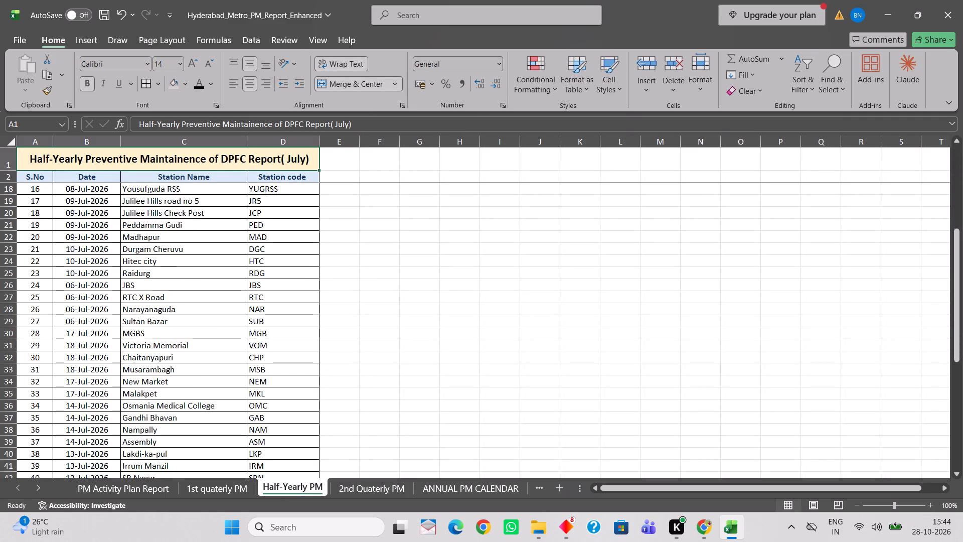
pyautogui.scroll(-7, 259, 385)
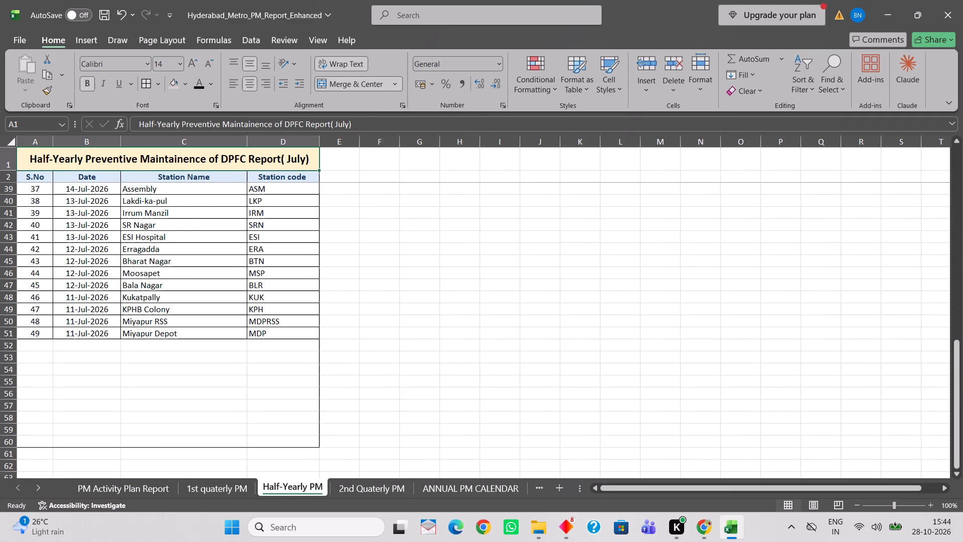
pyautogui.click(227, 490)
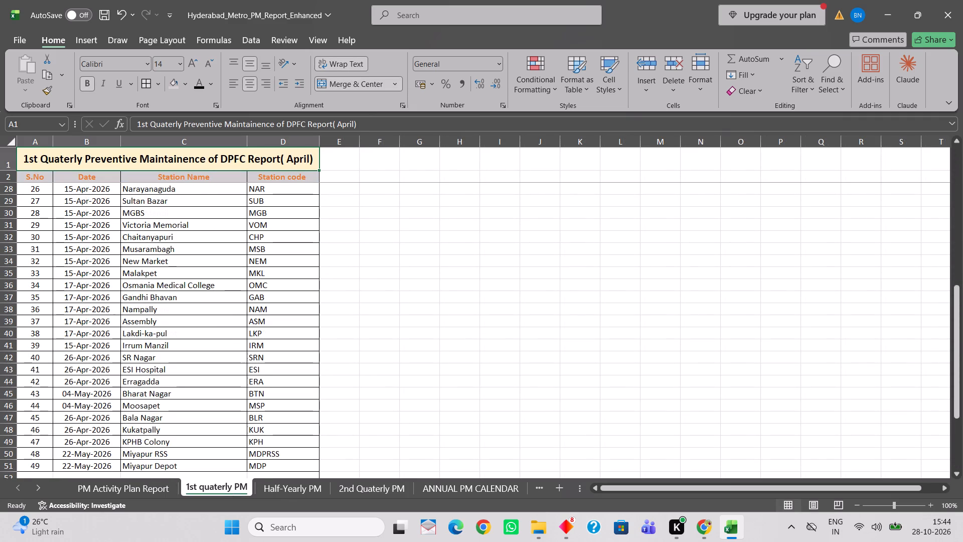
pyautogui.scroll(5, 180, 353)
pyautogui.scroll(-2, 180, 353)
pyautogui.scroll(1, 180, 353)
pyautogui.scroll(-7, 180, 353)
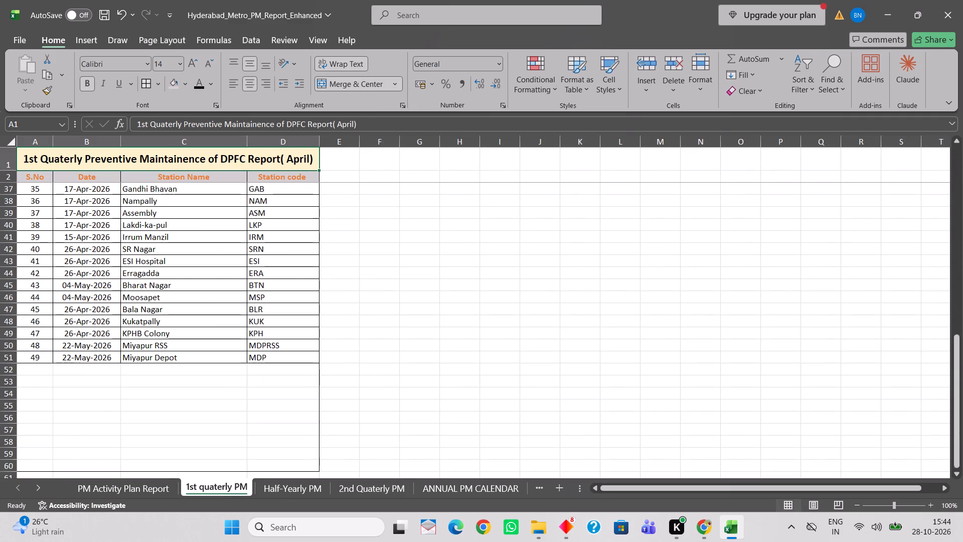
pyautogui.scroll(14, 180, 353)
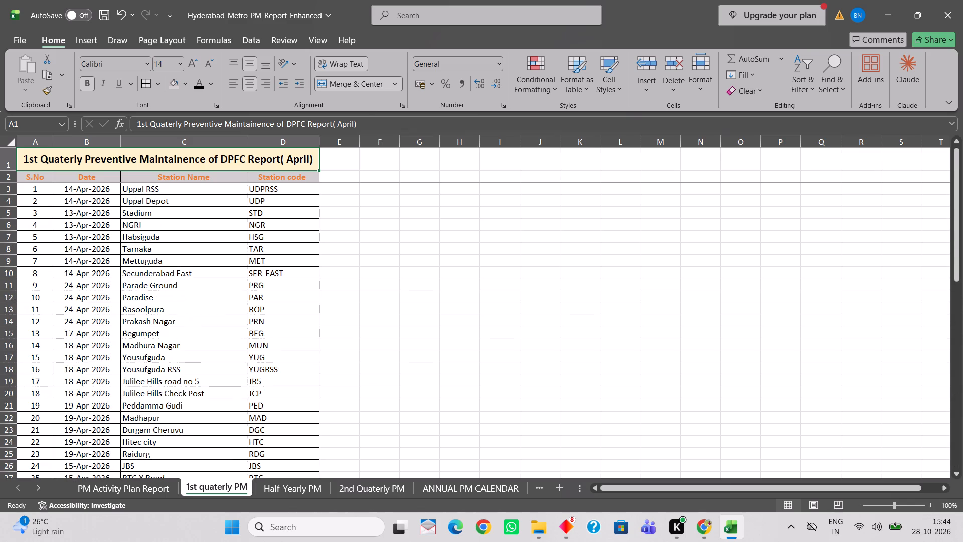
pyautogui.scroll(4, 181, 353)
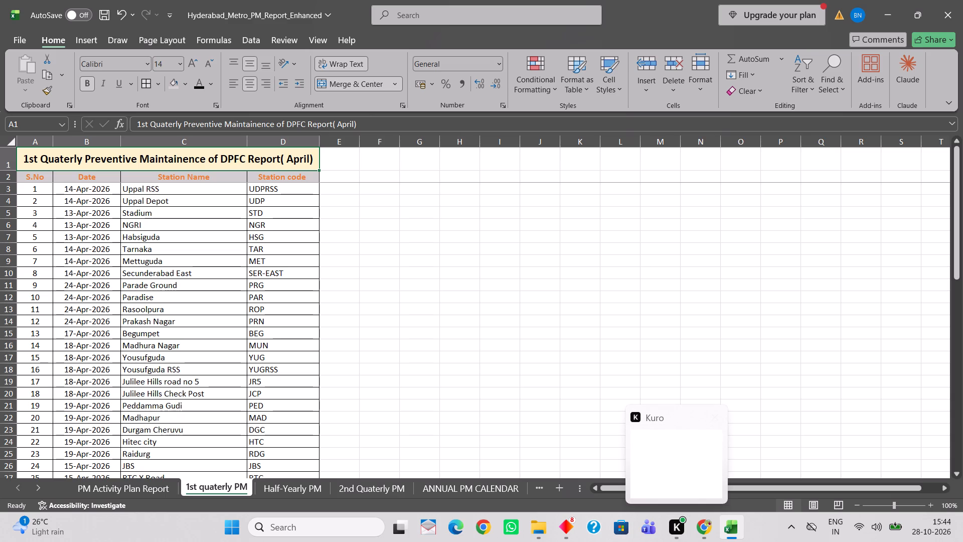
# On the PM Activity Plan Report sheet, give the title in row 1 black text on a white fill.
pyautogui.click(108, 488)
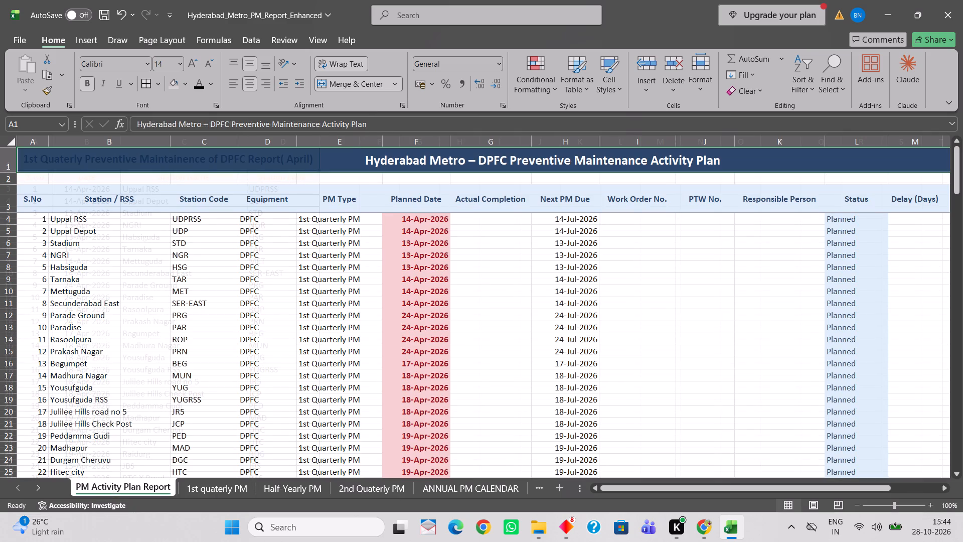
pyautogui.click(325, 166)
pyautogui.rightClick(325, 166)
pyautogui.click(308, 156)
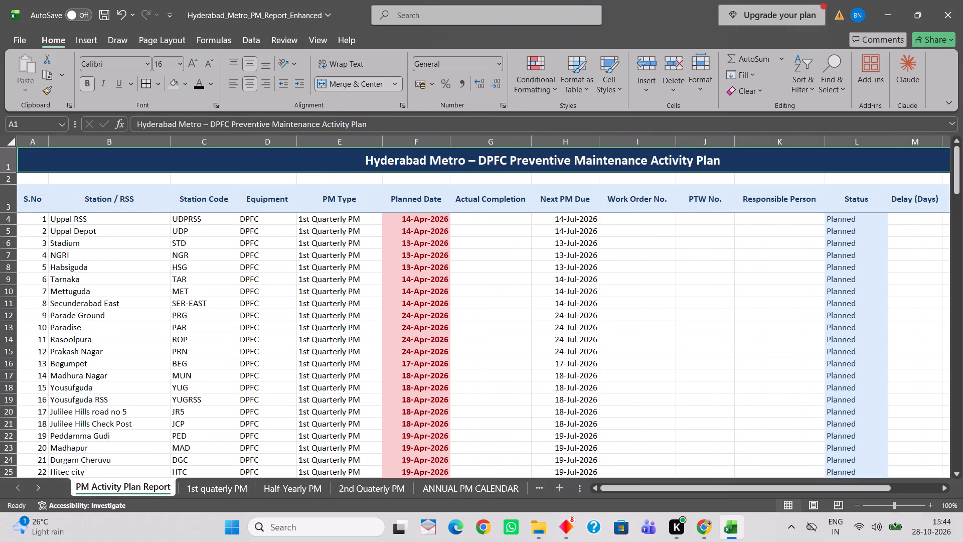
pyautogui.click(182, 88)
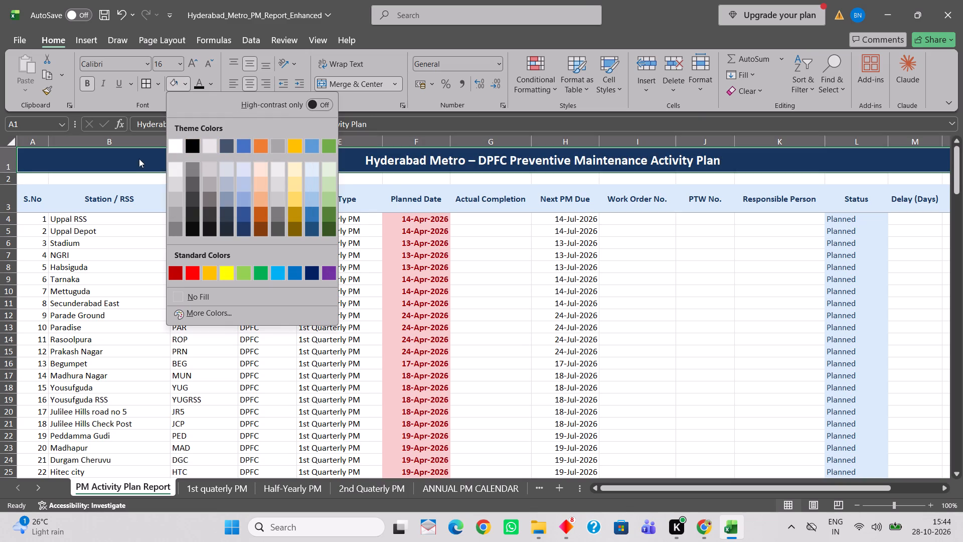
pyautogui.click(128, 178)
pyautogui.click(199, 81)
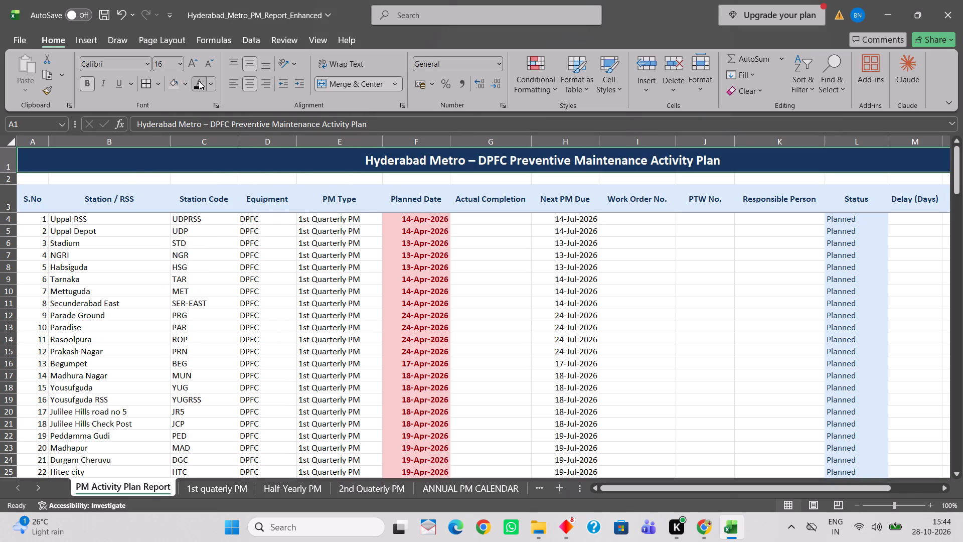
pyautogui.click(167, 164)
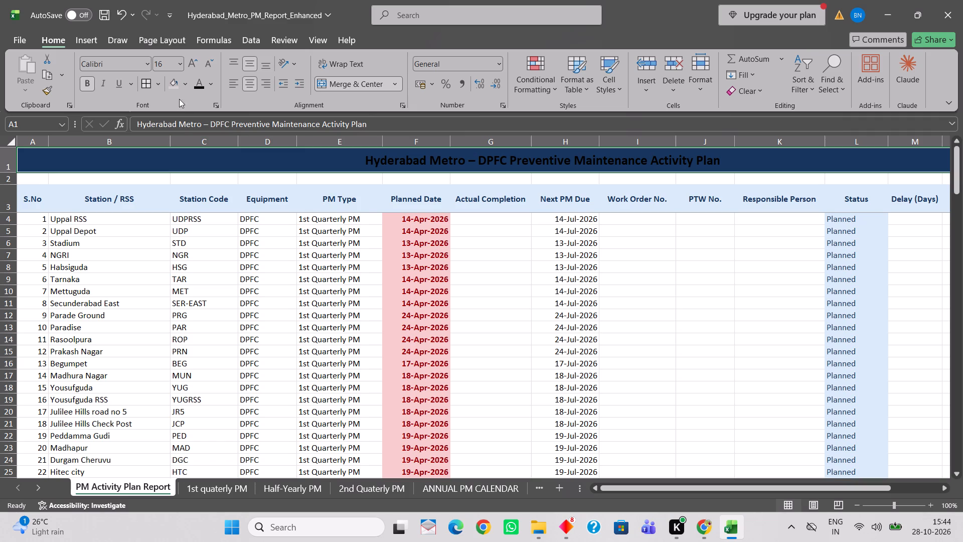
pyautogui.click(184, 82)
pyautogui.click(175, 143)
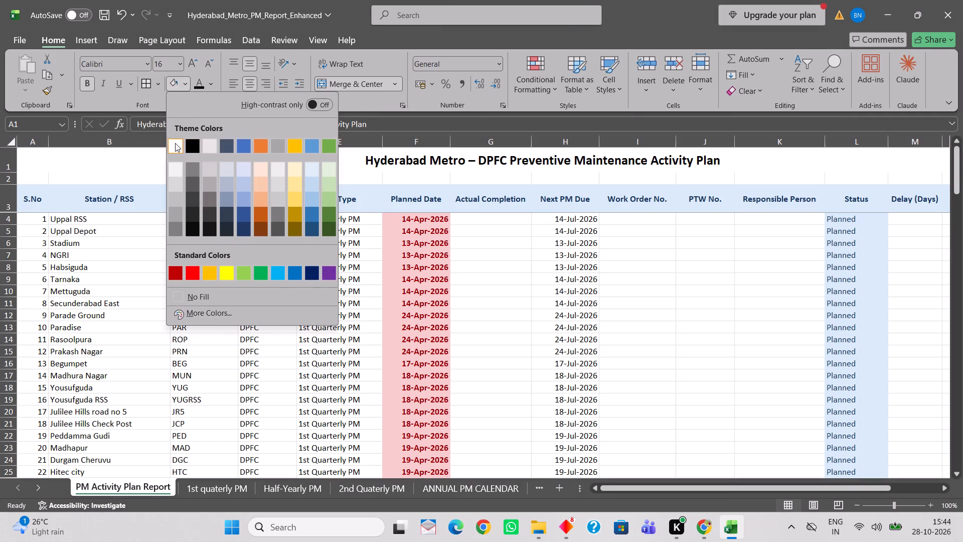
pyautogui.click(214, 185)
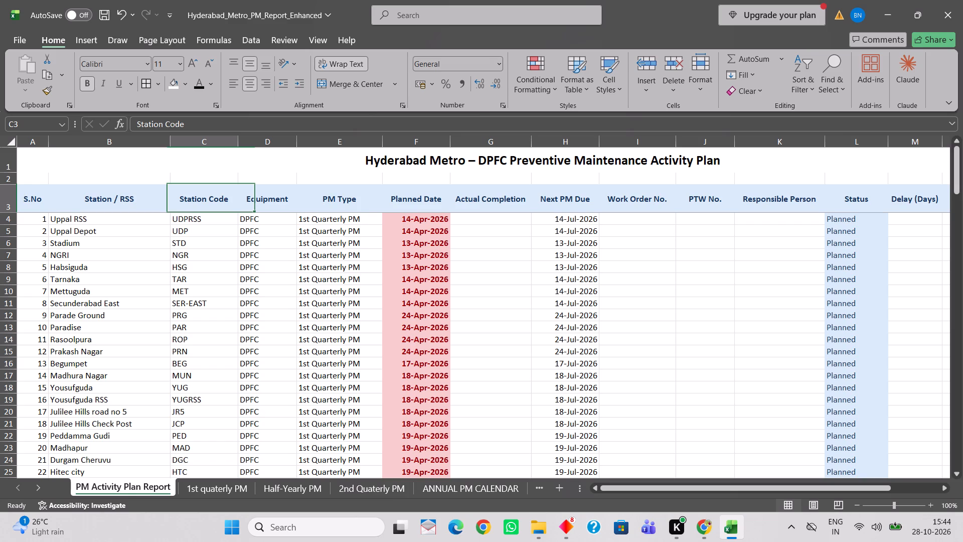
# Look through the PM Activity Plan Report rows, examining the planned dates and statuses across the PM types.
pyautogui.scroll(4, 782, 252)
pyautogui.scroll(-2, 782, 252)
pyautogui.scroll(5, 782, 252)
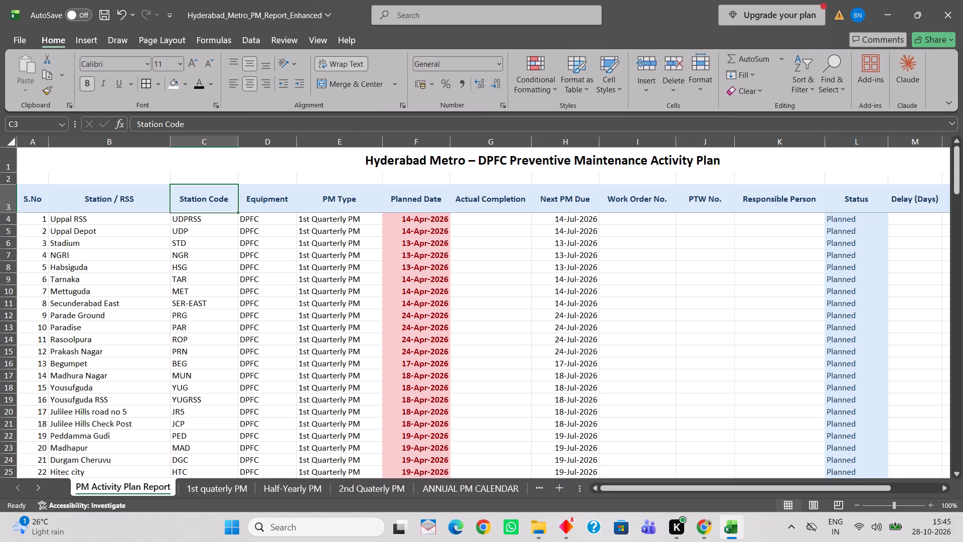
pyautogui.scroll(-10, 407, 261)
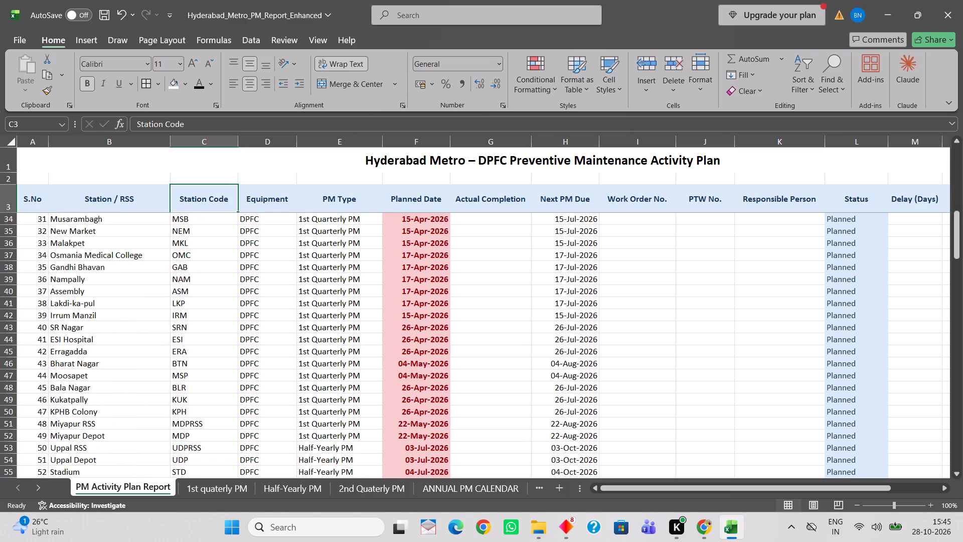
pyautogui.scroll(2, 407, 261)
pyautogui.scroll(-1, 407, 261)
pyautogui.scroll(6, 407, 261)
pyautogui.scroll(-1, 407, 260)
pyautogui.scroll(5, 407, 260)
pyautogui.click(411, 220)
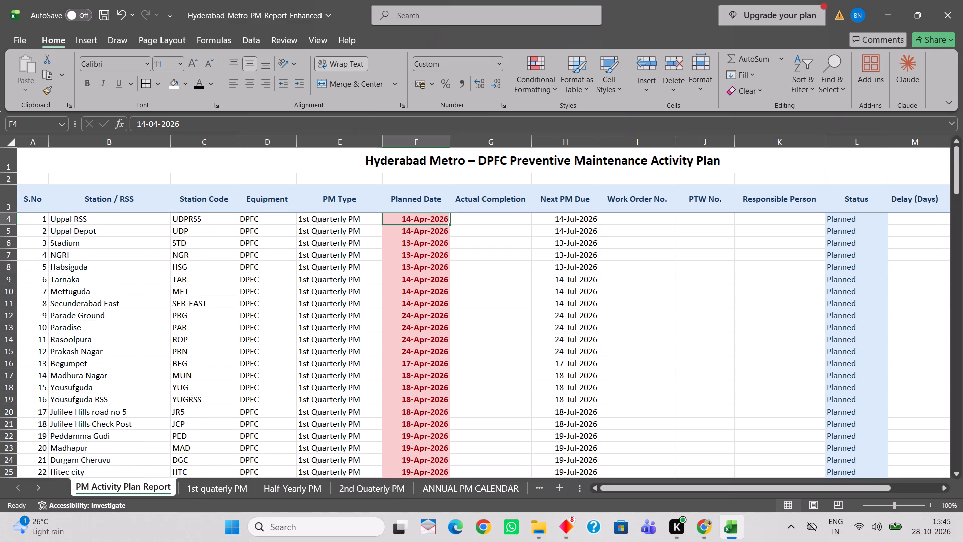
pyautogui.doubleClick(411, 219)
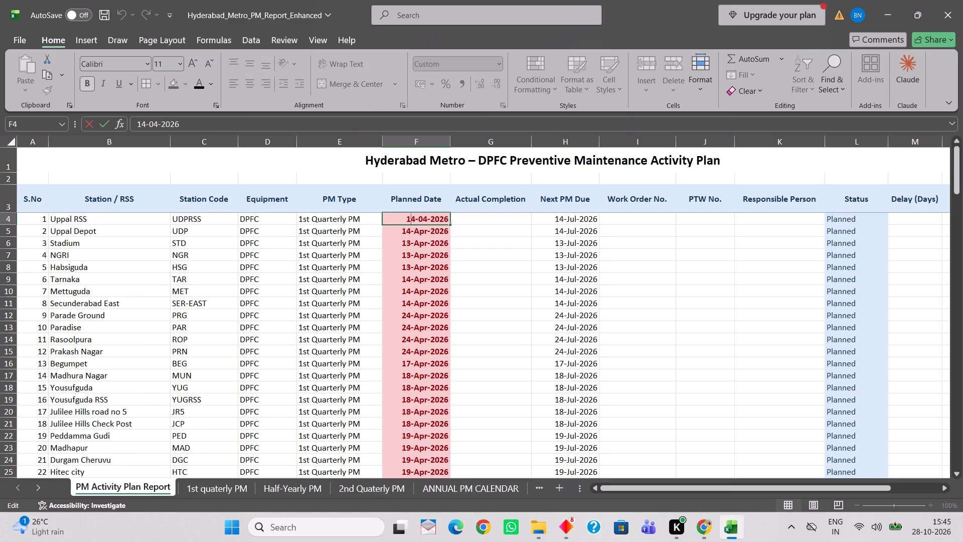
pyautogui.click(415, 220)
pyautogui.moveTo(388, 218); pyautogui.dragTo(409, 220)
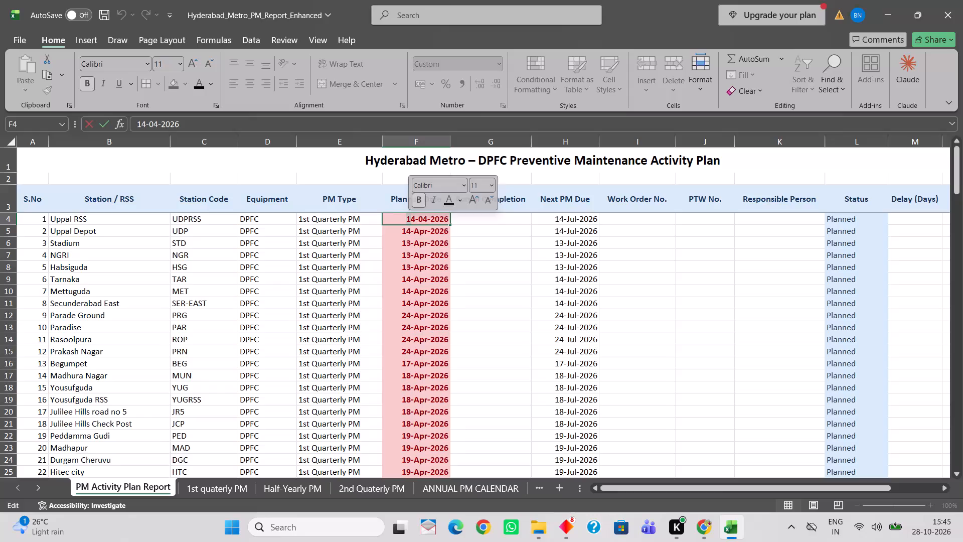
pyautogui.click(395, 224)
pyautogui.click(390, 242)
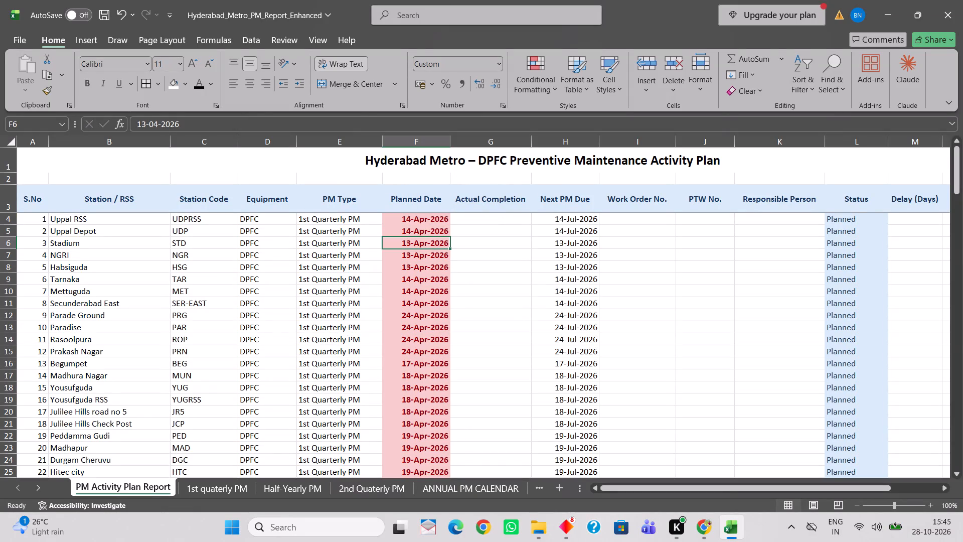
# Try to set the text colour of the 1st Quarterly and Half-Yearly planned dates, F4 to F101, to standard green.
pyautogui.moveTo(397, 220); pyautogui.dragTo(415, 365)
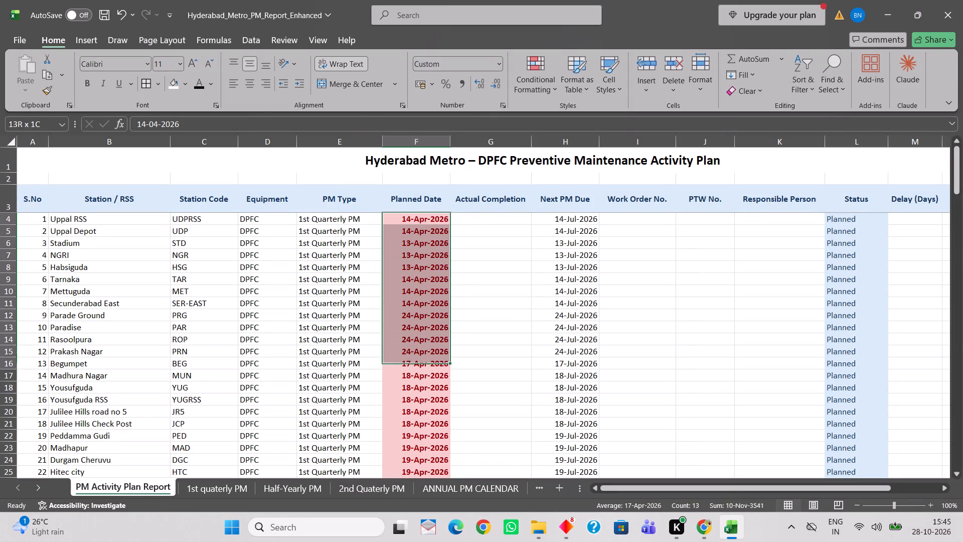
pyautogui.moveTo(415, 365); pyautogui.dragTo(426, 506)
pyautogui.scroll(-6, 420, 462)
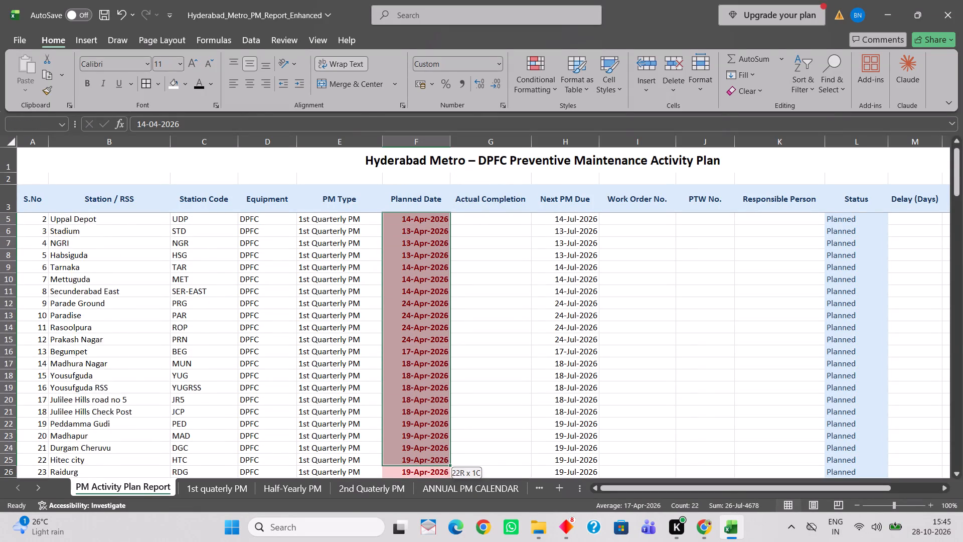
pyautogui.moveTo(426, 506); pyautogui.dragTo(418, 420)
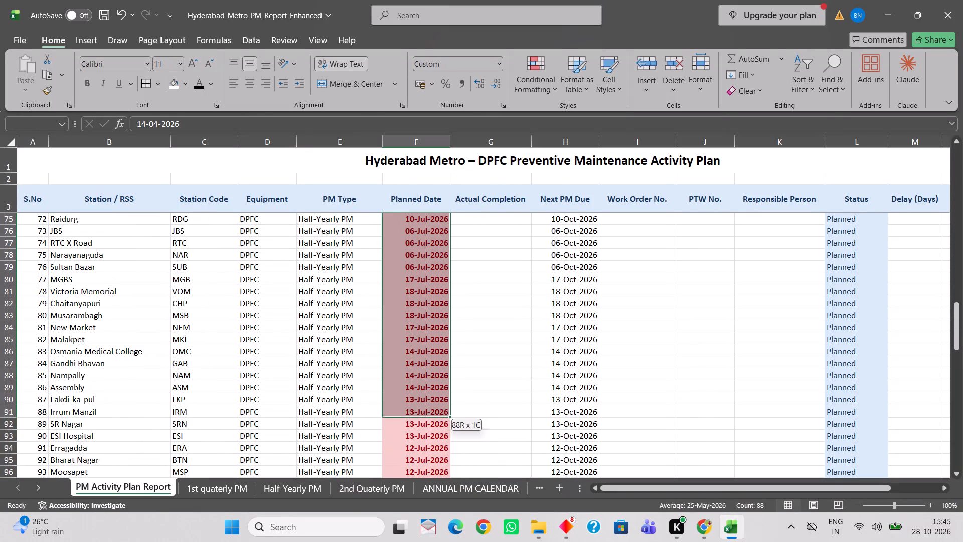
pyautogui.moveTo(418, 420); pyautogui.dragTo(424, 384)
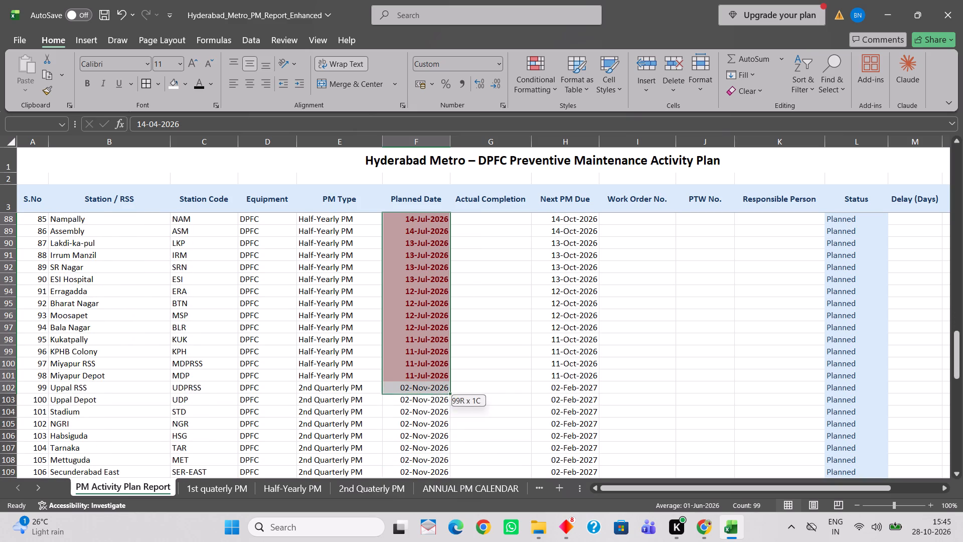
pyautogui.moveTo(424, 384); pyautogui.dragTo(425, 370)
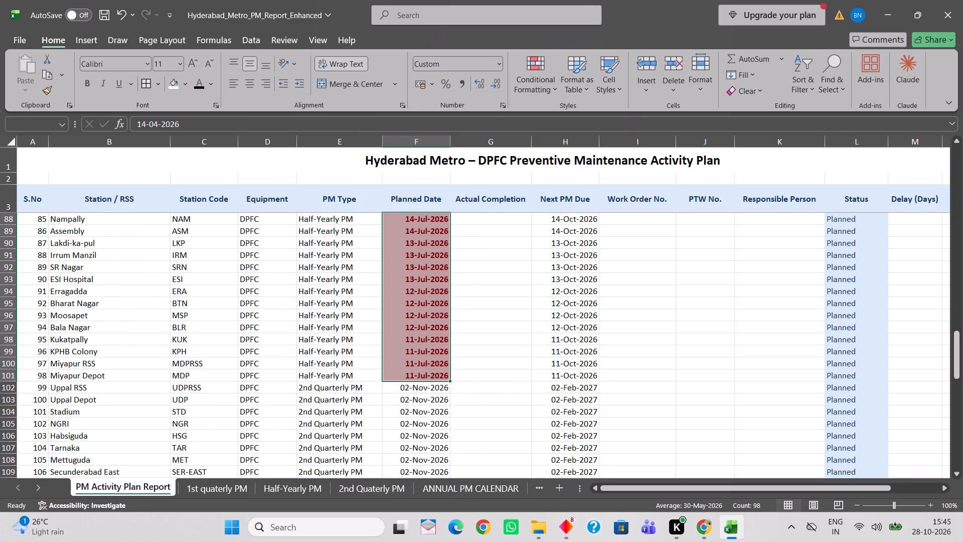
pyautogui.click(182, 85)
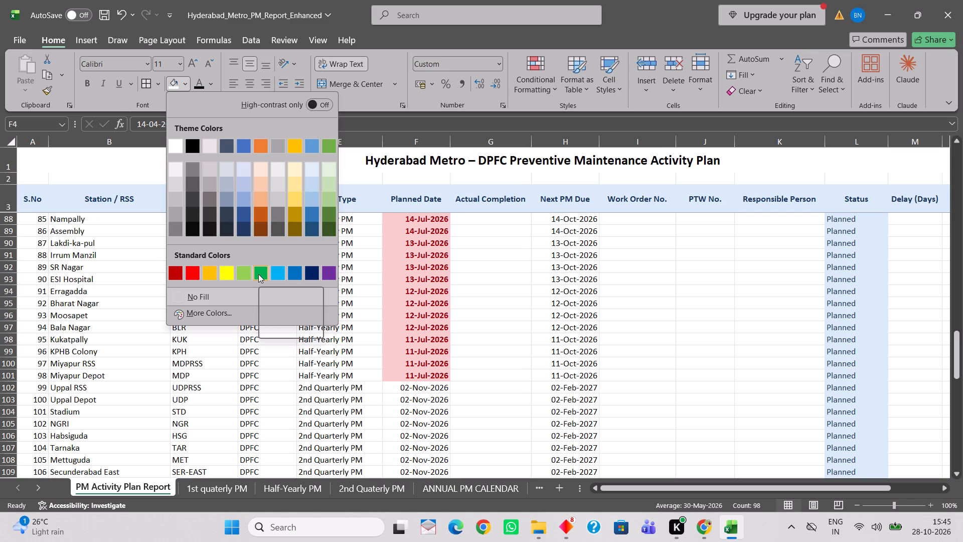
pyautogui.click(213, 81)
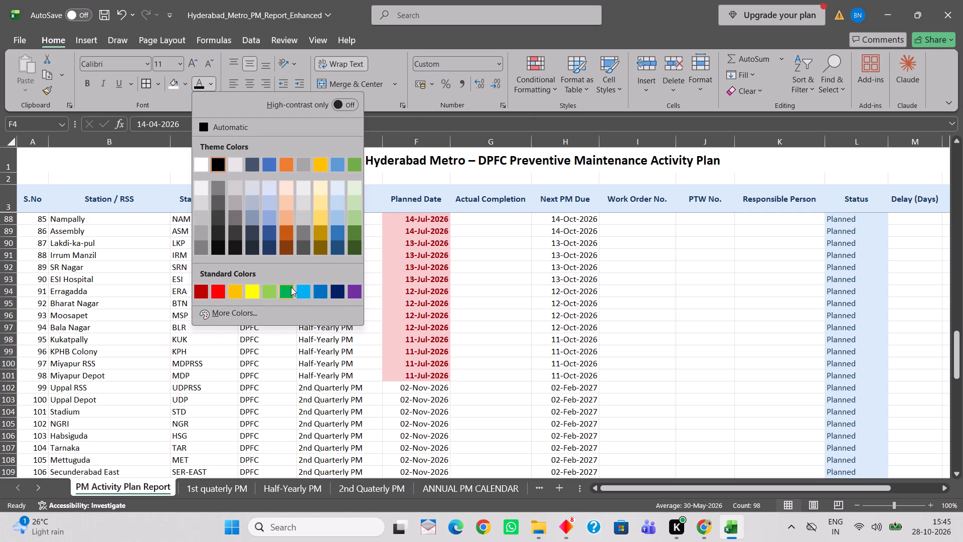
pyautogui.click(406, 265)
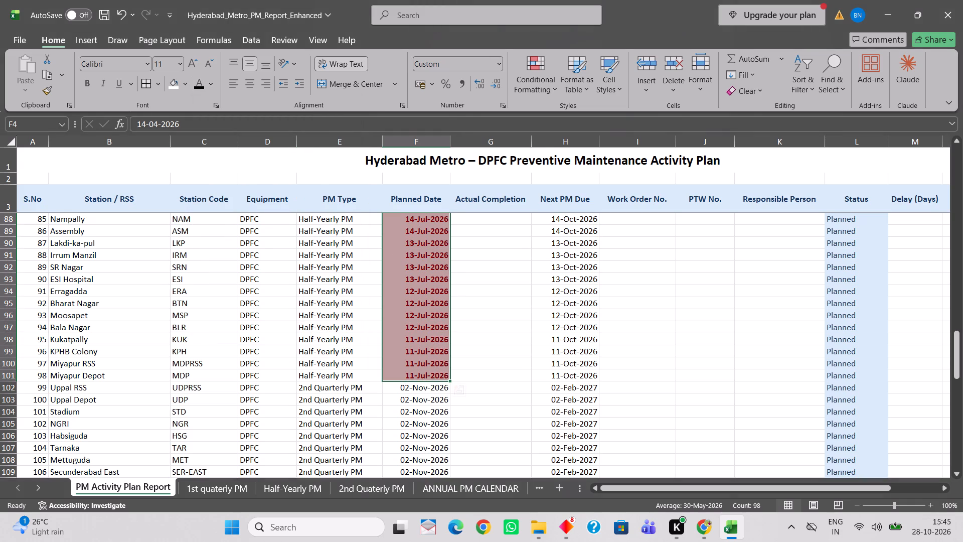
pyautogui.rightClick(406, 265)
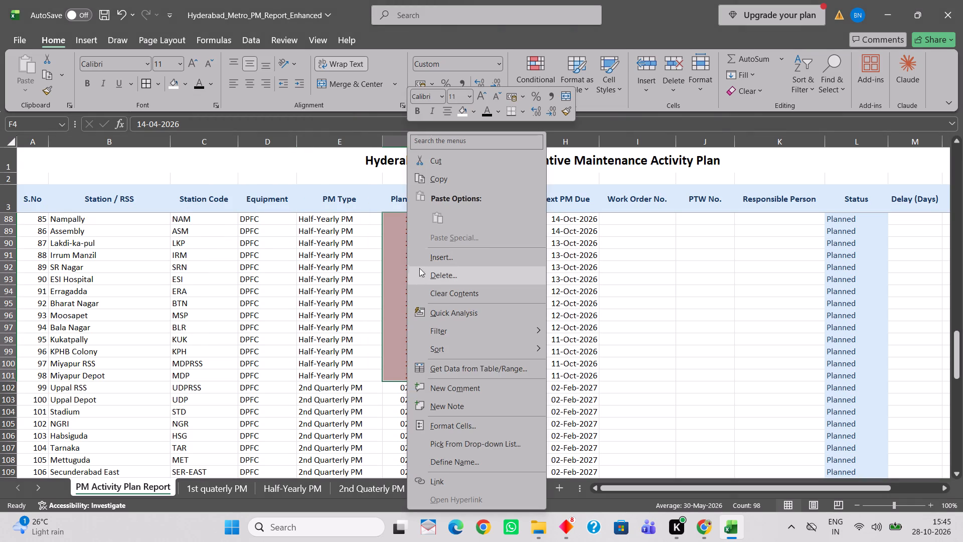
pyautogui.click(395, 313)
pyautogui.scroll(4, 395, 313)
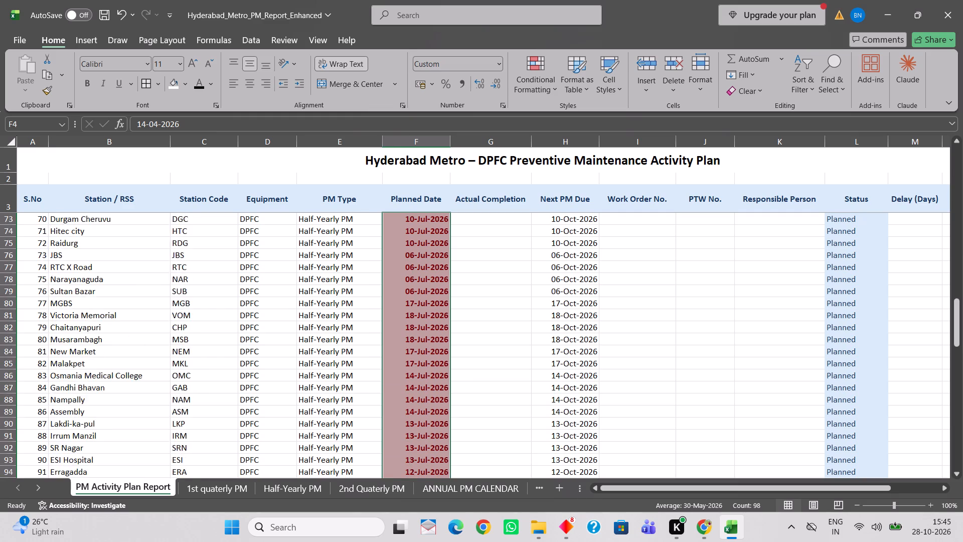
pyautogui.scroll(4, 395, 313)
pyautogui.scroll(-1, 395, 313)
pyautogui.scroll(5, 395, 313)
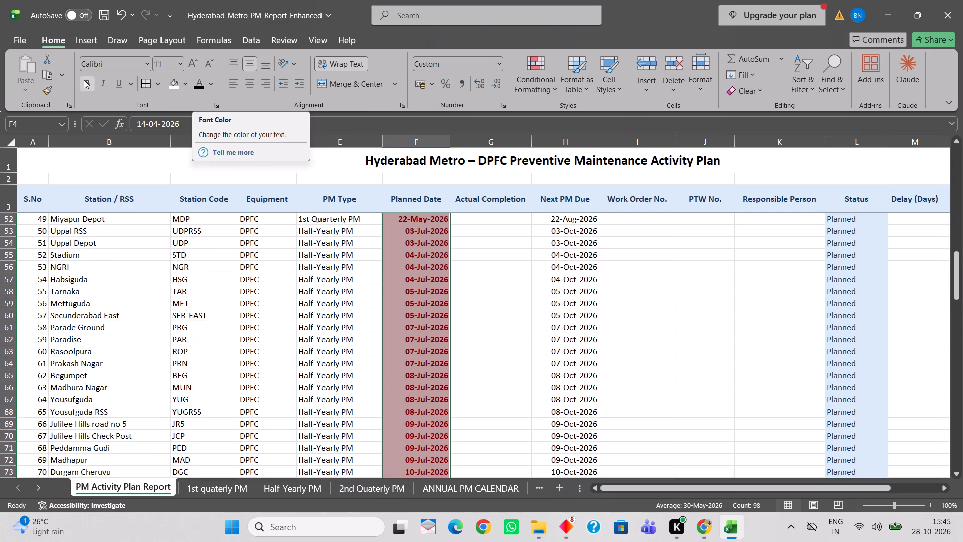
pyautogui.click(212, 83)
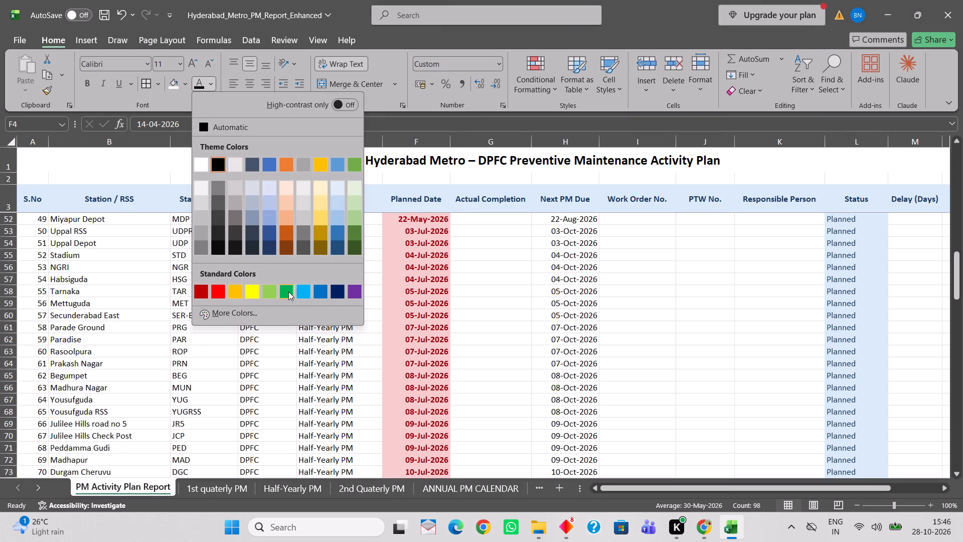
pyautogui.click(288, 293)
# Try to give the planned dates in F4 to F101 a standard green fill and check the column.
pyautogui.click(186, 82)
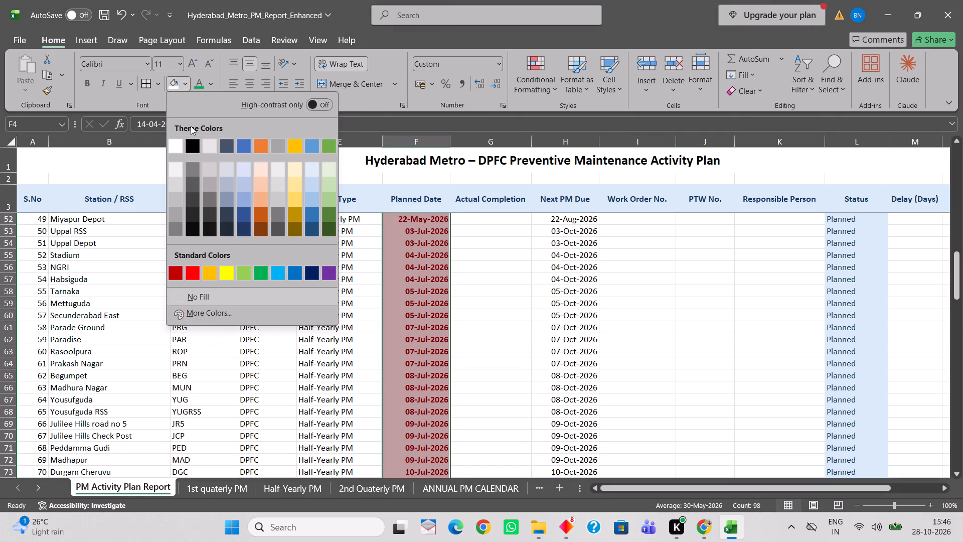
pyautogui.click(263, 274)
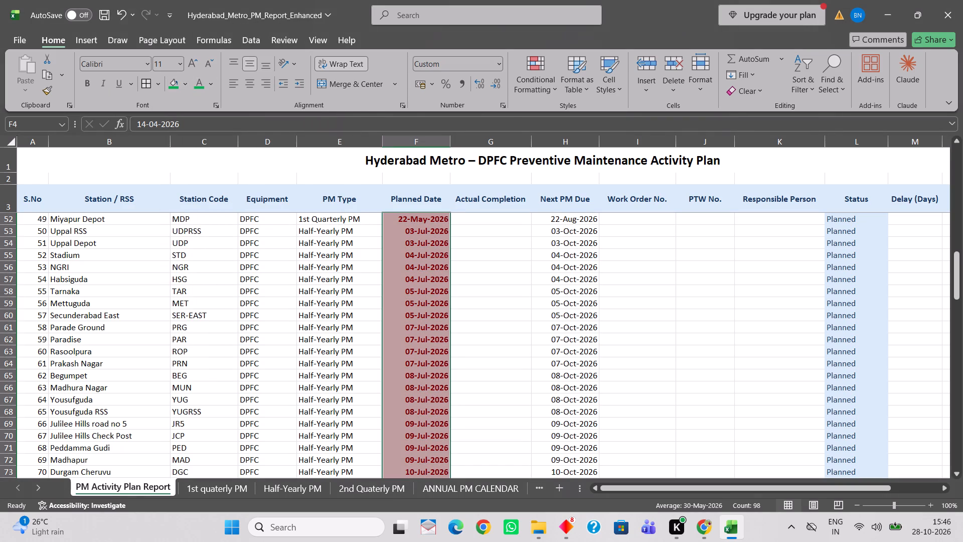
pyautogui.click(402, 292)
pyautogui.scroll(16, 419, 282)
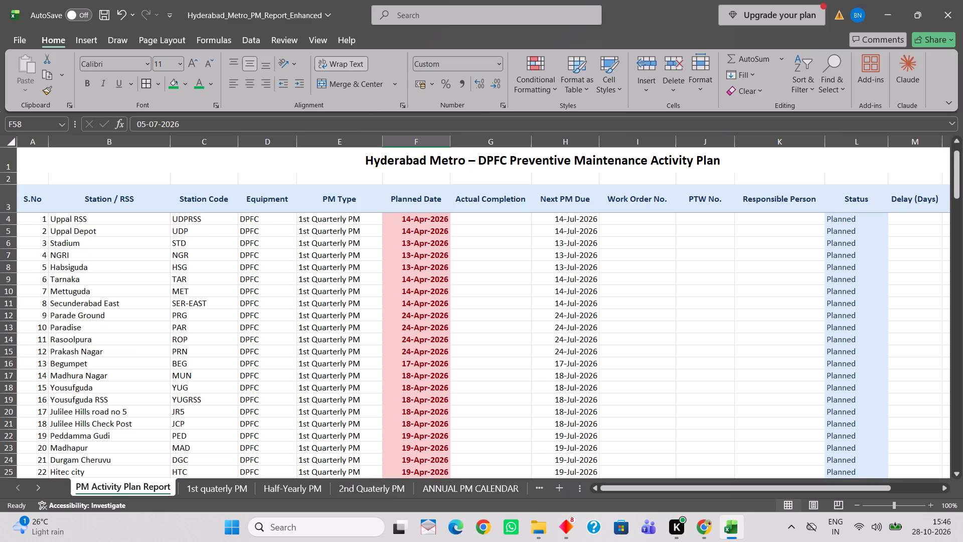
# Apply all borders to every cell of the PM Activity Plan Report sheet.
pyautogui.scroll(9, 419, 283)
pyautogui.scroll(-1, 418, 283)
pyautogui.scroll(14, 418, 283)
pyautogui.click(349, 167)
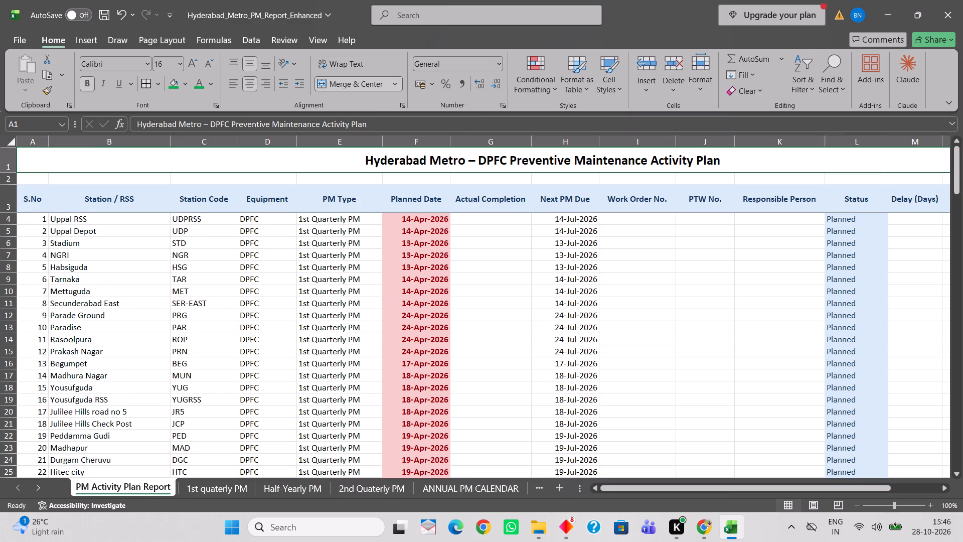
pyautogui.hotkey('ctrl', 'a')
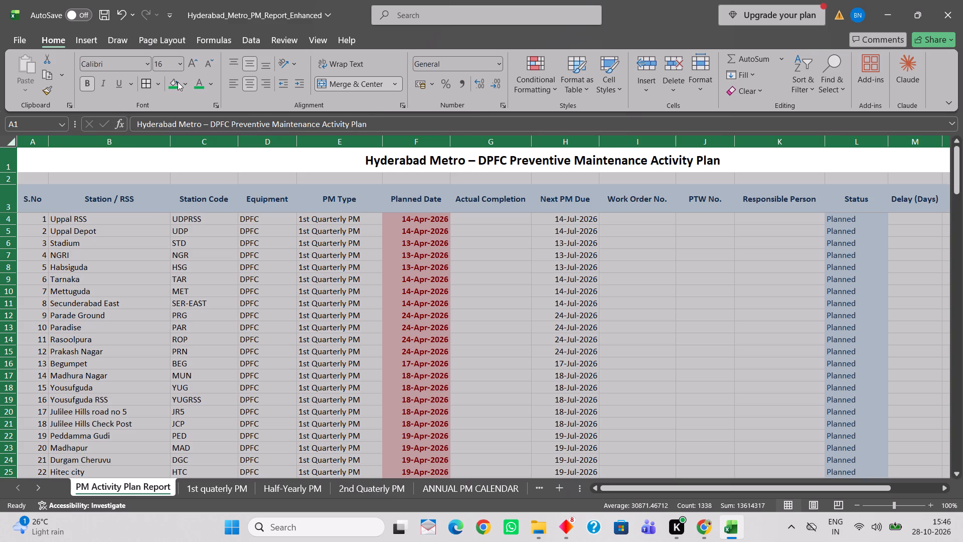
pyautogui.click(148, 83)
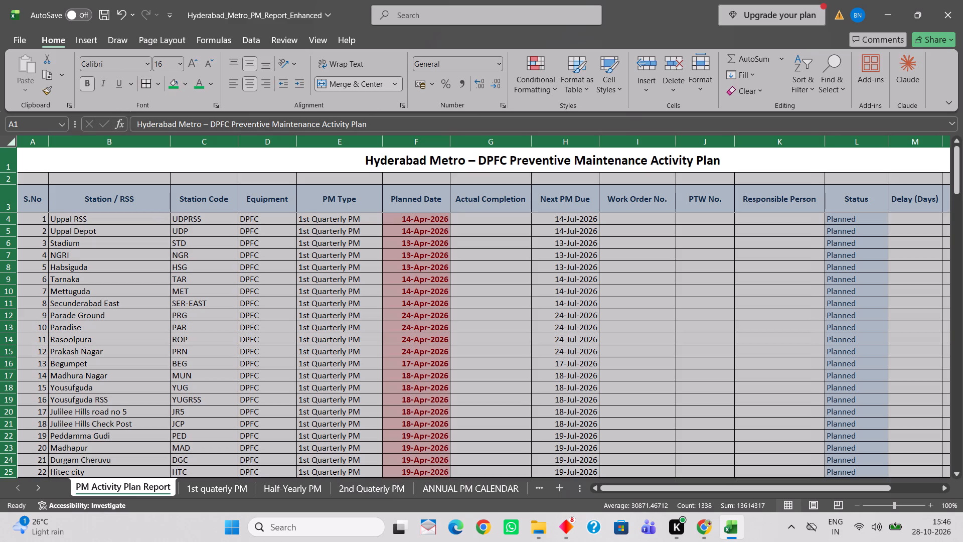
pyautogui.click(181, 238)
# Look over the title, header and PM rows of the PM Activity Plan Report, checking the borders.
pyautogui.scroll(6, 319, 307)
pyautogui.scroll(-1, 319, 307)
pyautogui.scroll(2, 319, 307)
pyautogui.click(97, 167)
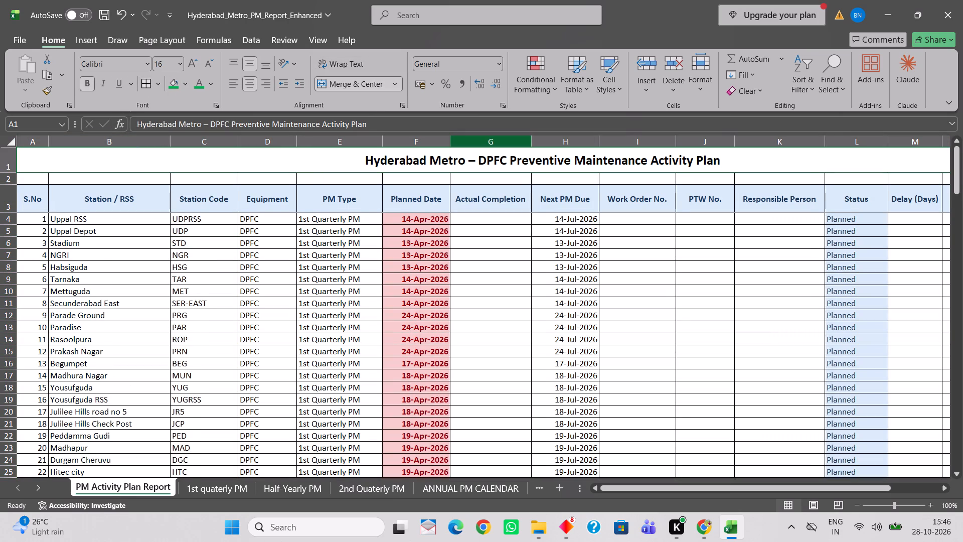
pyautogui.scroll(6, 481, 289)
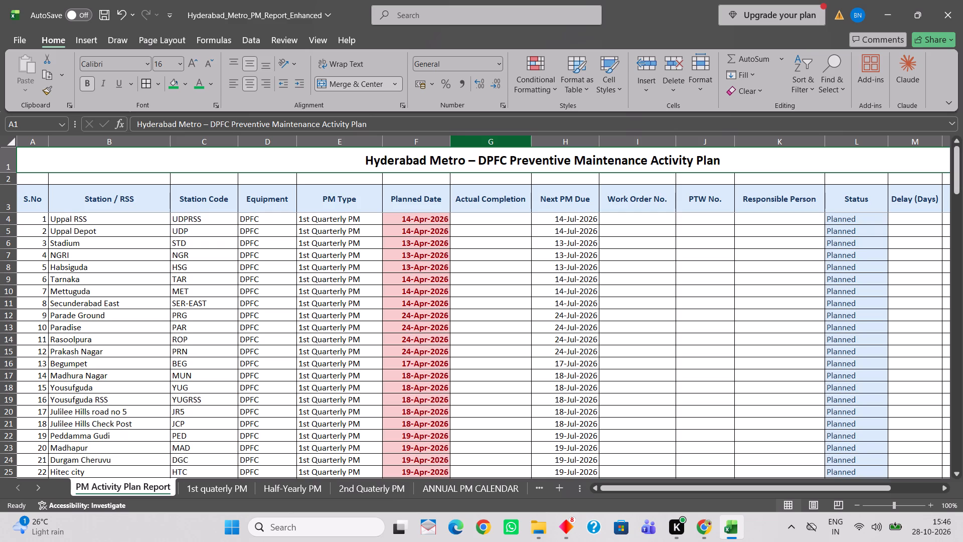
pyautogui.scroll(5, 465, 298)
pyautogui.scroll(-8, 464, 298)
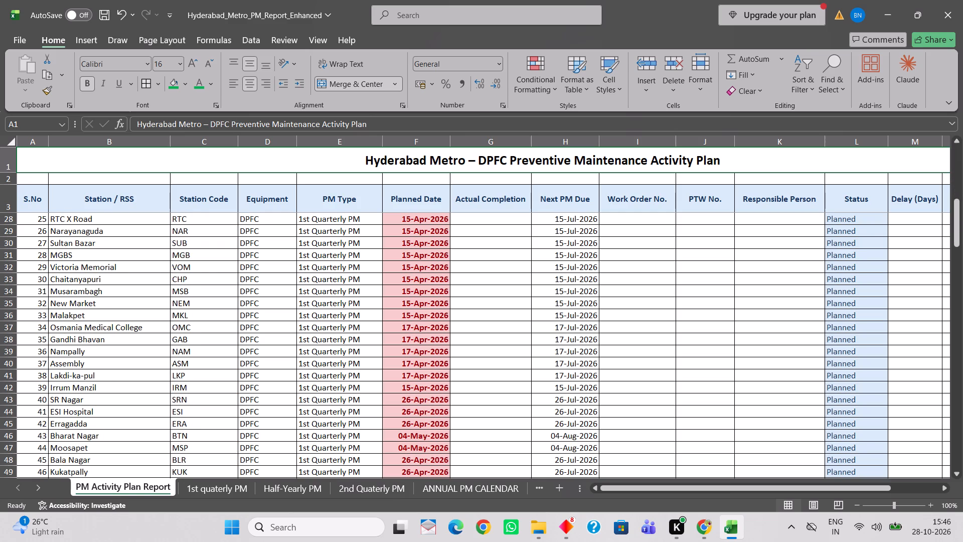
pyautogui.scroll(2, 716, 269)
pyautogui.scroll(-1, 716, 269)
pyautogui.scroll(12, 716, 269)
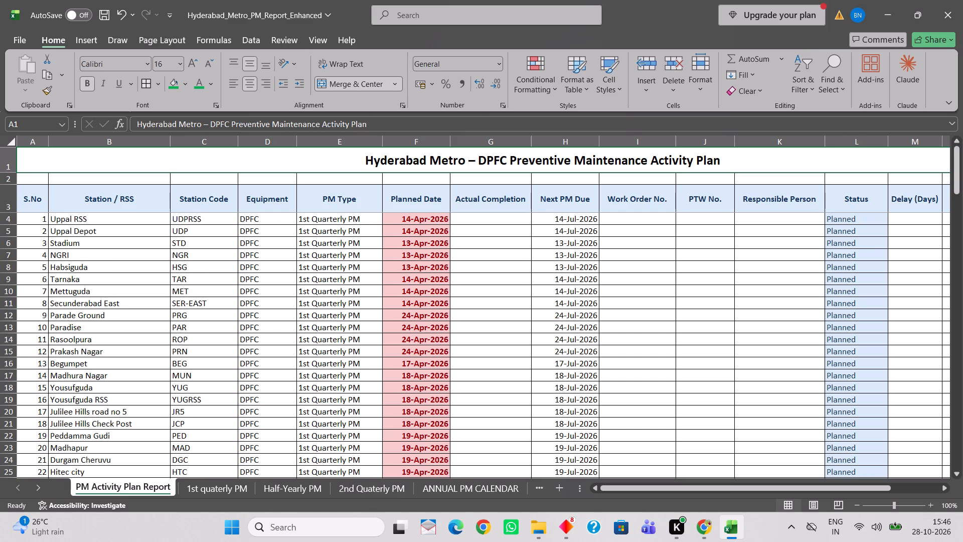
# Set the text colour of the row 3 headers from S.No to Planned Date, A3 to F3, to black.
pyautogui.click(32, 198)
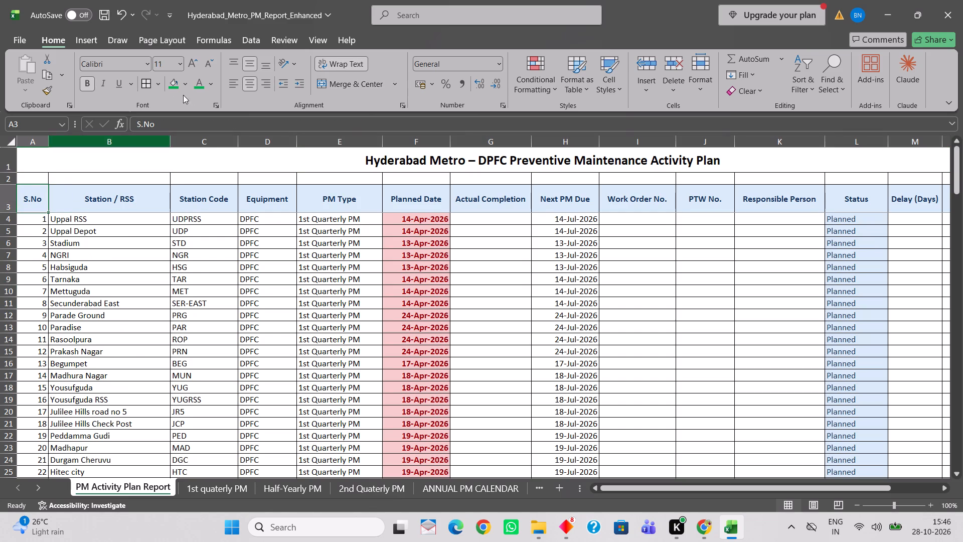
pyautogui.click(211, 80)
pyautogui.click(223, 155)
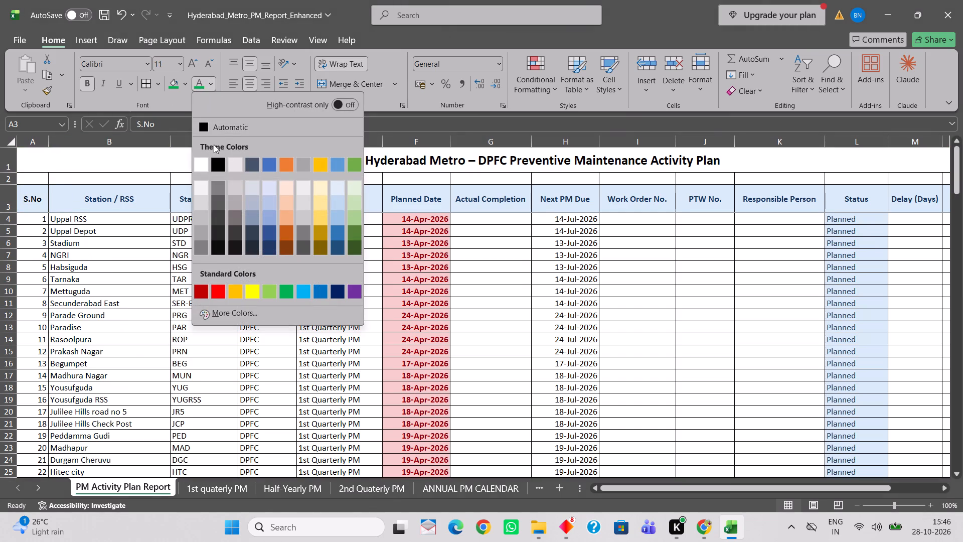
pyautogui.click(219, 167)
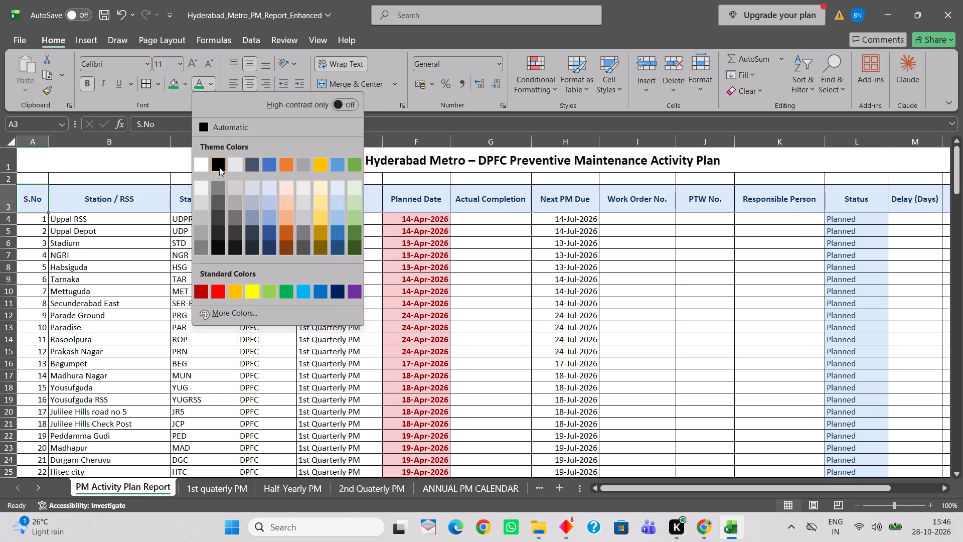
pyautogui.click(140, 205)
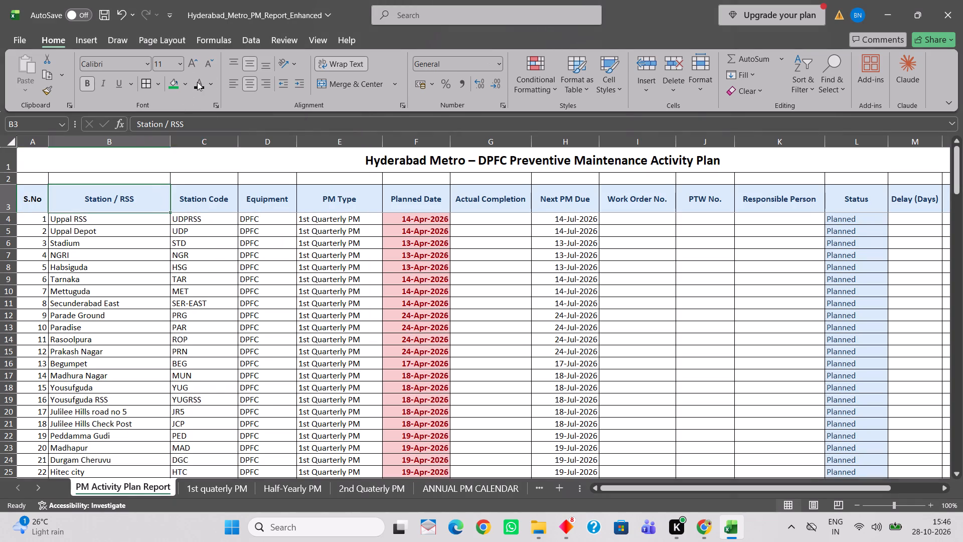
pyautogui.click(200, 82)
pyautogui.click(212, 201)
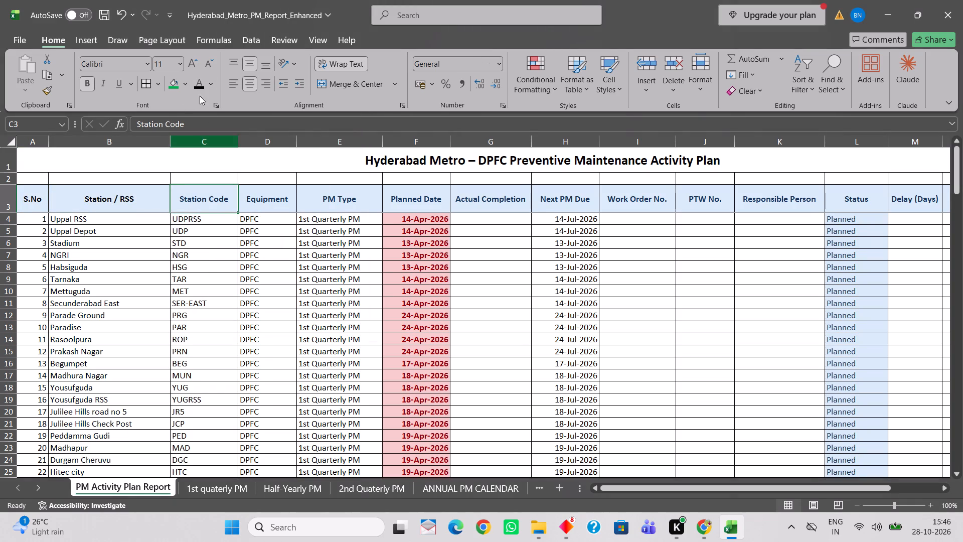
pyautogui.click(198, 80)
pyautogui.click(250, 200)
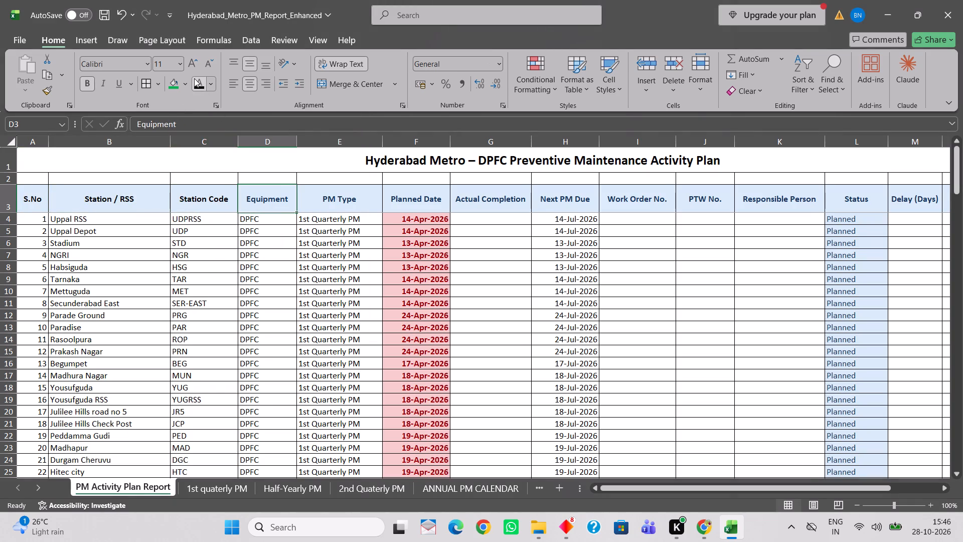
pyautogui.click(194, 78)
pyautogui.click(341, 202)
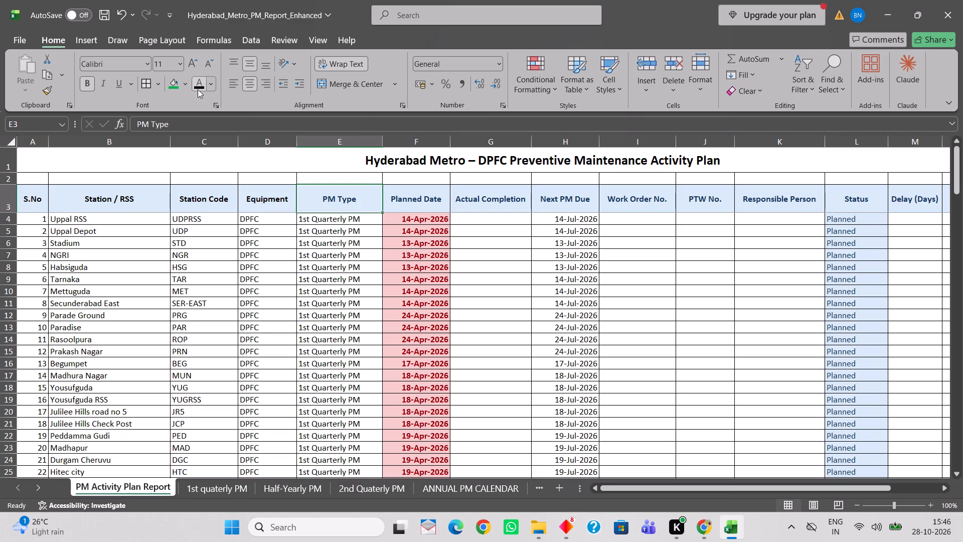
pyautogui.click(198, 89)
pyautogui.click(415, 197)
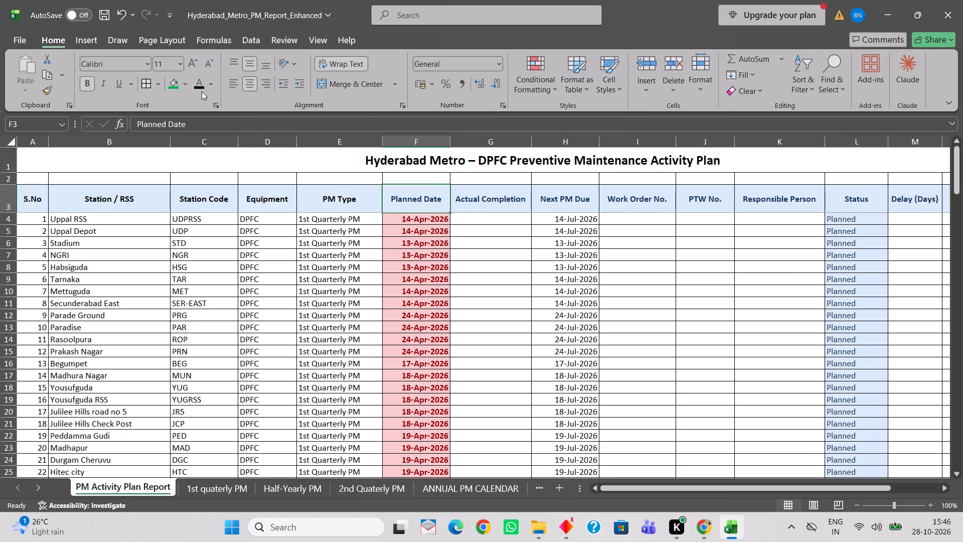
pyautogui.click(195, 77)
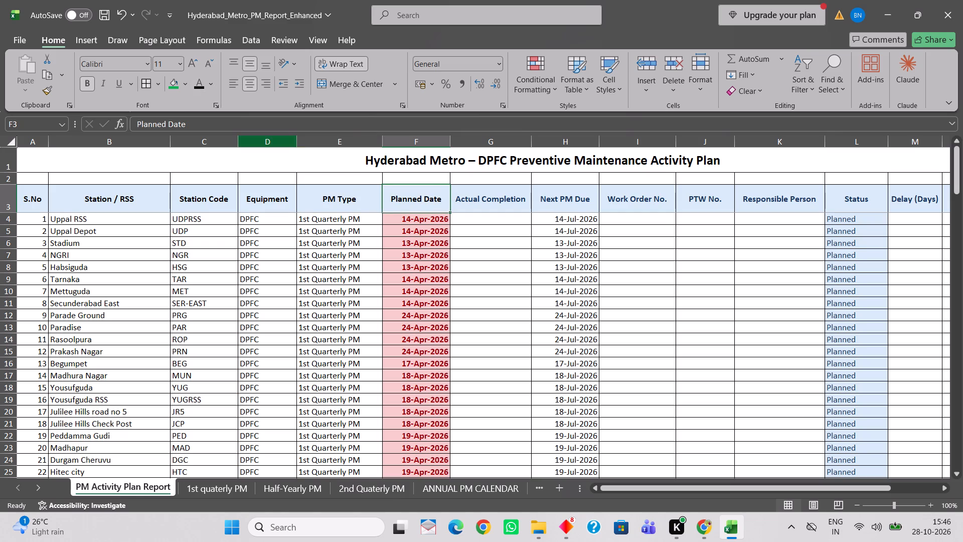
# Set the text colour of the row 3 headers from Actual Completion to Delay (Days), G3 to M3, to black.
pyautogui.click(480, 193)
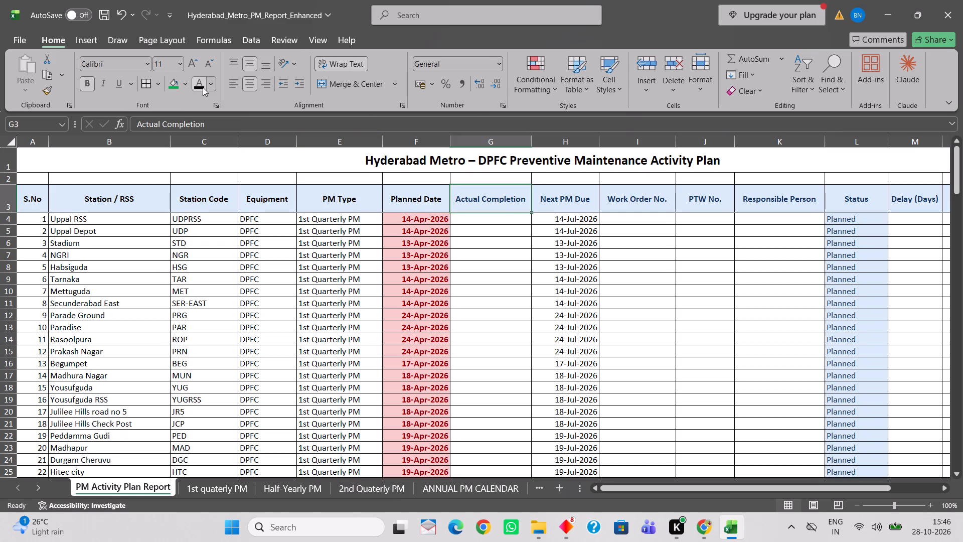
pyautogui.click(203, 87)
pyautogui.click(564, 200)
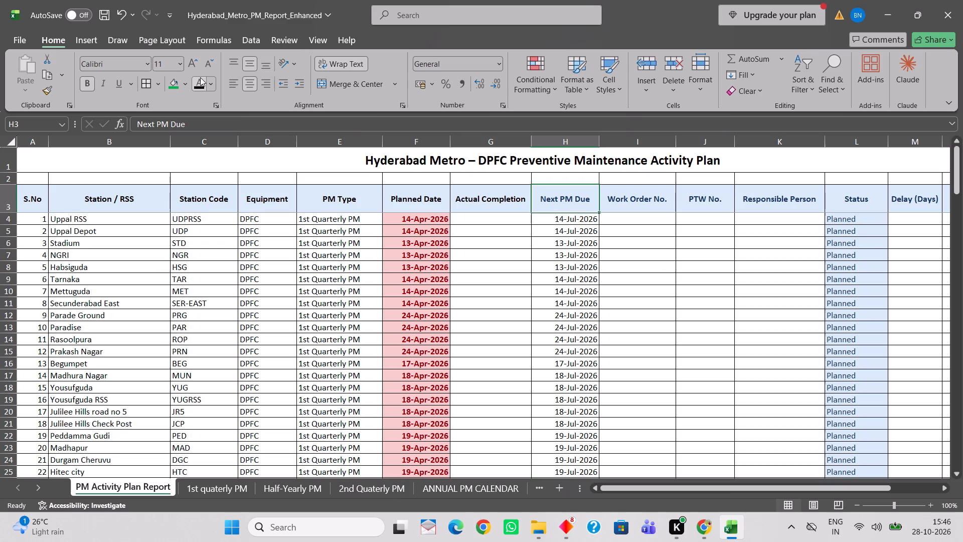
pyautogui.click(202, 84)
pyautogui.click(644, 197)
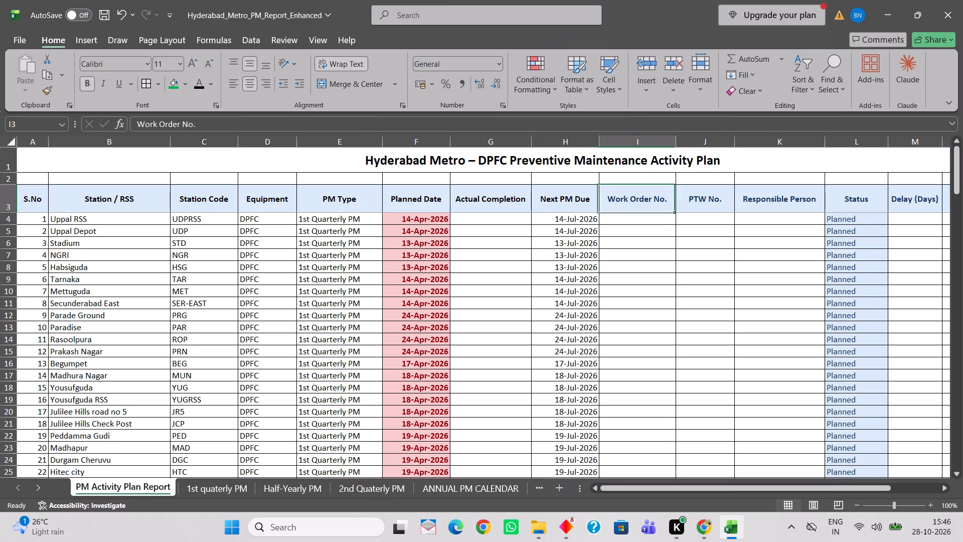
pyautogui.click(199, 83)
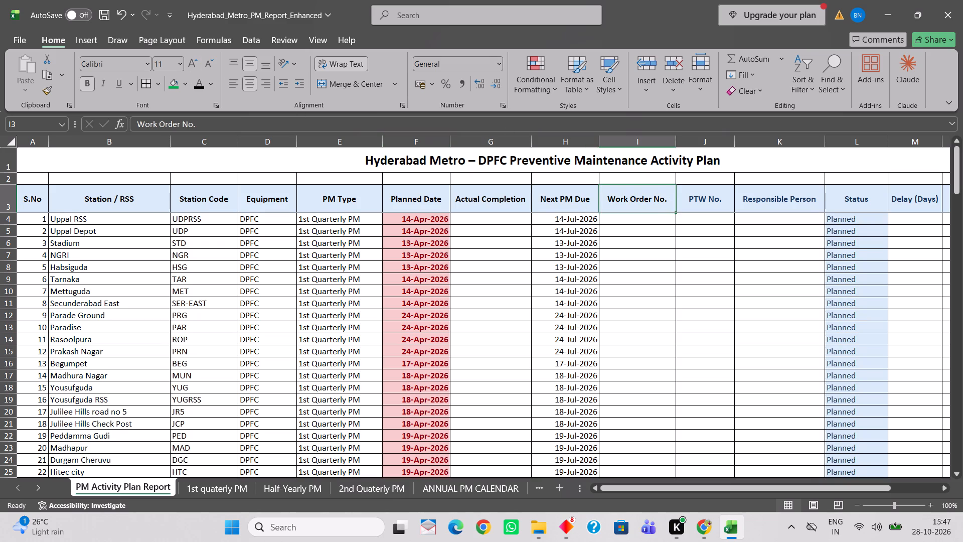
pyautogui.click(706, 196)
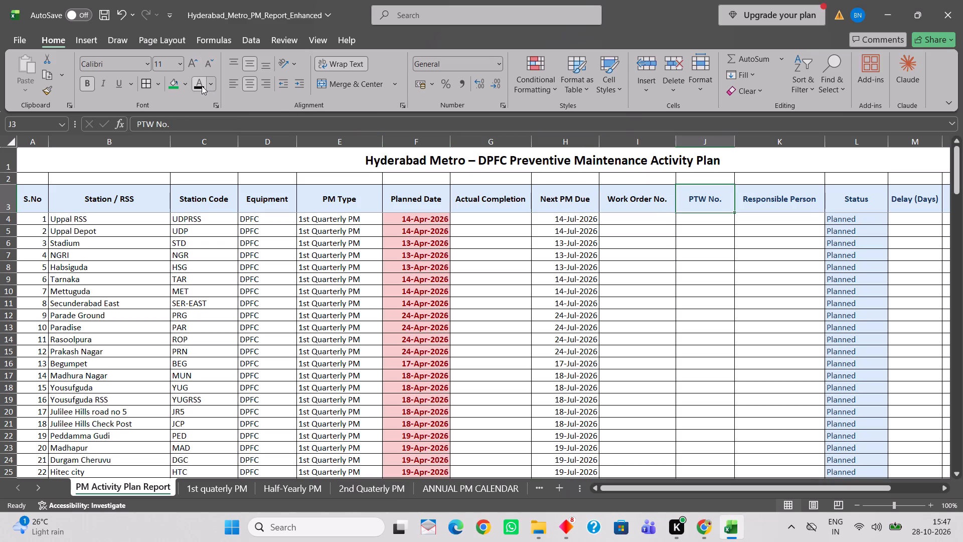
pyautogui.click(202, 86)
pyautogui.click(766, 198)
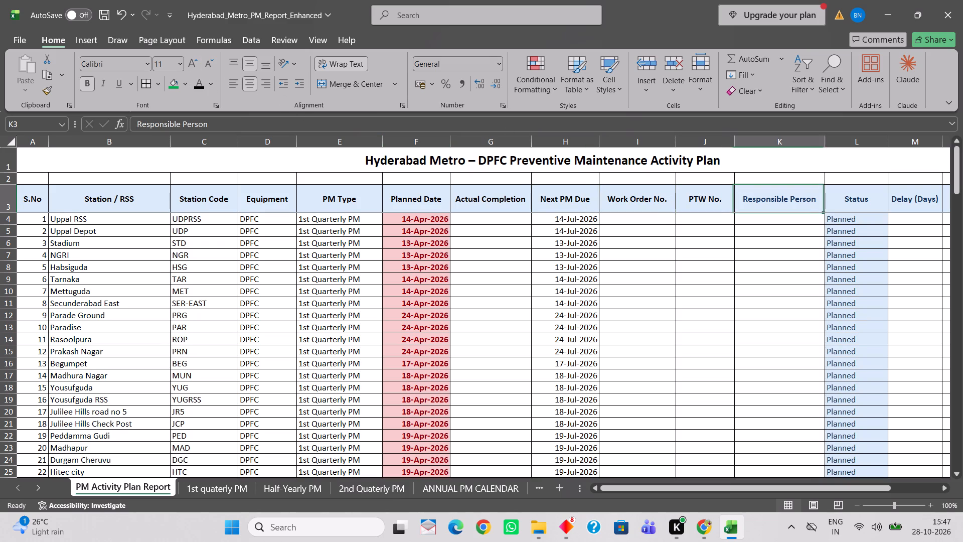
pyautogui.click(201, 86)
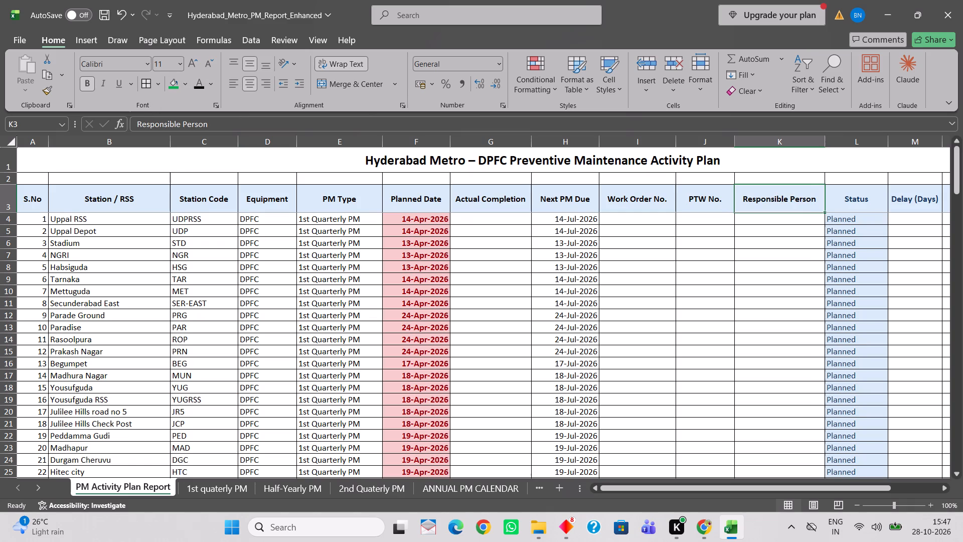
pyautogui.click(838, 196)
pyautogui.click(202, 85)
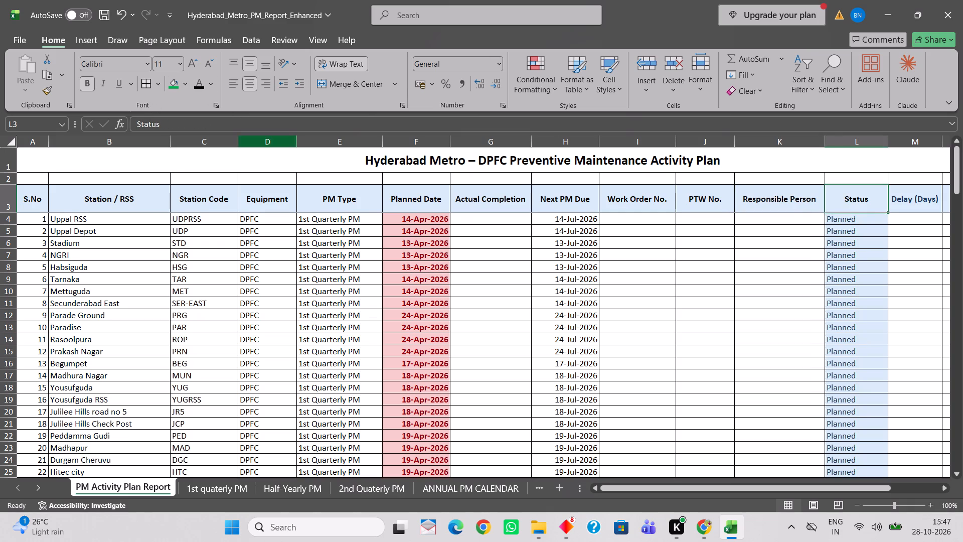
pyautogui.click(921, 197)
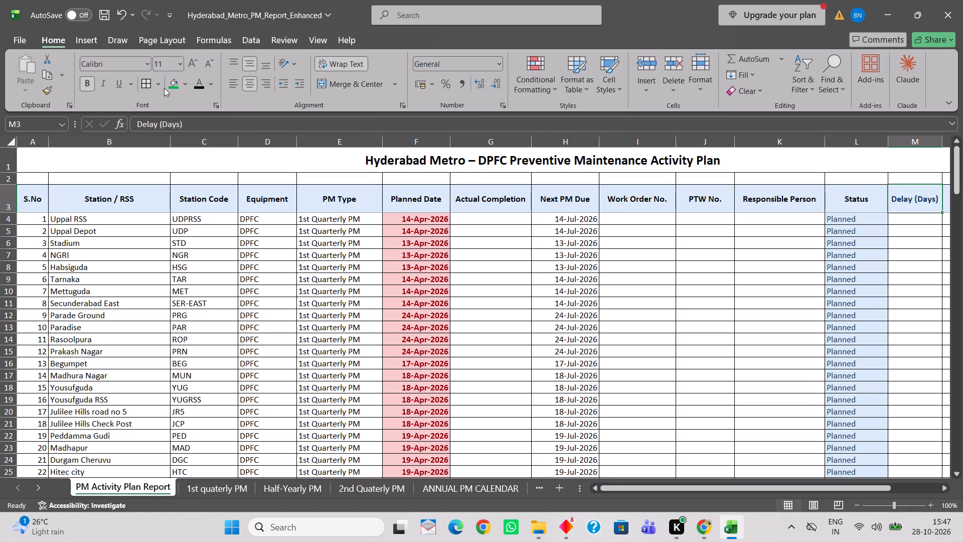
pyautogui.click(201, 89)
pyautogui.hscroll(-3, 466, 229)
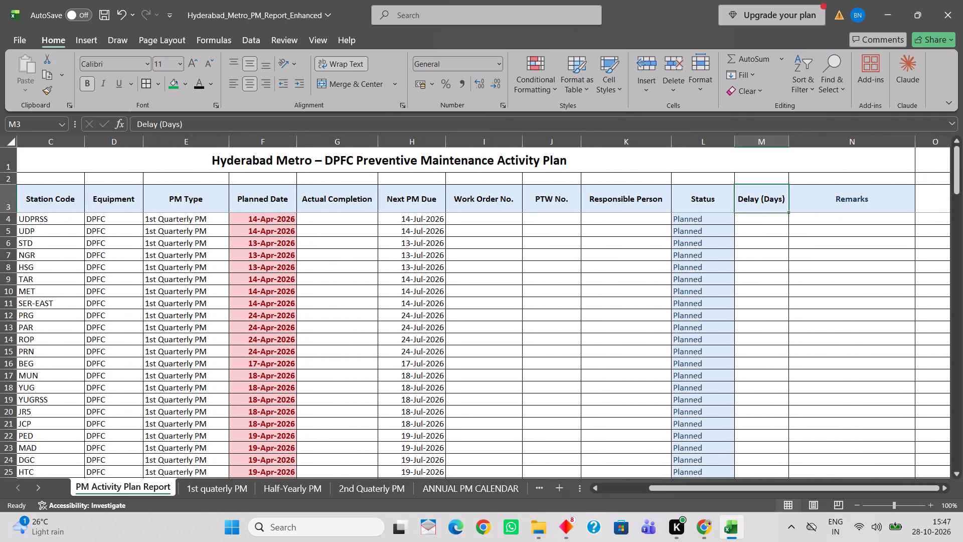
pyautogui.click(199, 84)
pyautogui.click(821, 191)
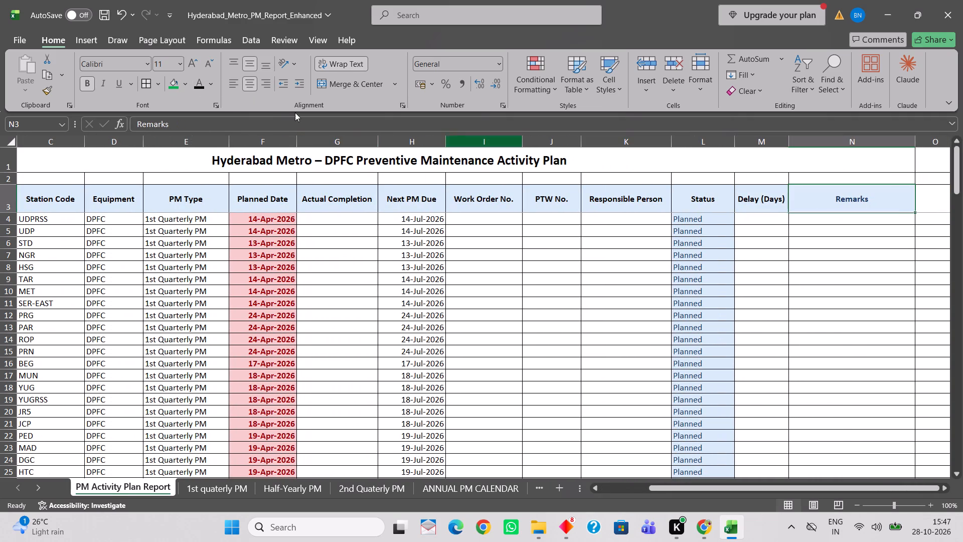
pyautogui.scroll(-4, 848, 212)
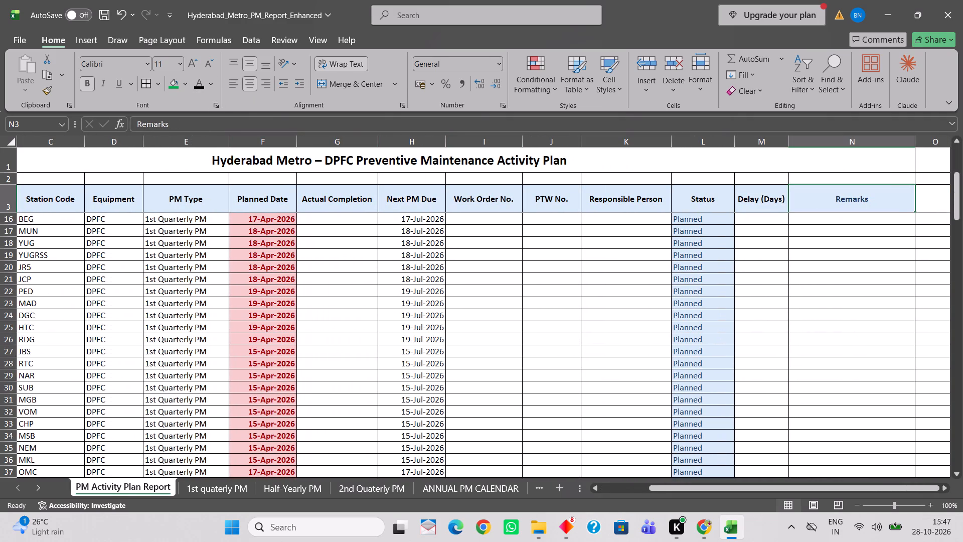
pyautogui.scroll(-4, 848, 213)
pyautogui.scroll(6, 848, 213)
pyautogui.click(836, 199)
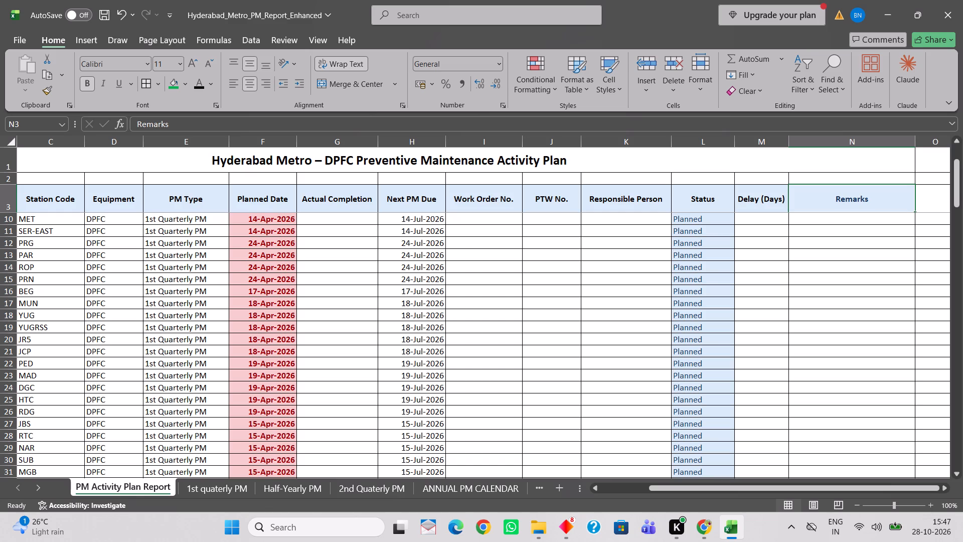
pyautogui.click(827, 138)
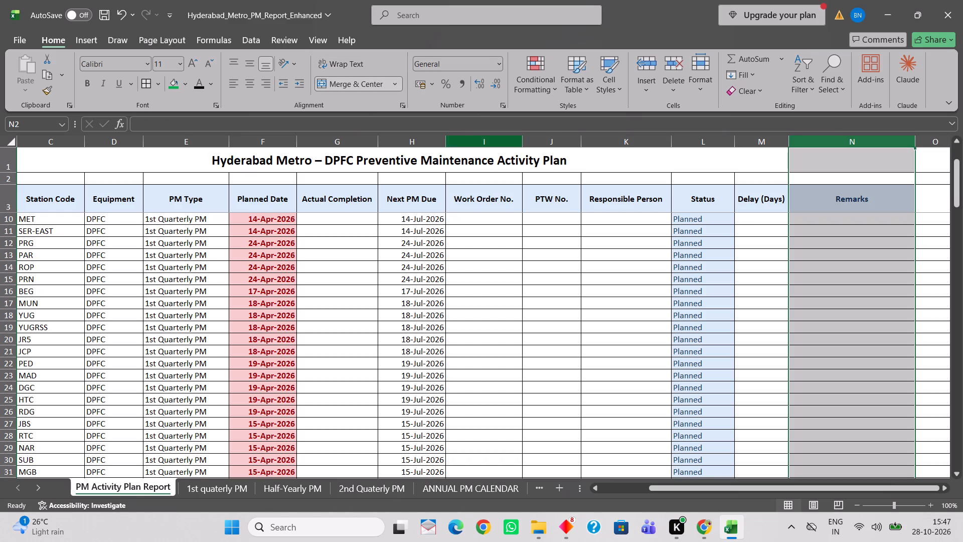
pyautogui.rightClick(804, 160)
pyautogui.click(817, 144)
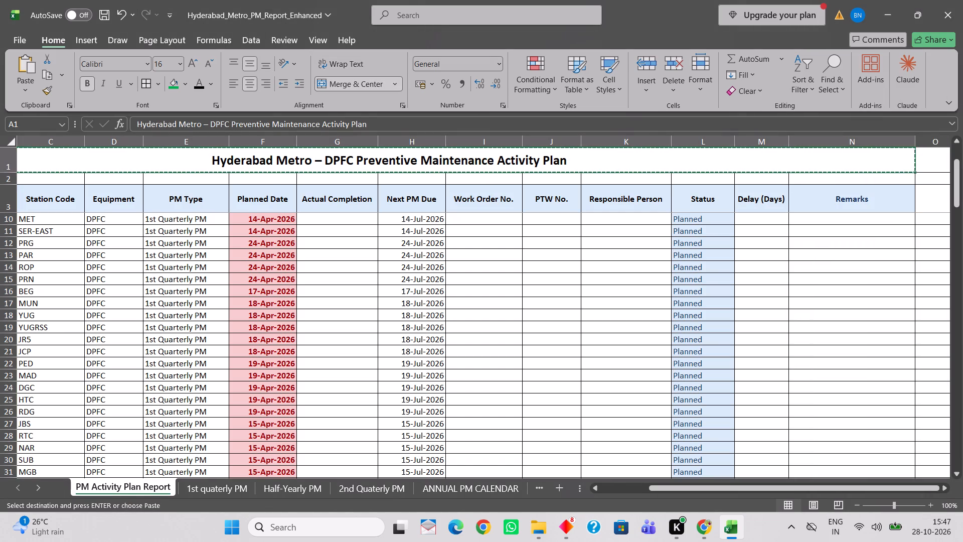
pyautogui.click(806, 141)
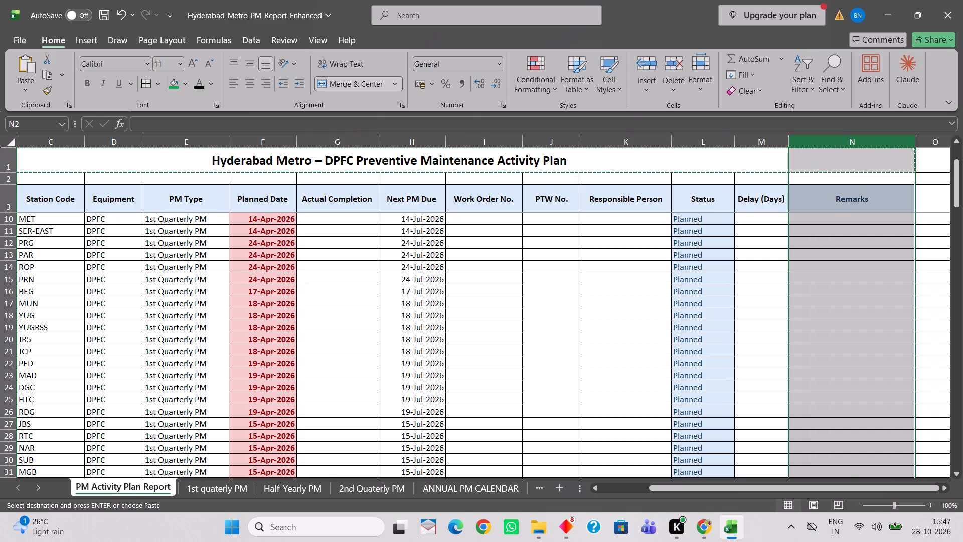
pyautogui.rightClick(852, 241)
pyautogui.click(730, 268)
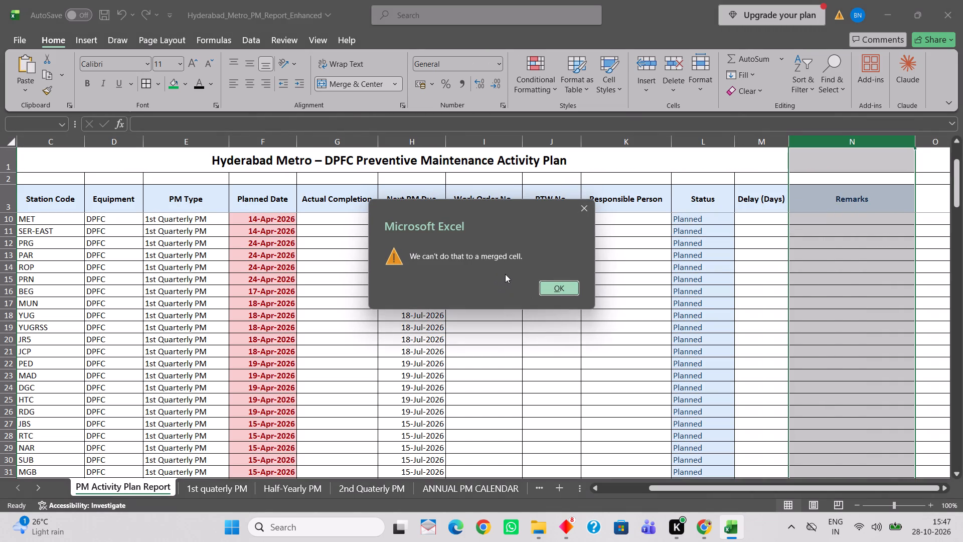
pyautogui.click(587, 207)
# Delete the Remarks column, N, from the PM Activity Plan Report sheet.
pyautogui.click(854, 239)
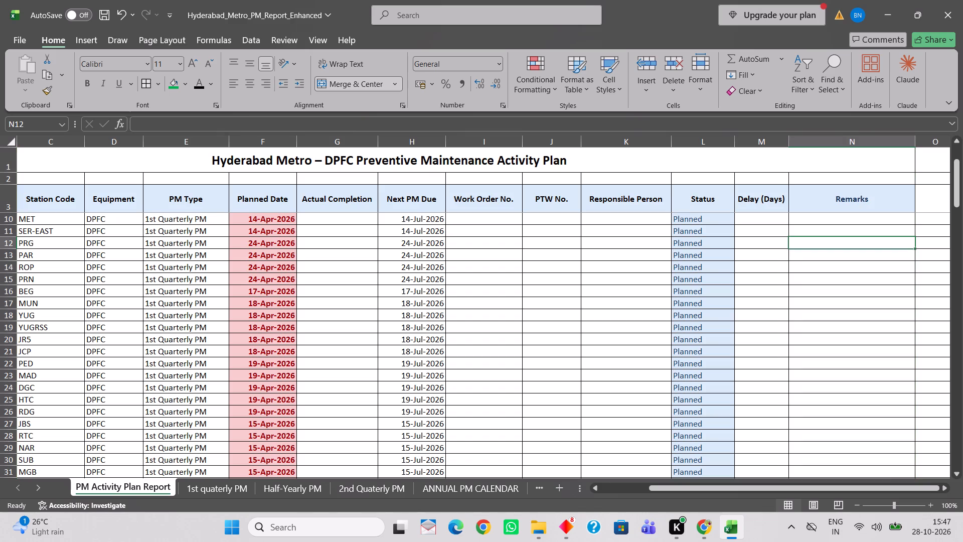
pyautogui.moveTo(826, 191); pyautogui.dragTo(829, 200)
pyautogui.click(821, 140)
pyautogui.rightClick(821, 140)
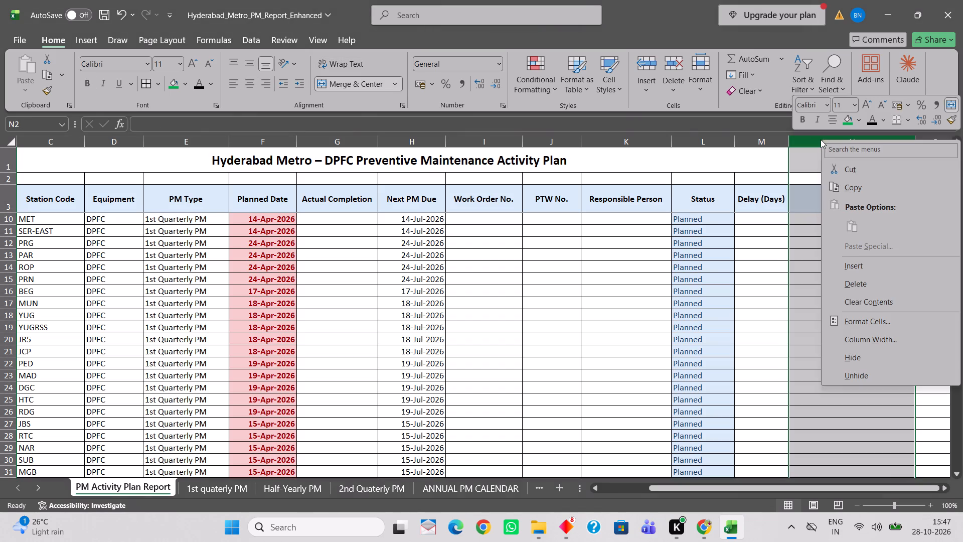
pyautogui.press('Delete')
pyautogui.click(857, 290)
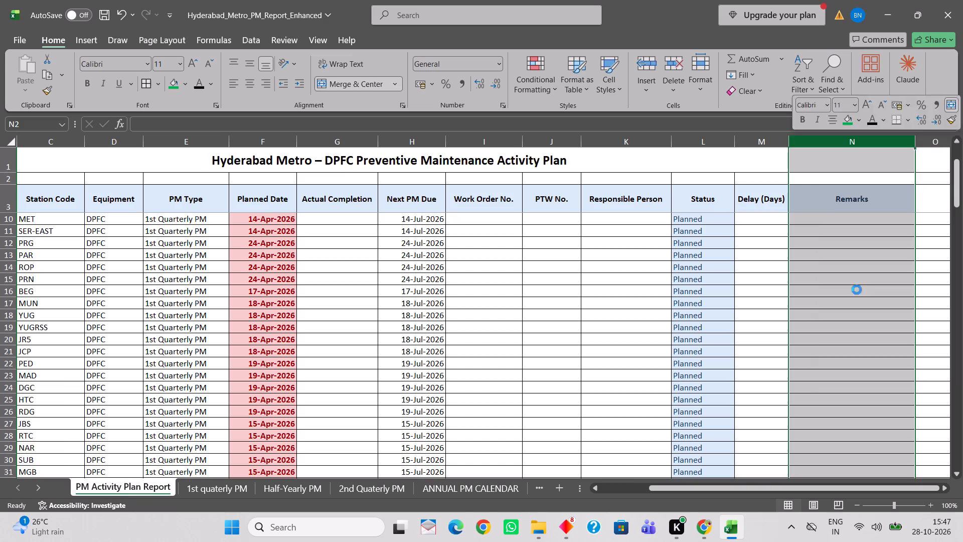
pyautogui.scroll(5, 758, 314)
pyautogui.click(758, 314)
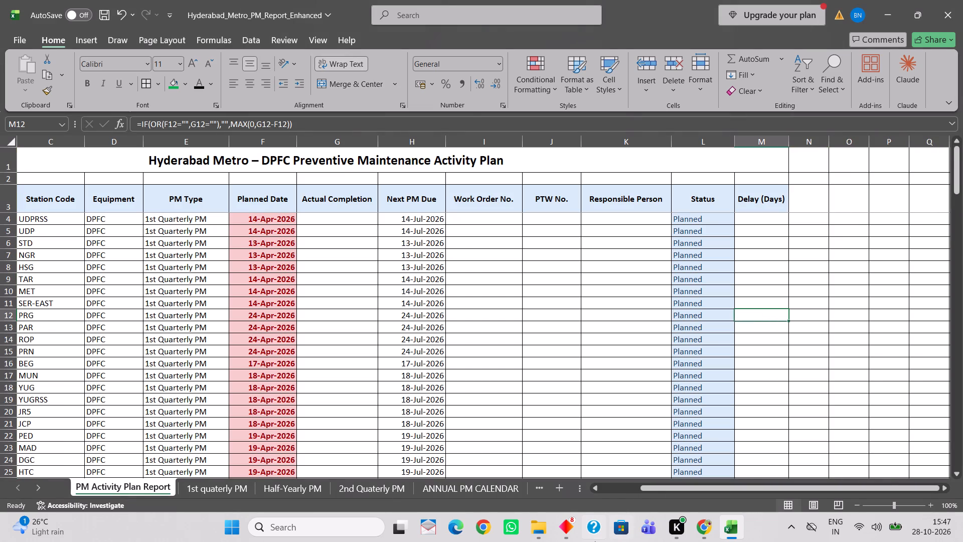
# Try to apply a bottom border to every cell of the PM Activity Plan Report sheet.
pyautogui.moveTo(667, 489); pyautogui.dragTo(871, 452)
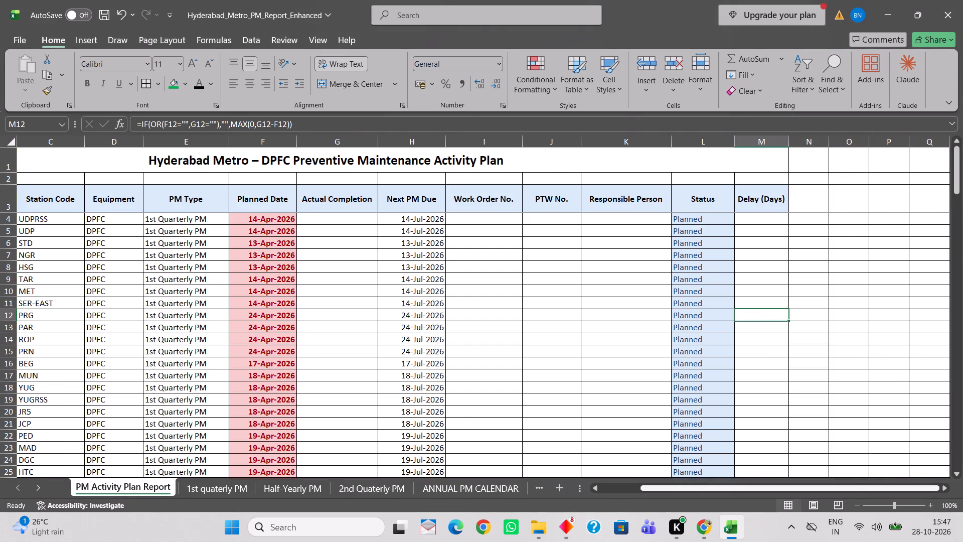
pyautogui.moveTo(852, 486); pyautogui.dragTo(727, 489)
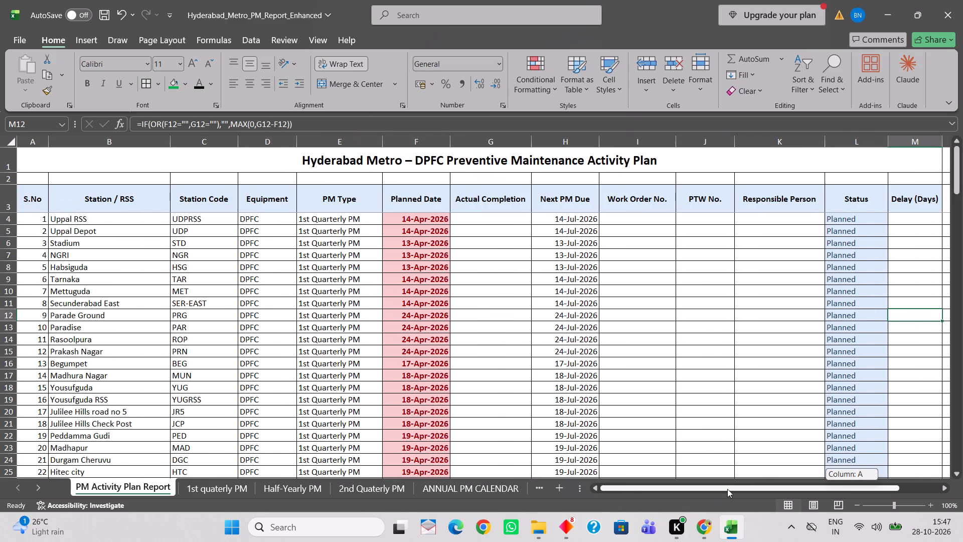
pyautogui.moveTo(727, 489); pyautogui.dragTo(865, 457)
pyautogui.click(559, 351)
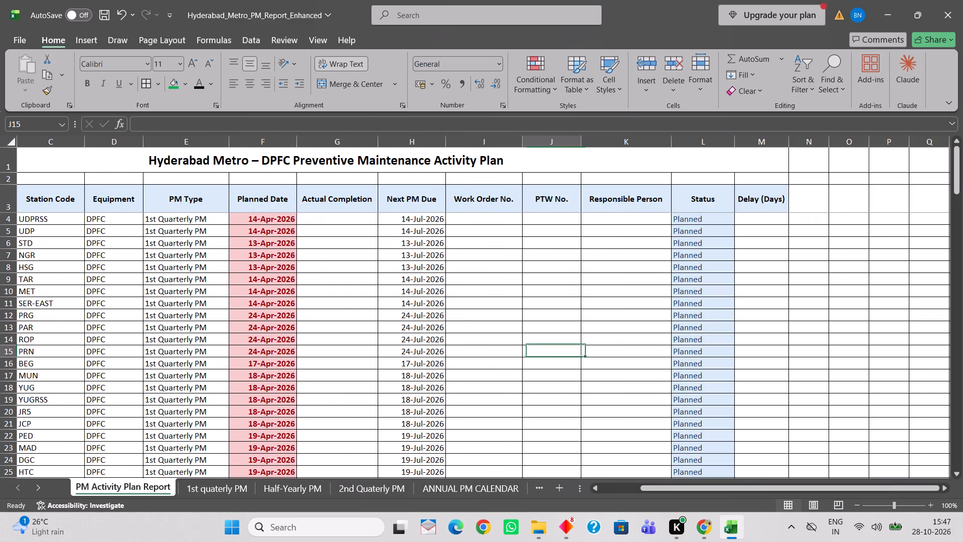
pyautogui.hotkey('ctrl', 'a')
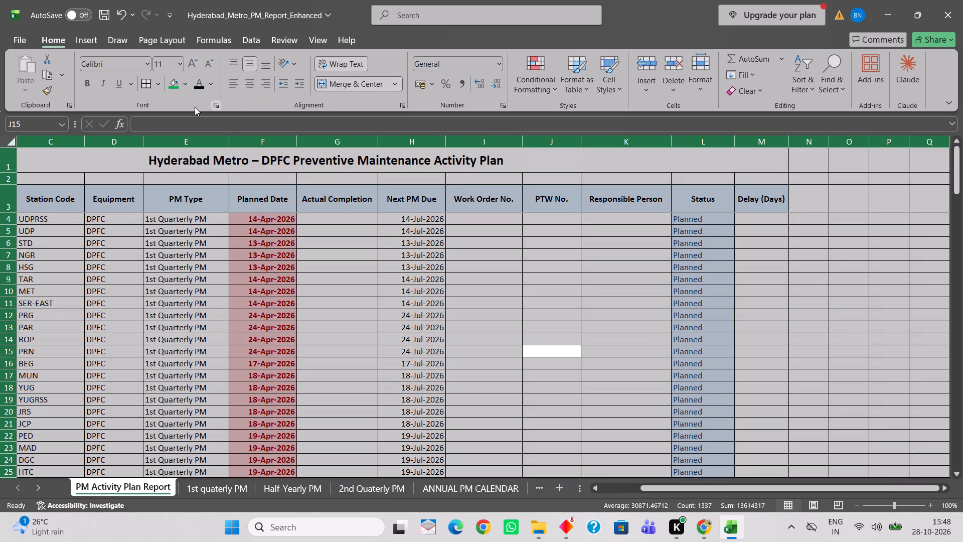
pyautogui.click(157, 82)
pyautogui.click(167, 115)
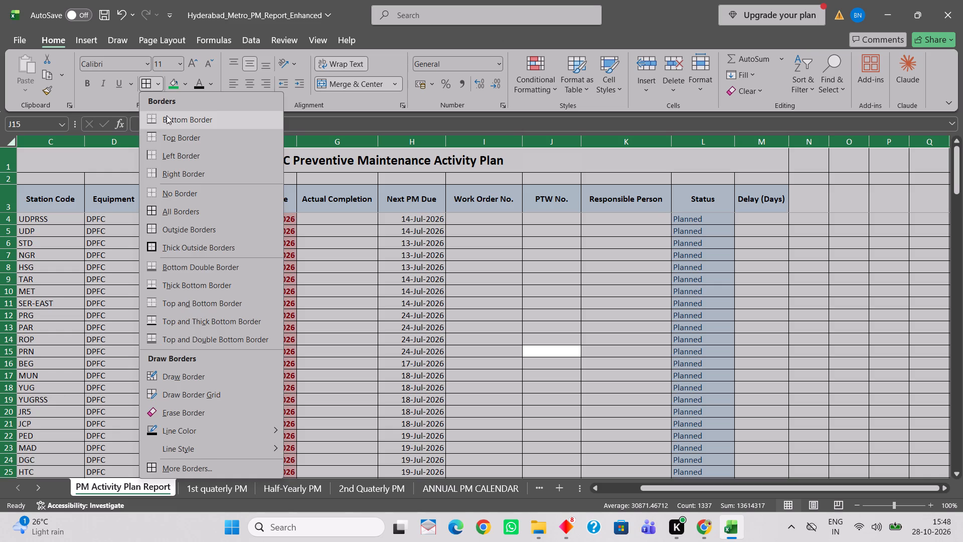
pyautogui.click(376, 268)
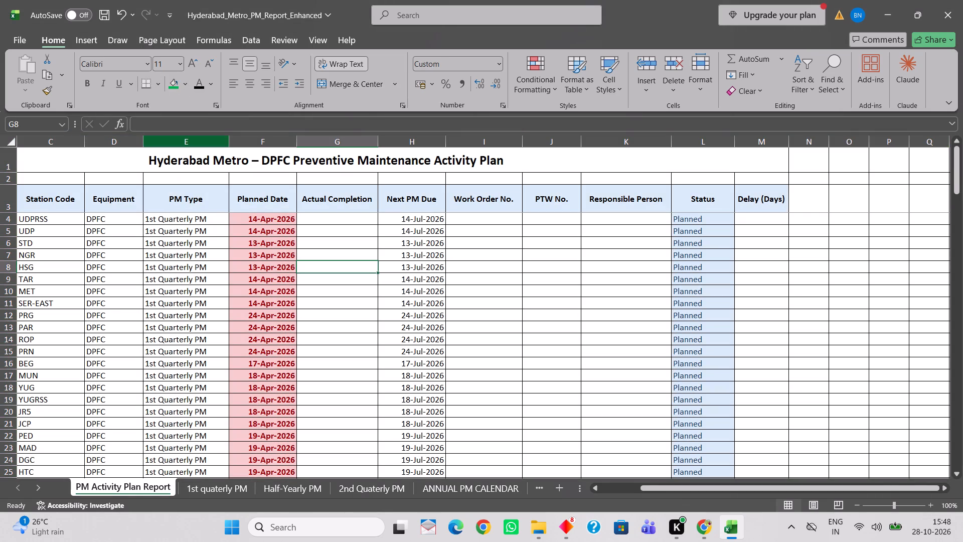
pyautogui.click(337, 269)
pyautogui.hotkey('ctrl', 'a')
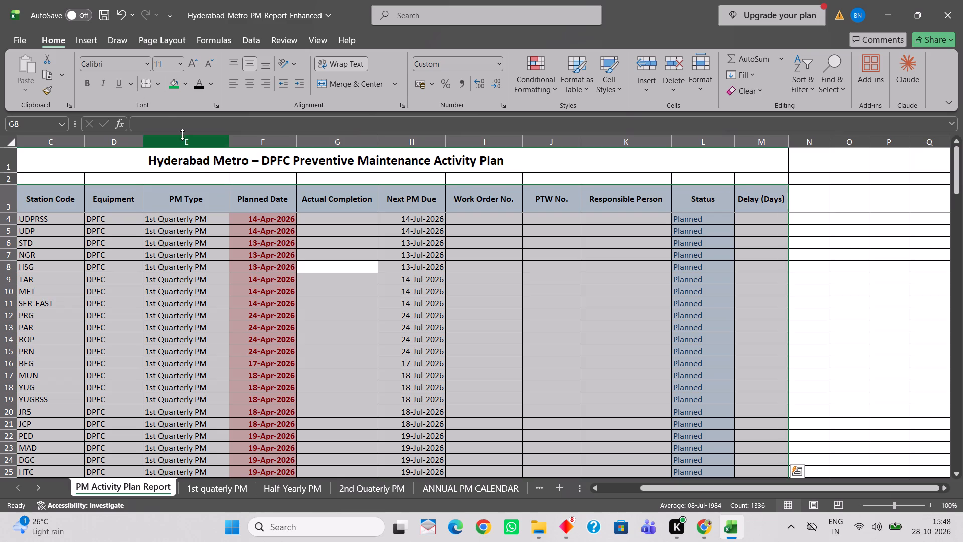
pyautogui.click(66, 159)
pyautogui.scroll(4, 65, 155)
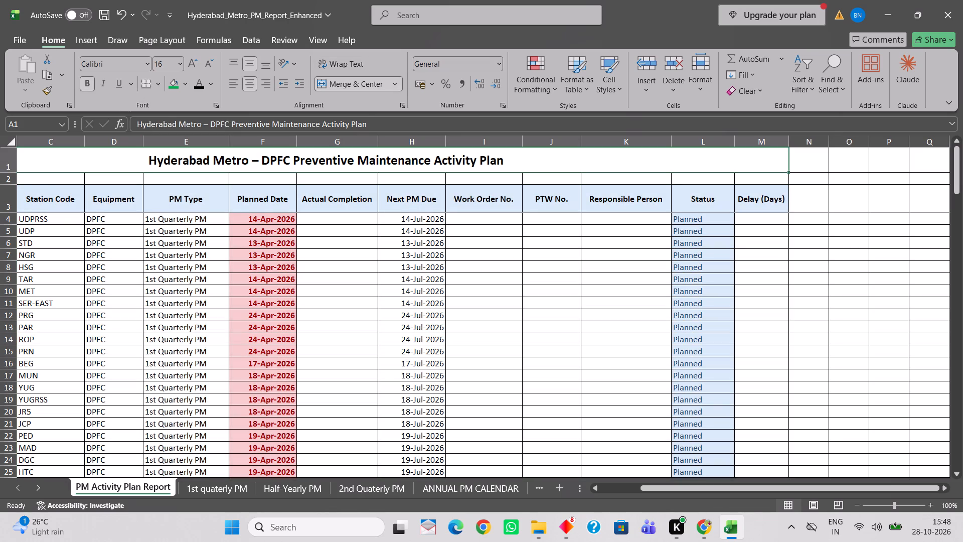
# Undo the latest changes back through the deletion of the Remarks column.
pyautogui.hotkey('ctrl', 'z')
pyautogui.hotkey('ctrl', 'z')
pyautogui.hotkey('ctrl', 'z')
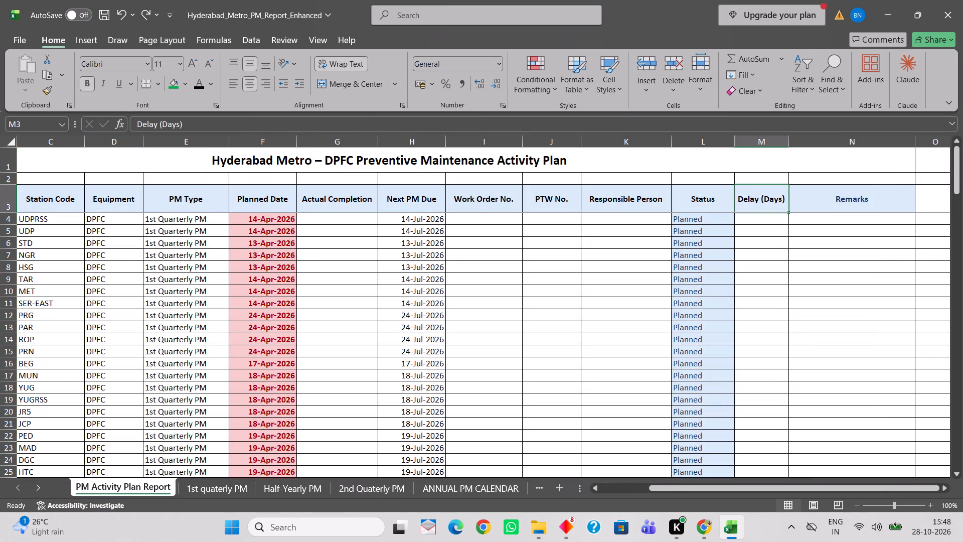
# Undo the black text colour of the row 3 headers, A3 to M3, and the all-borders formatting of the sheet.
pyautogui.hotkey('ctrl', 'z')
pyautogui.hotkey('ctrl', 'z')
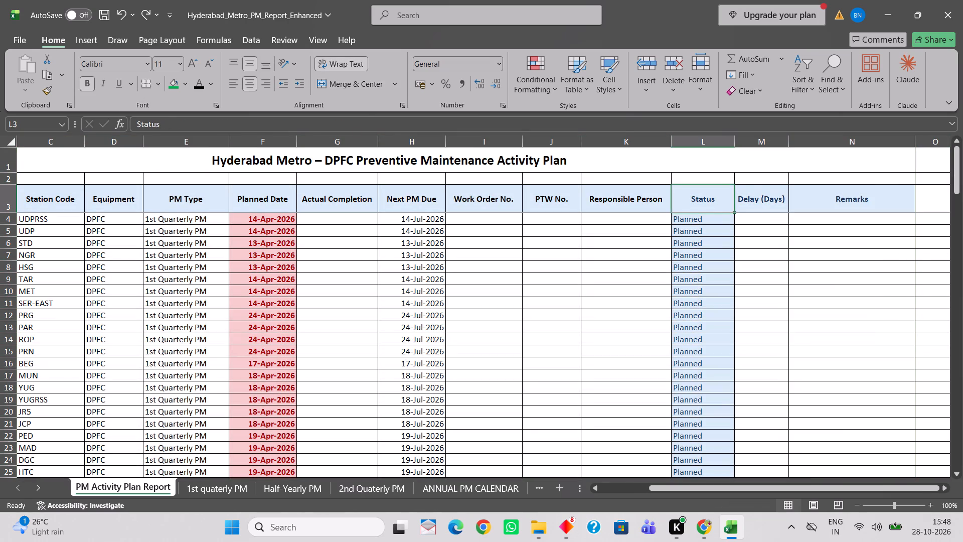
pyautogui.hotkey('ctrl', 'z')
pyautogui.hotkey('ctrl', 'z')
pyautogui.hotkey('ctrl', 'z')
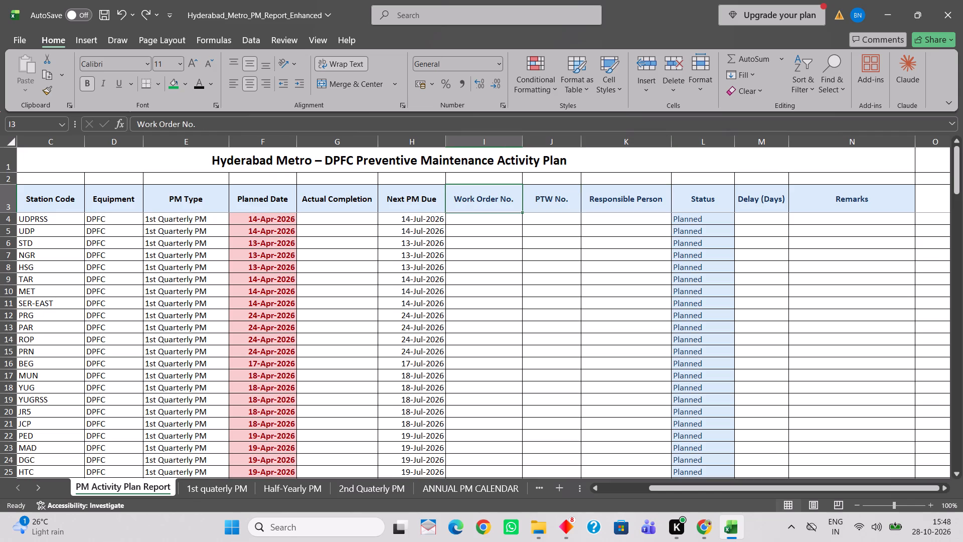
pyautogui.hotkey('ctrl', 'z')
pyautogui.hotkey('ctrl', 'z')
pyautogui.hotkey('ctrl', 'z')
pyautogui.hotkey('ctrl', 'z')
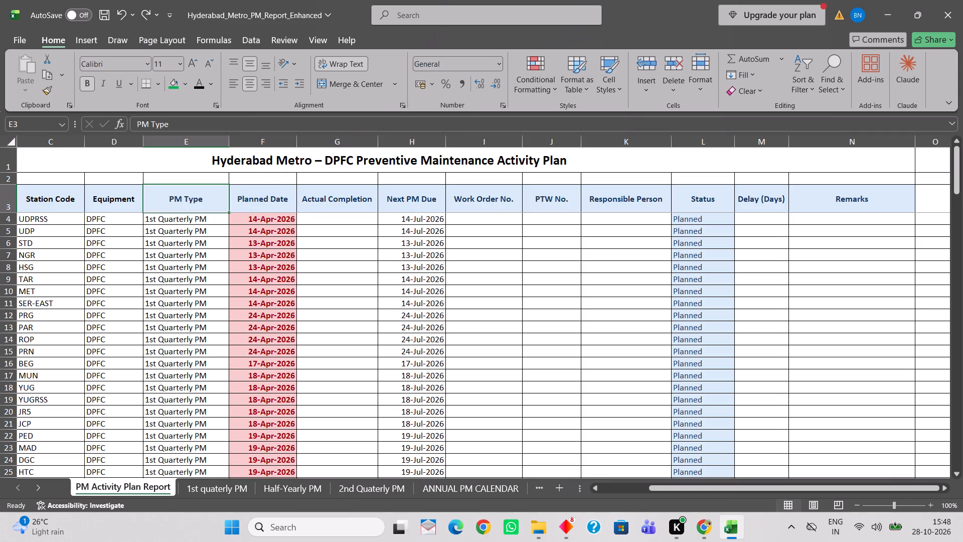
pyautogui.hotkey('ctrl', 'z')
pyautogui.hotkey('ctrl', 'z')
pyautogui.hotkey('ctrl', 'z')
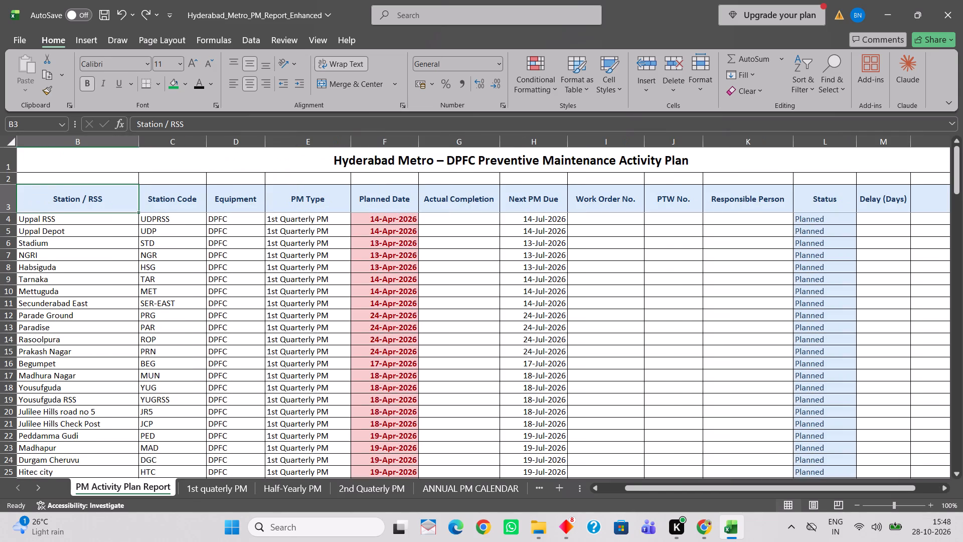
pyautogui.hotkey('ctrl', 'z')
pyautogui.hotkey('ctrl', 'z')
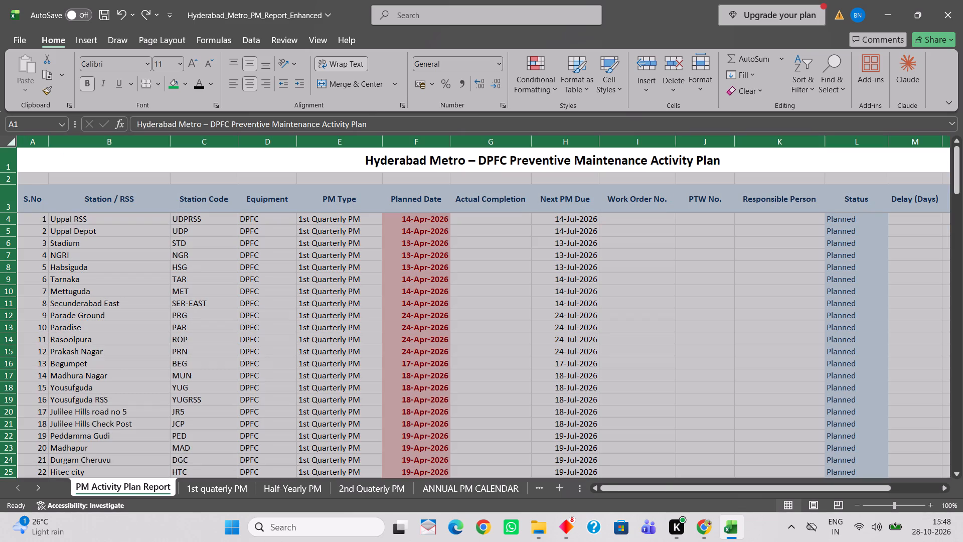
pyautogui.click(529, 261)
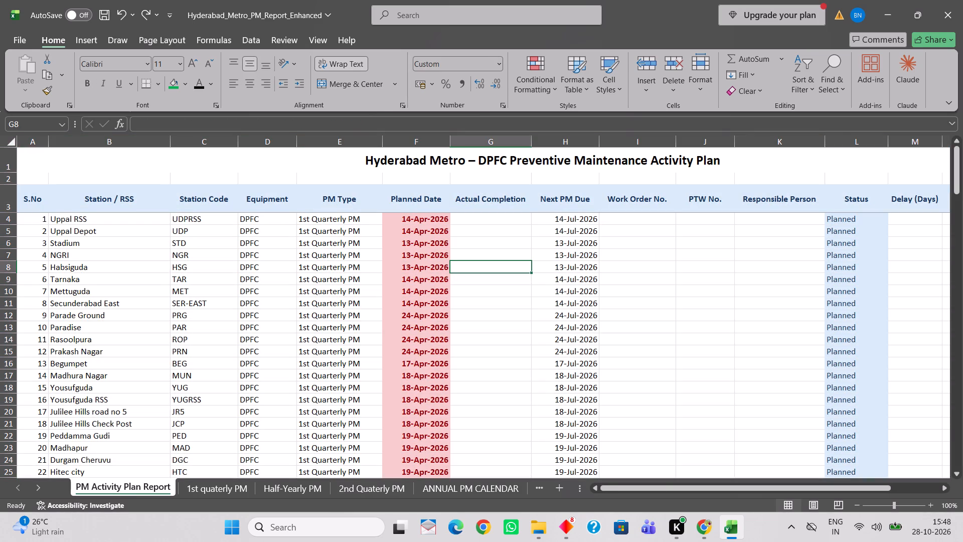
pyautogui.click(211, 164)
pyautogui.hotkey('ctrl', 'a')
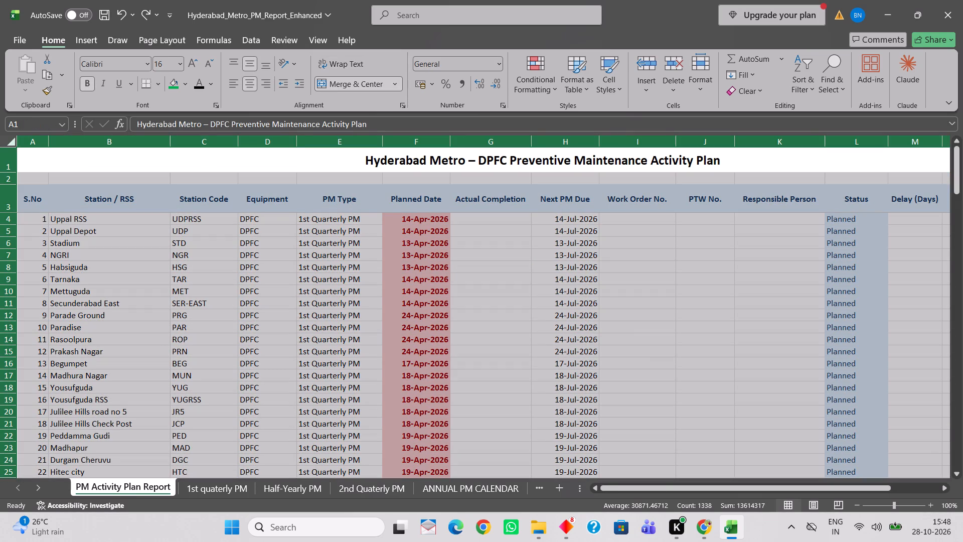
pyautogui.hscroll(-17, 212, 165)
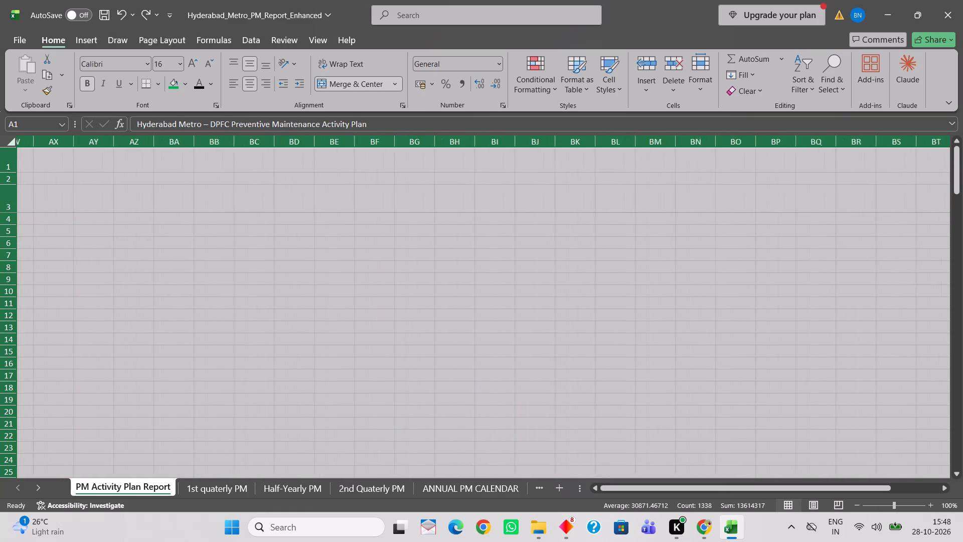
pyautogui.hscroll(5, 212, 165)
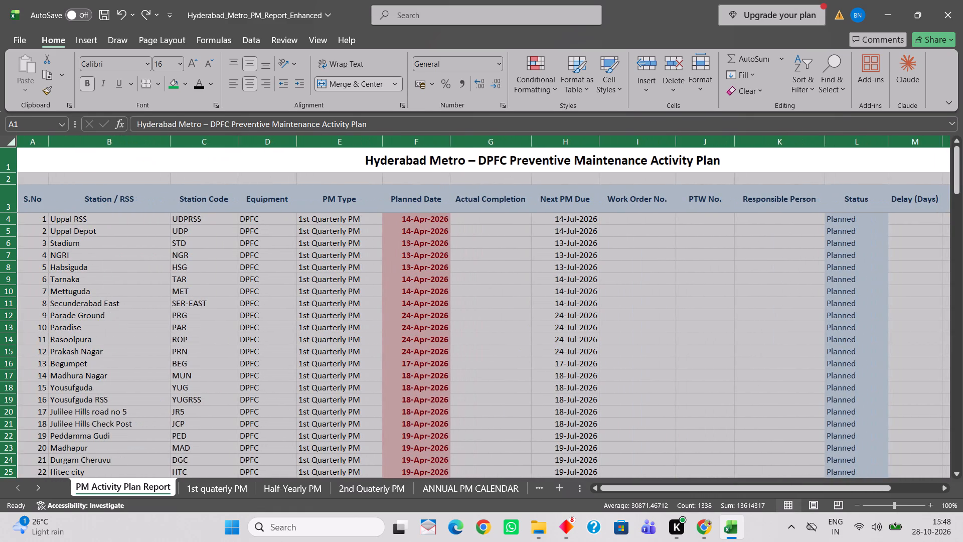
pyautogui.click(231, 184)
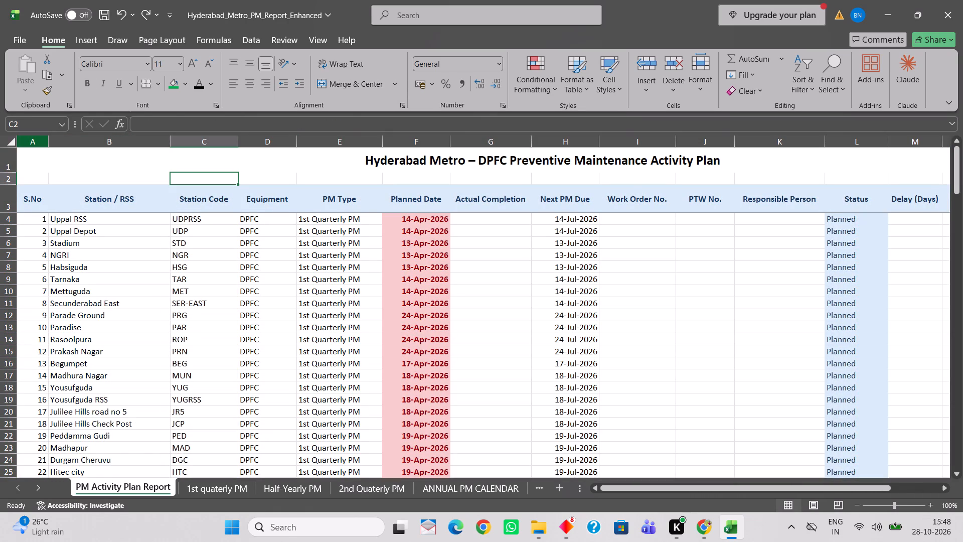
# Apply all borders to only the report range A1:N150 on the PM Activity Plan Report sheet.
pyautogui.moveTo(36, 150); pyautogui.dragTo(277, 348)
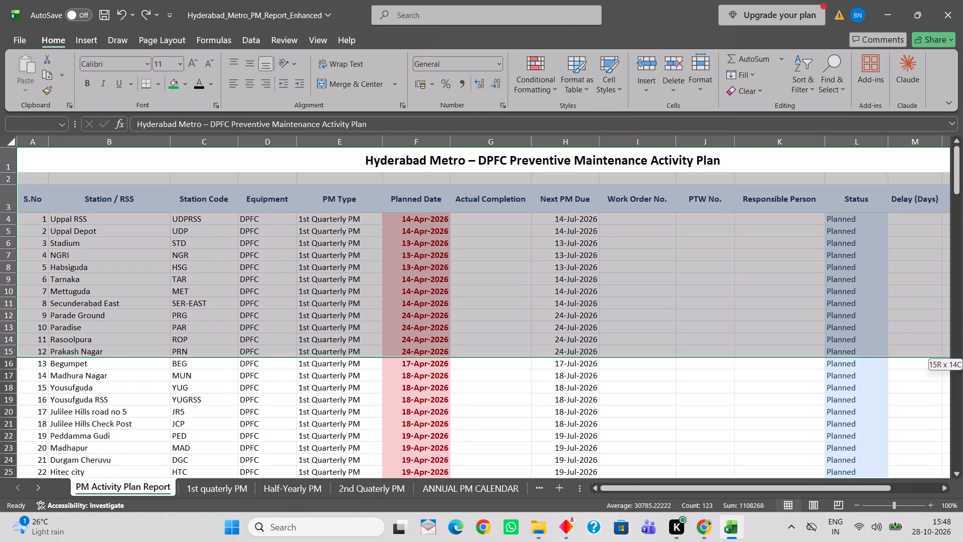
pyautogui.moveTo(277, 348); pyautogui.dragTo(325, 541)
pyautogui.scroll(-3, 277, 348)
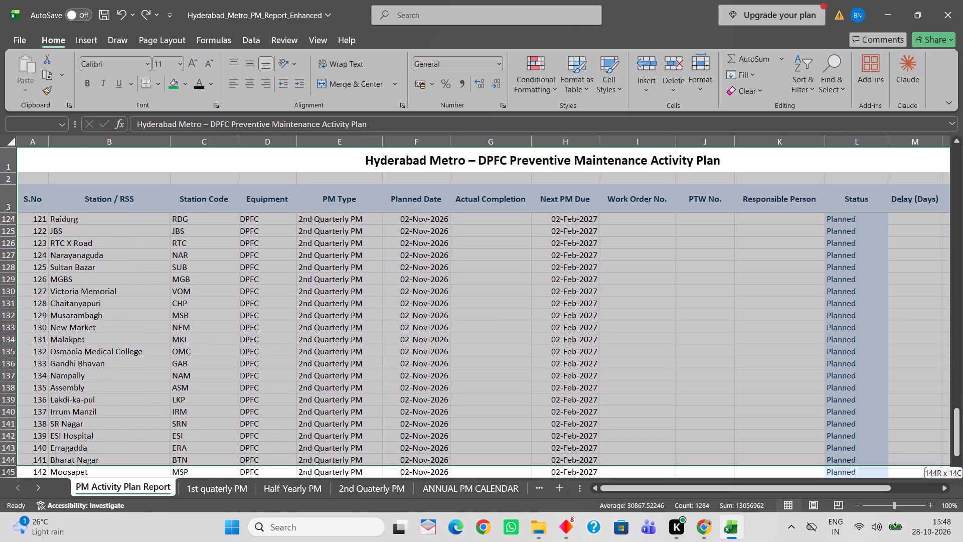
pyautogui.moveTo(325, 541); pyautogui.dragTo(299, 294)
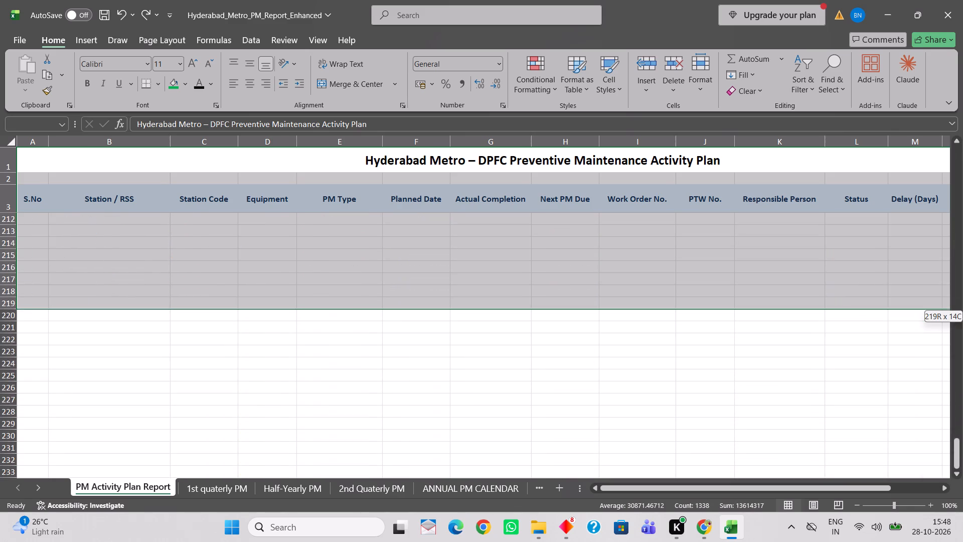
pyautogui.moveTo(299, 294); pyautogui.dragTo(293, 147)
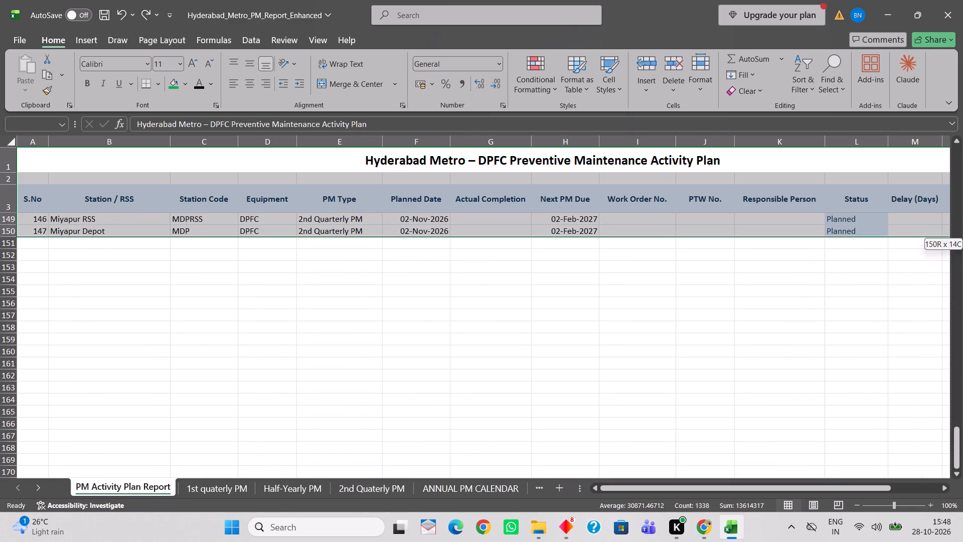
pyautogui.moveTo(293, 147); pyautogui.dragTo(303, 300)
pyautogui.hscroll(-6, 625, 416)
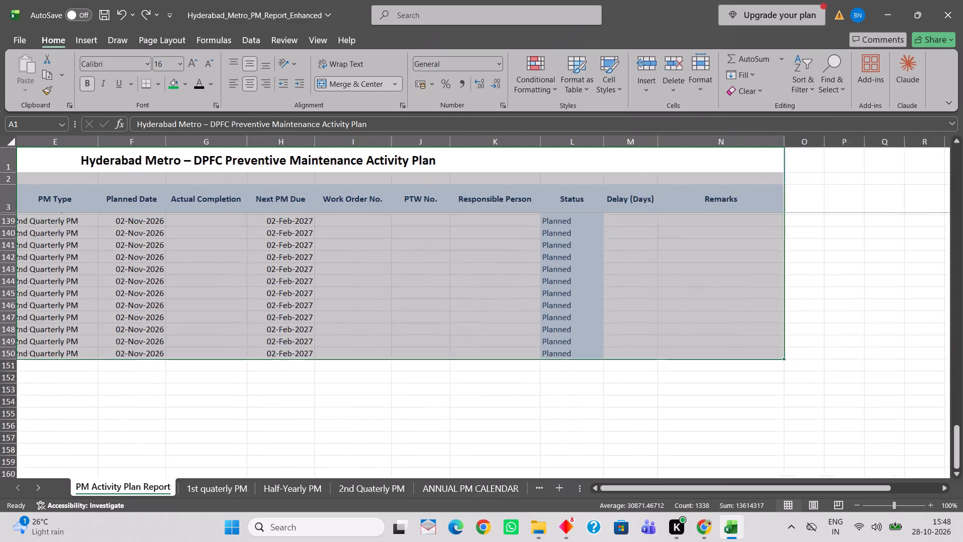
pyautogui.hscroll(-3, 625, 416)
pyautogui.scroll(5, 627, 410)
pyautogui.hscroll(11, 627, 399)
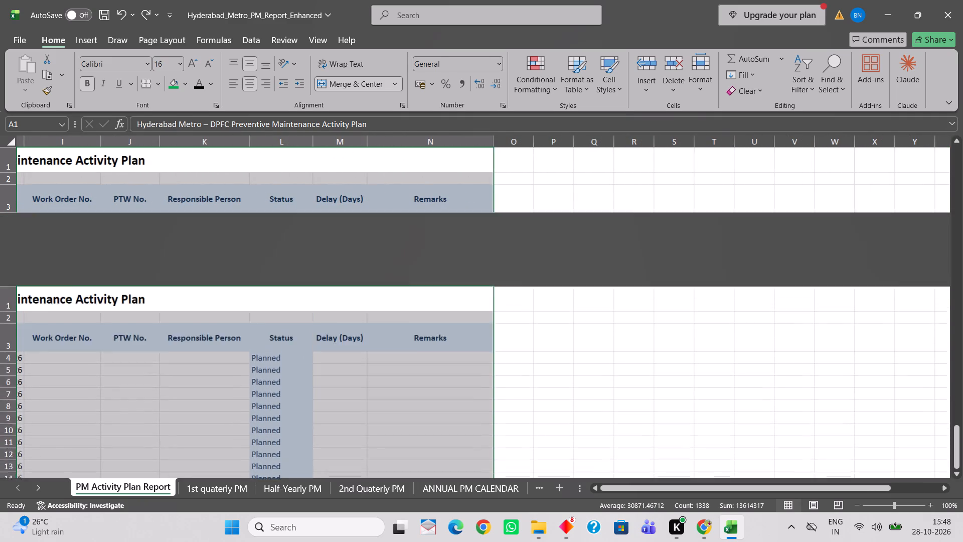
pyautogui.hscroll(11, 627, 396)
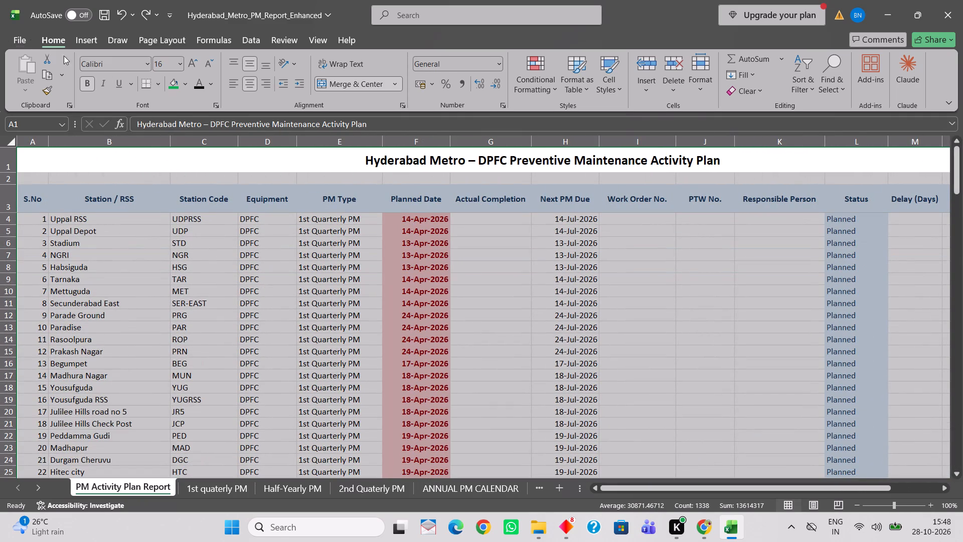
pyautogui.click(159, 81)
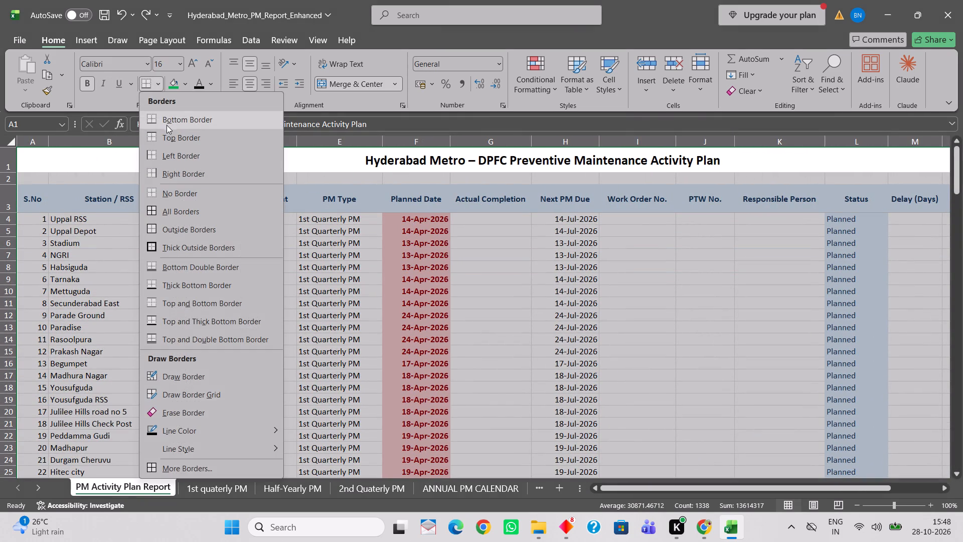
pyautogui.click(183, 210)
pyautogui.click(224, 287)
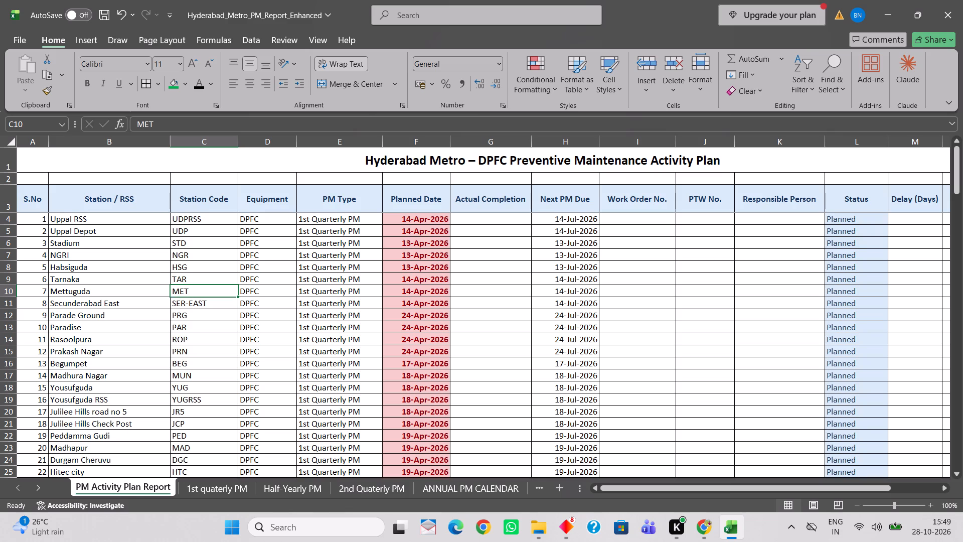
# Review the bordered rows of the PM Activity Plan Report sheet down to the last entry, checking borders and planned dates.
pyautogui.scroll(-1, 361, 207)
pyautogui.scroll(3, 350, 242)
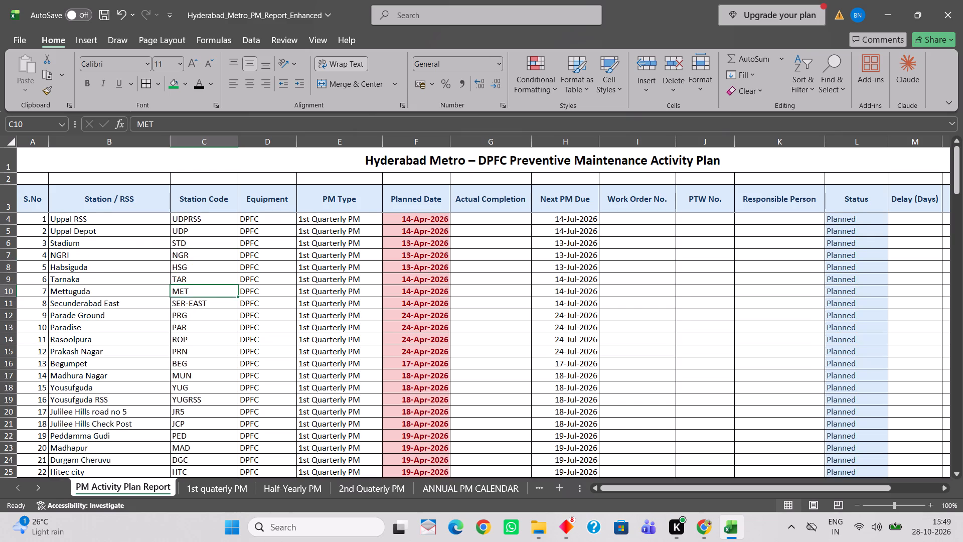
pyautogui.scroll(-13, 350, 242)
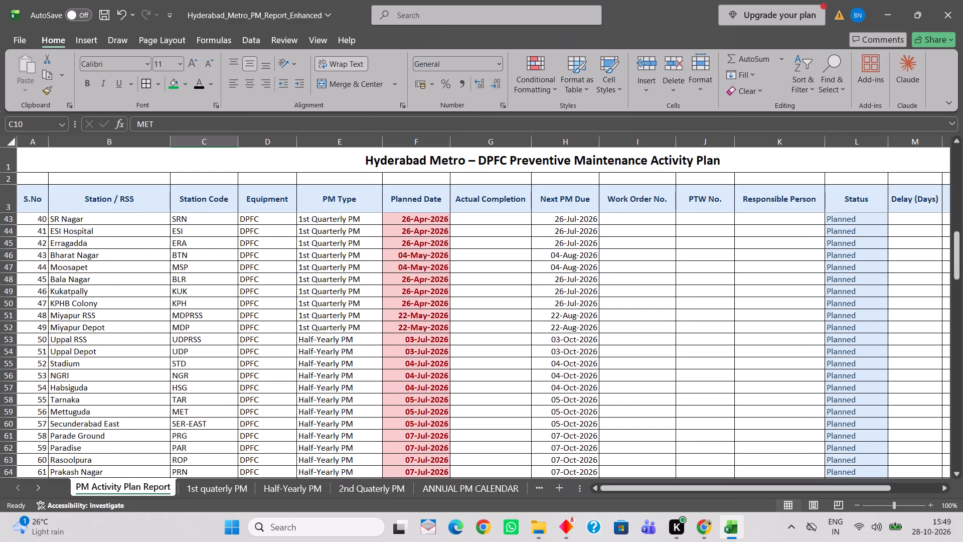
pyautogui.scroll(-11, 350, 242)
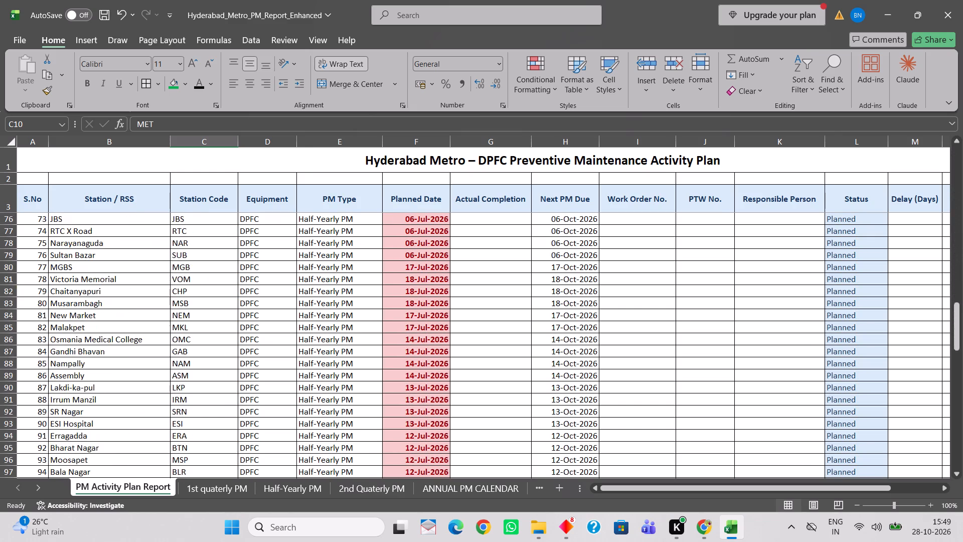
pyautogui.scroll(-8, 350, 242)
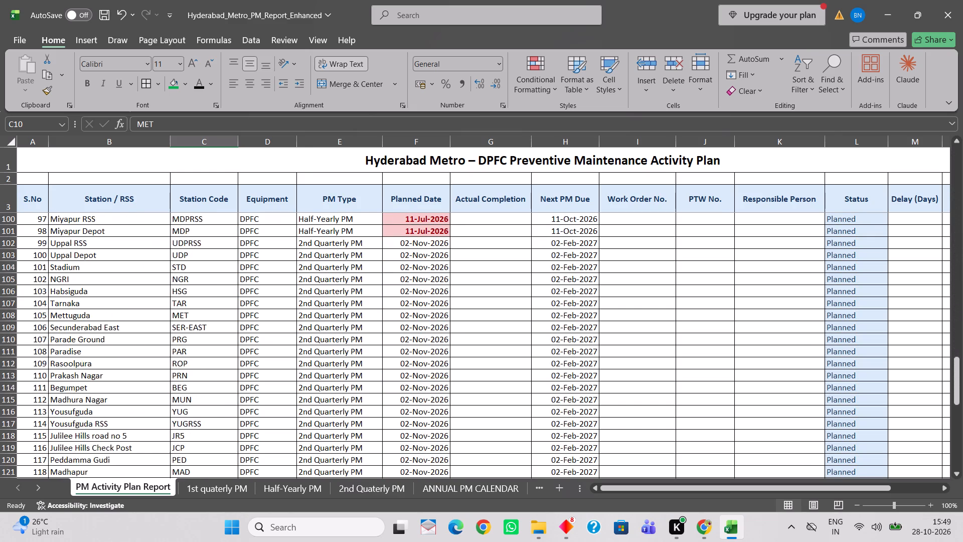
pyautogui.scroll(-13, 350, 242)
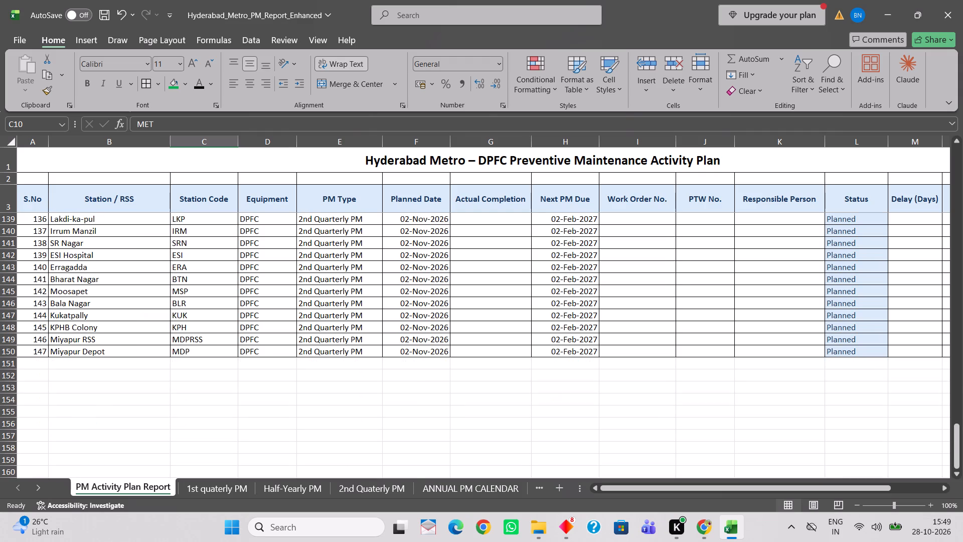
pyautogui.scroll(18, 350, 242)
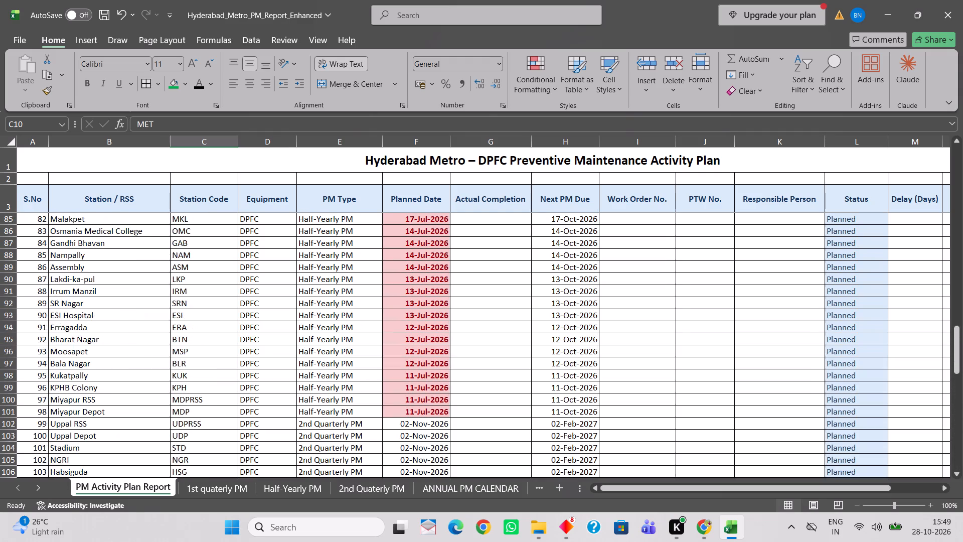
pyautogui.scroll(-6, 353, 243)
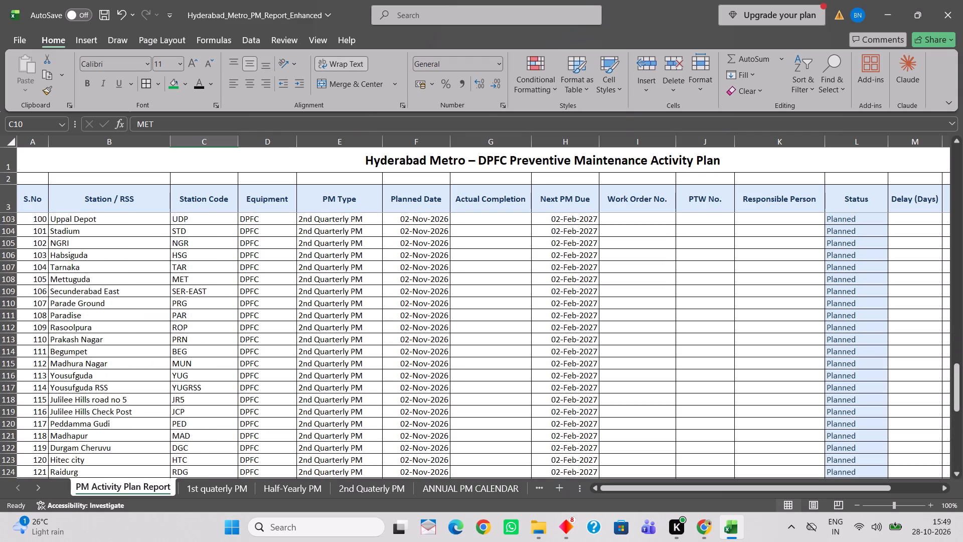
pyautogui.scroll(1, 561, 236)
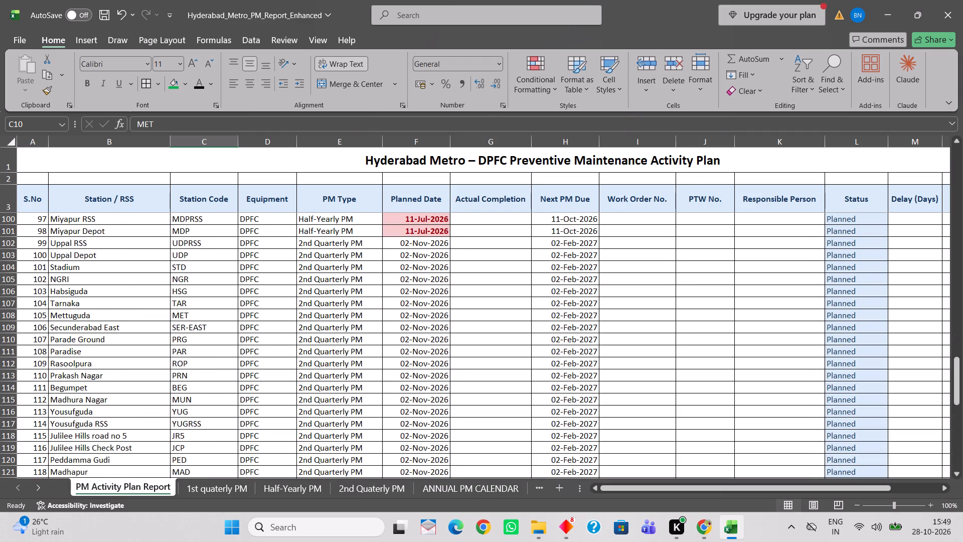
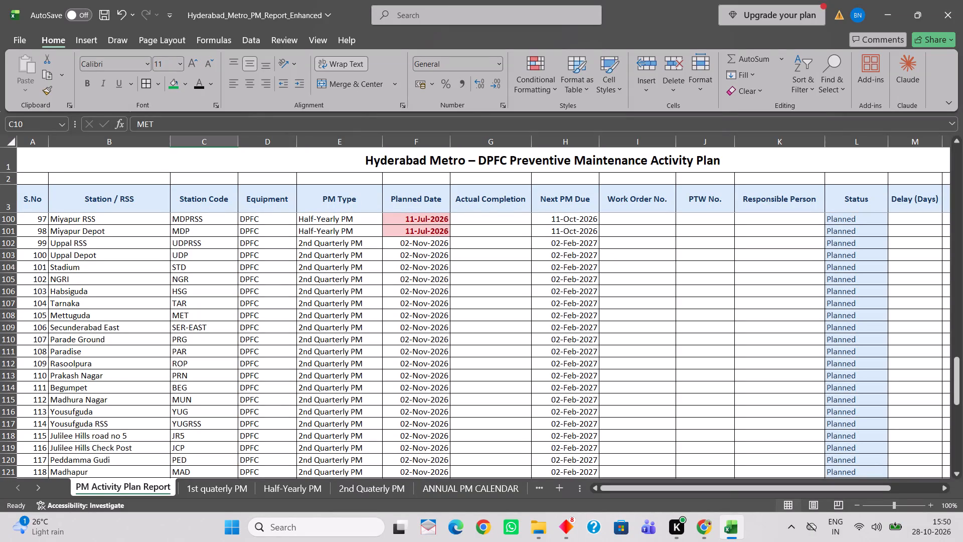
# Review the PM Activity Plan Report rows back up to the first entry, checking the planned dates, next due dates and status.
pyautogui.scroll(6, 600, 386)
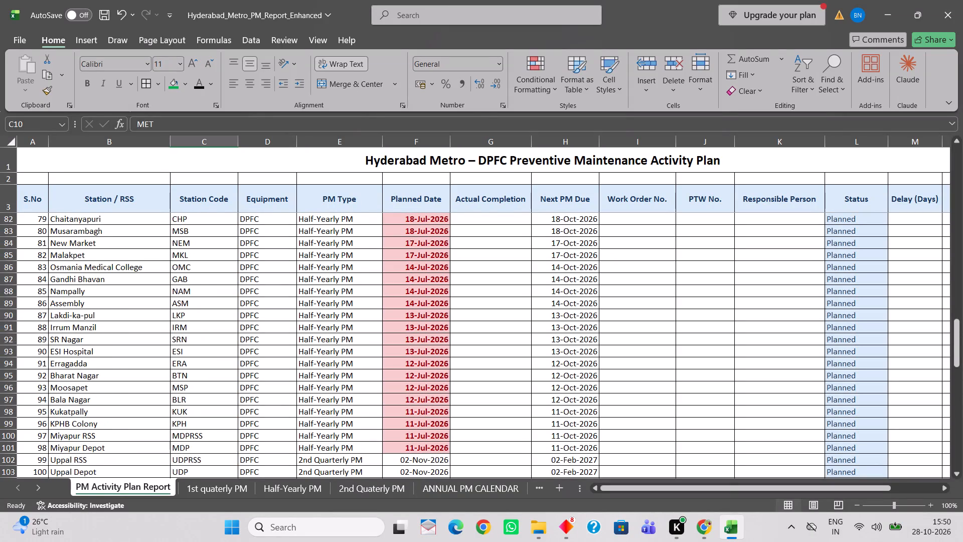
pyautogui.scroll(18, 600, 386)
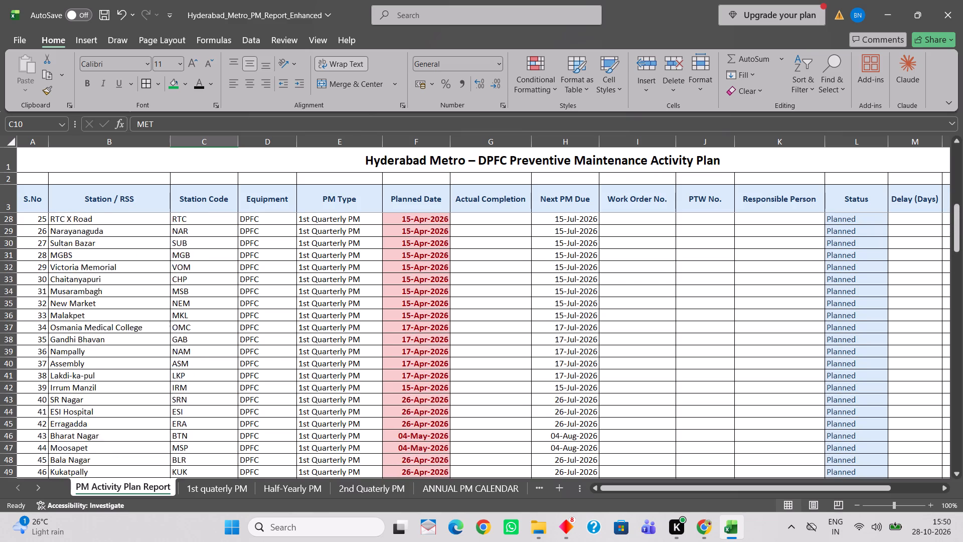
pyautogui.scroll(3, 600, 386)
pyautogui.scroll(-6, 600, 386)
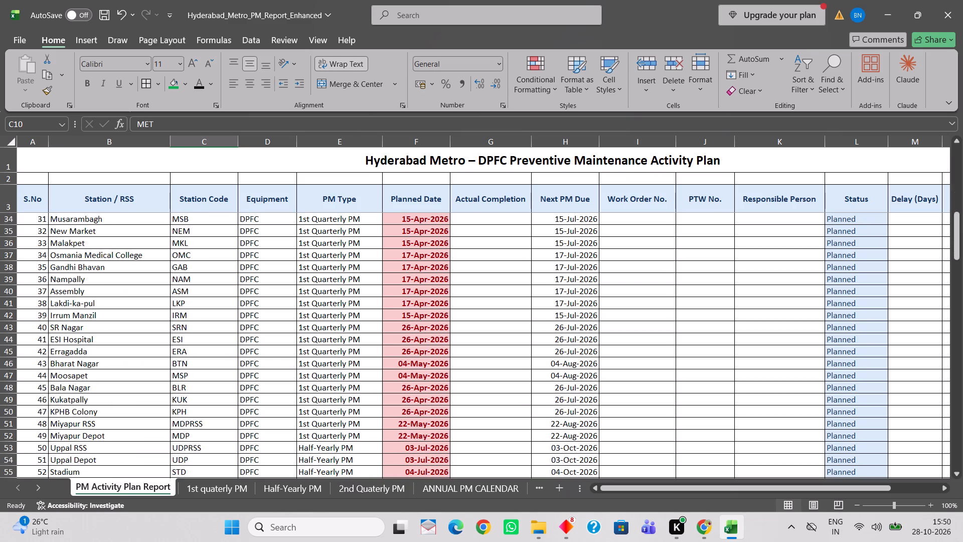
pyautogui.scroll(-1, 600, 386)
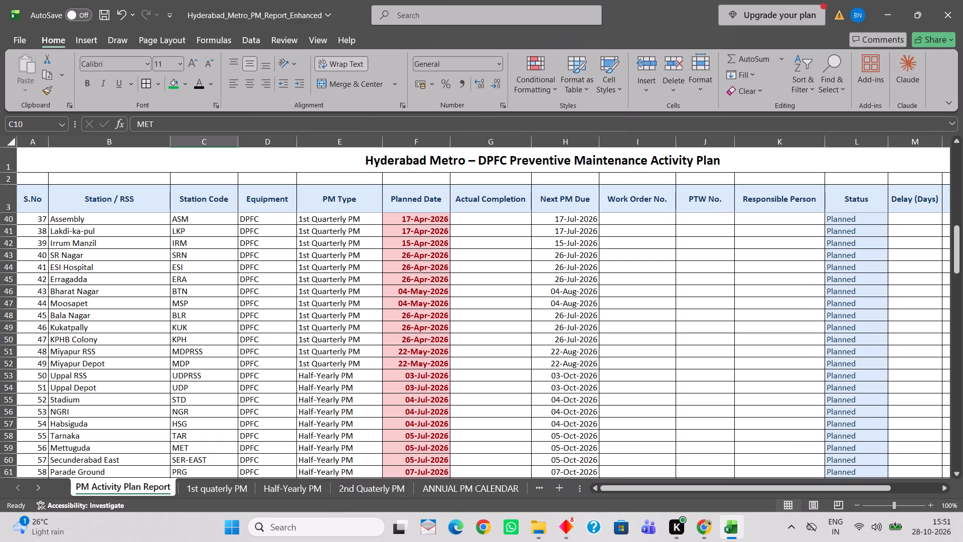
pyautogui.scroll(6, 418, 249)
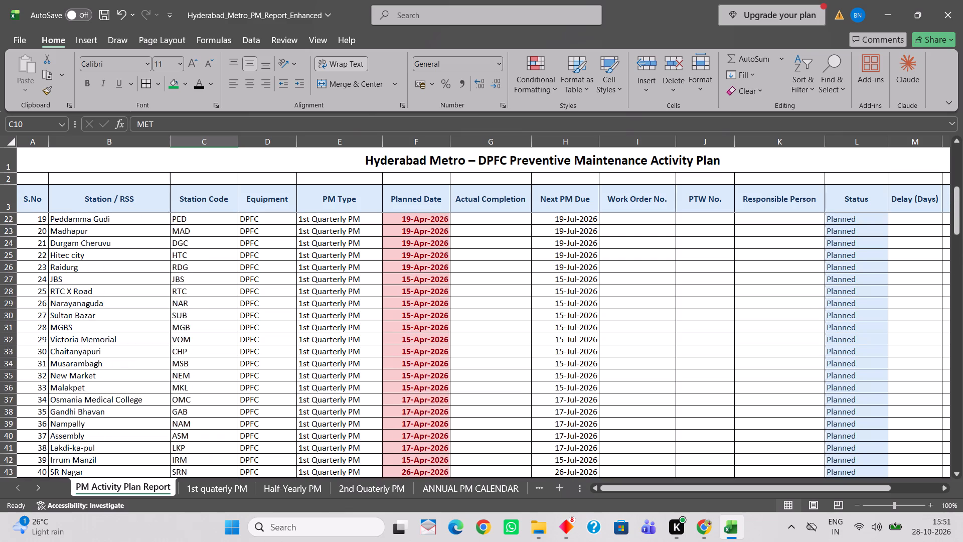
pyautogui.scroll(12, 418, 249)
pyautogui.scroll(-1, 418, 250)
pyautogui.scroll(6, 418, 250)
pyautogui.scroll(-1, 418, 250)
pyautogui.scroll(3, 418, 250)
pyautogui.scroll(-1, 418, 250)
pyautogui.scroll(3, 418, 250)
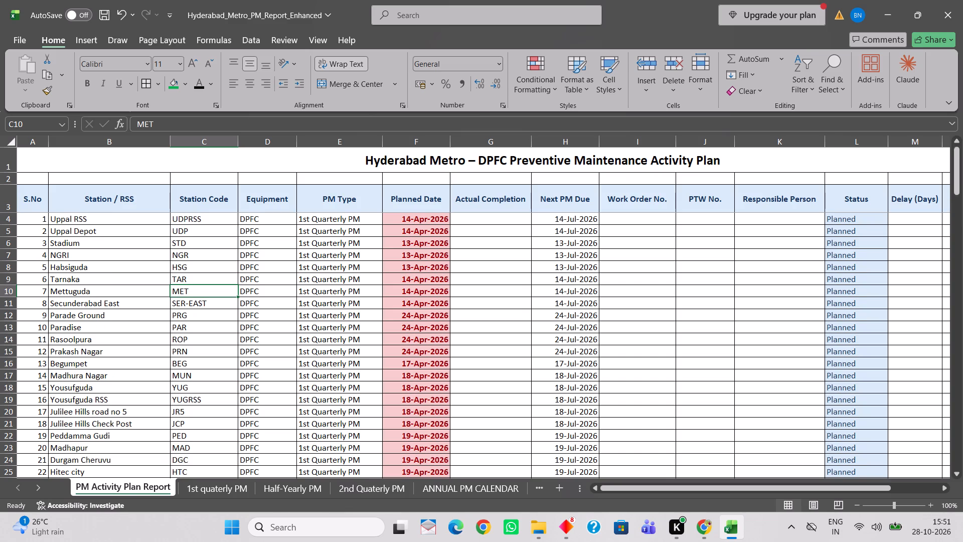
pyautogui.scroll(5, 418, 249)
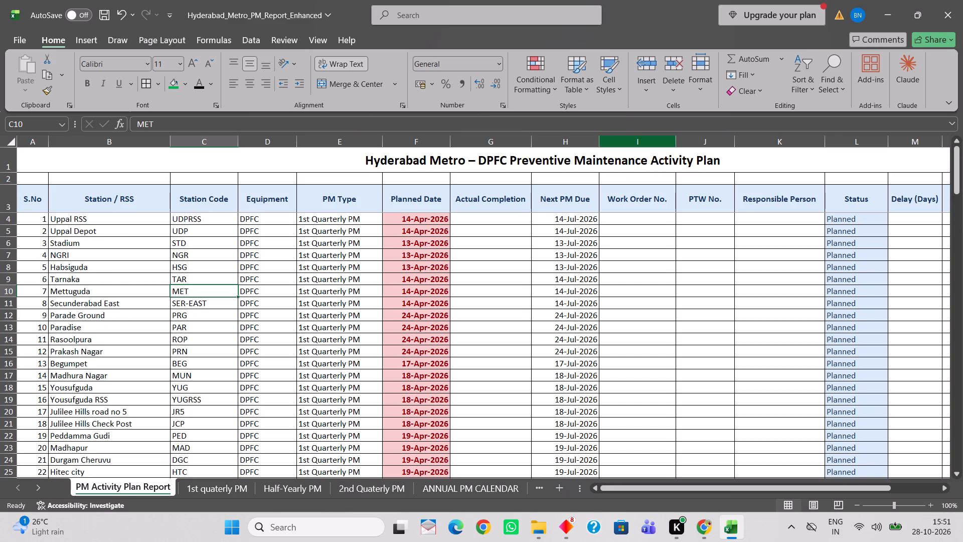
pyautogui.scroll(4, 395, 226)
pyautogui.scroll(9, 197, 299)
# Go through the row 3 column headers of the PM Activity Plan Report one by one, from Station / RSS to Remarks.
pyautogui.click(77, 194)
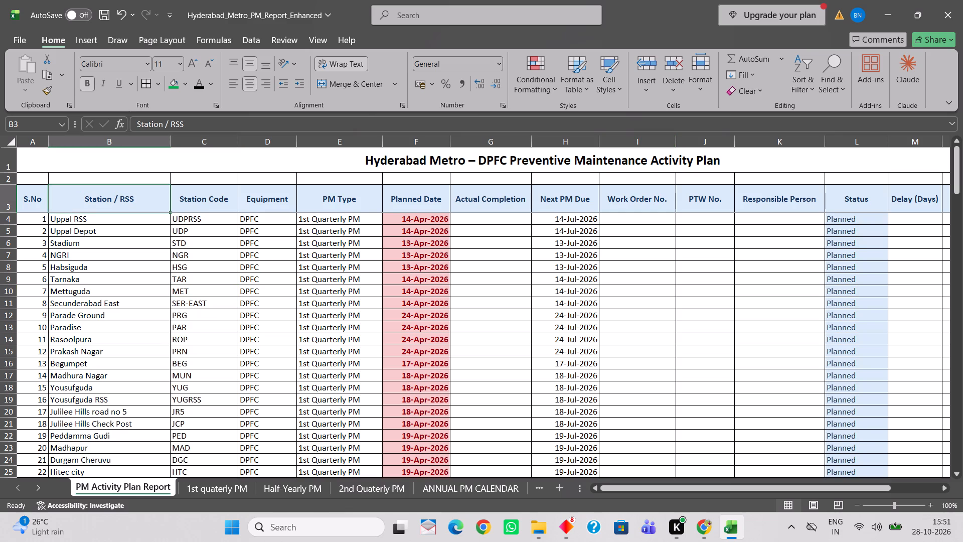
pyautogui.click(177, 202)
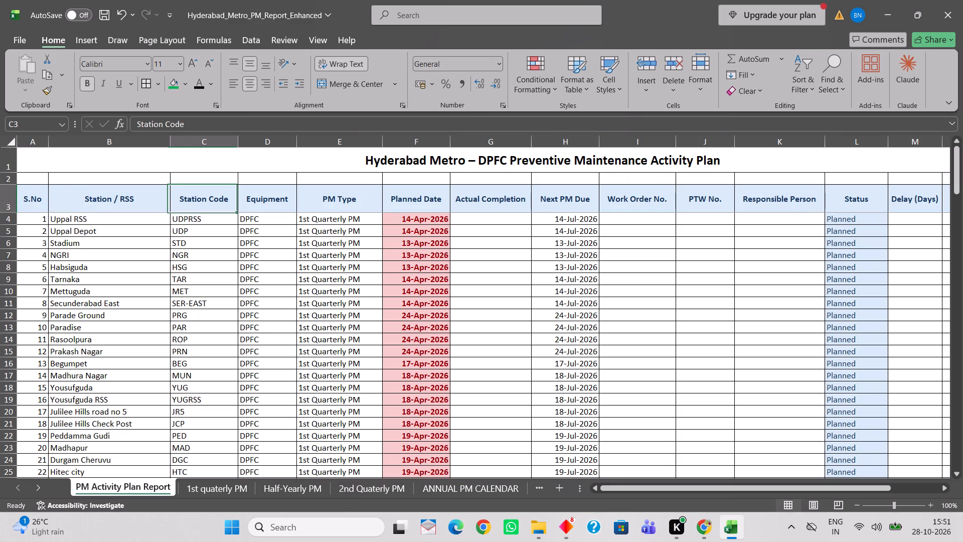
pyautogui.click(262, 209)
pyautogui.click(327, 199)
pyautogui.click(445, 198)
pyautogui.click(500, 194)
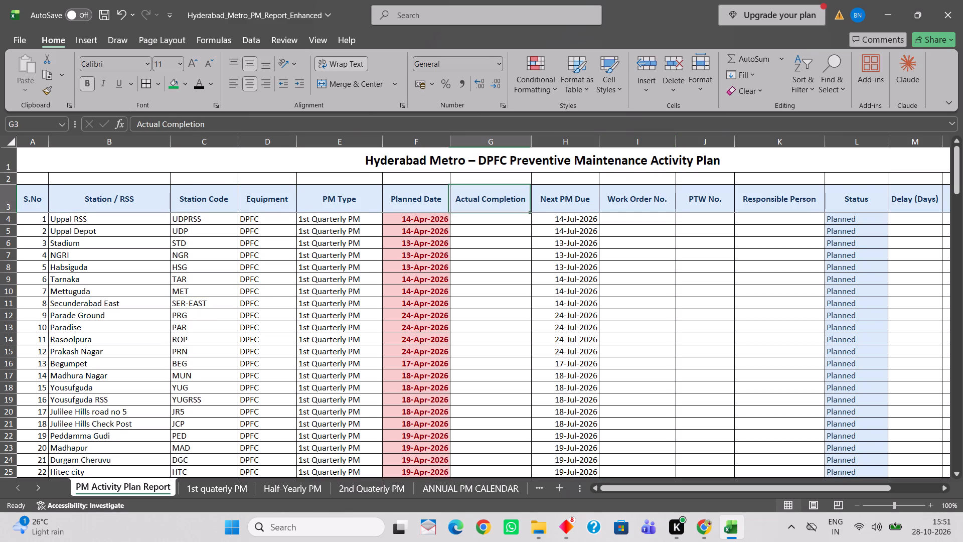
pyautogui.click(579, 201)
pyautogui.click(636, 199)
pyautogui.click(722, 198)
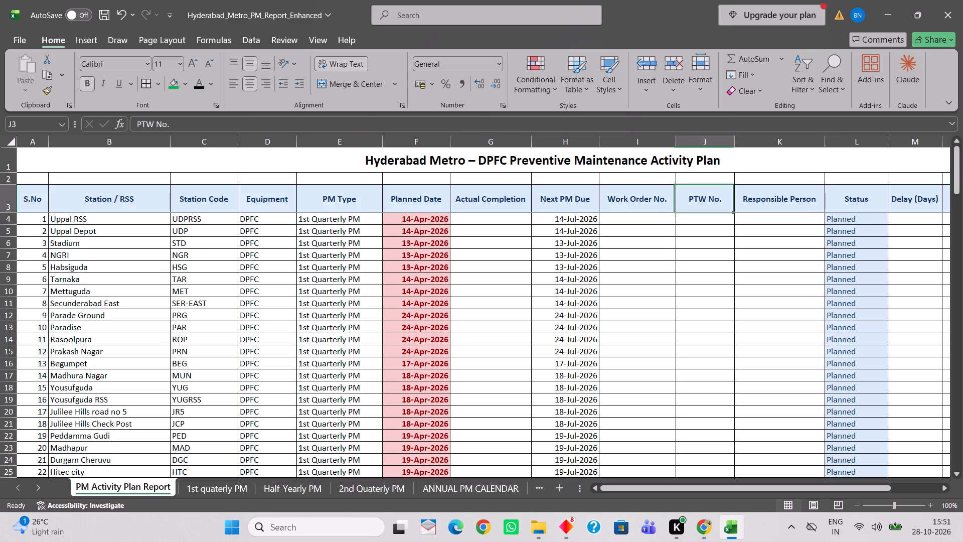
pyautogui.click(751, 196)
pyautogui.click(837, 201)
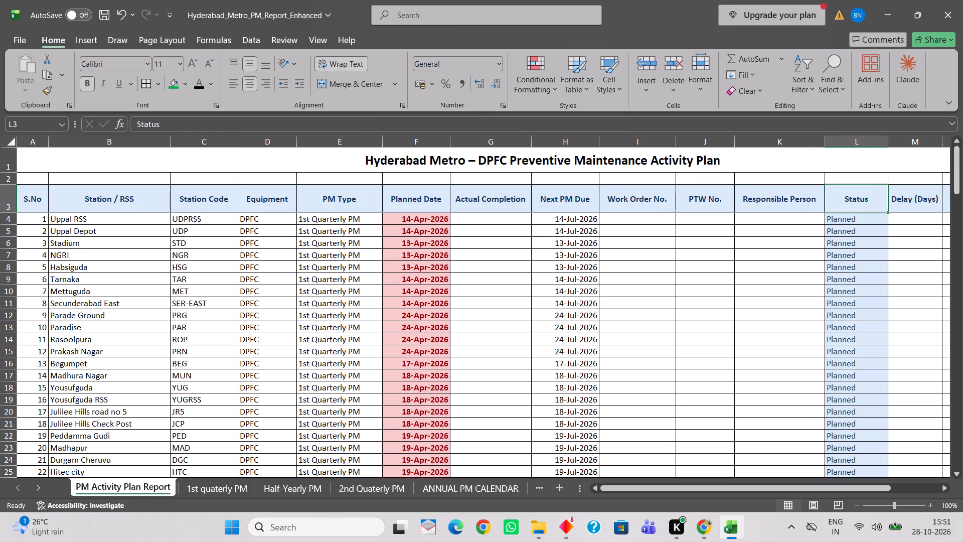
pyautogui.moveTo(634, 489); pyautogui.dragTo(723, 488)
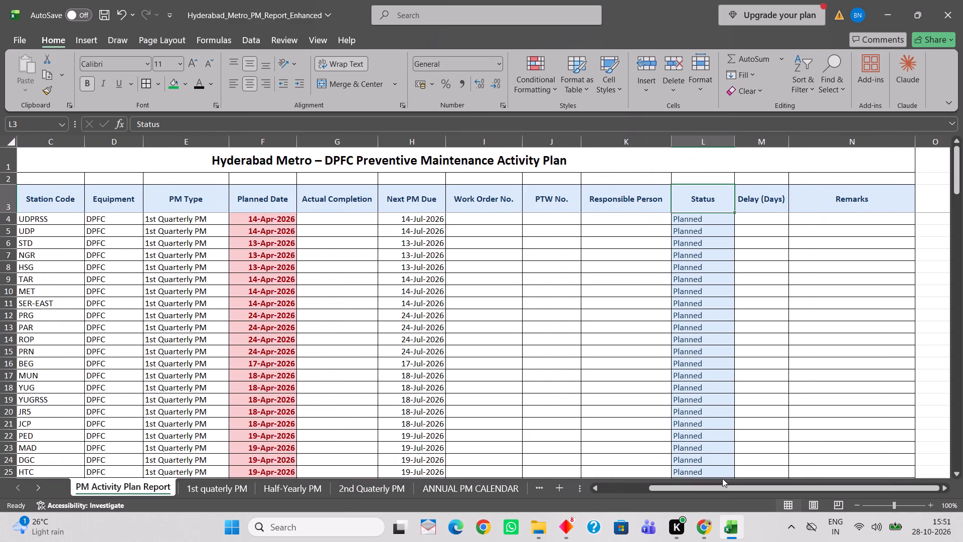
pyautogui.click(757, 209)
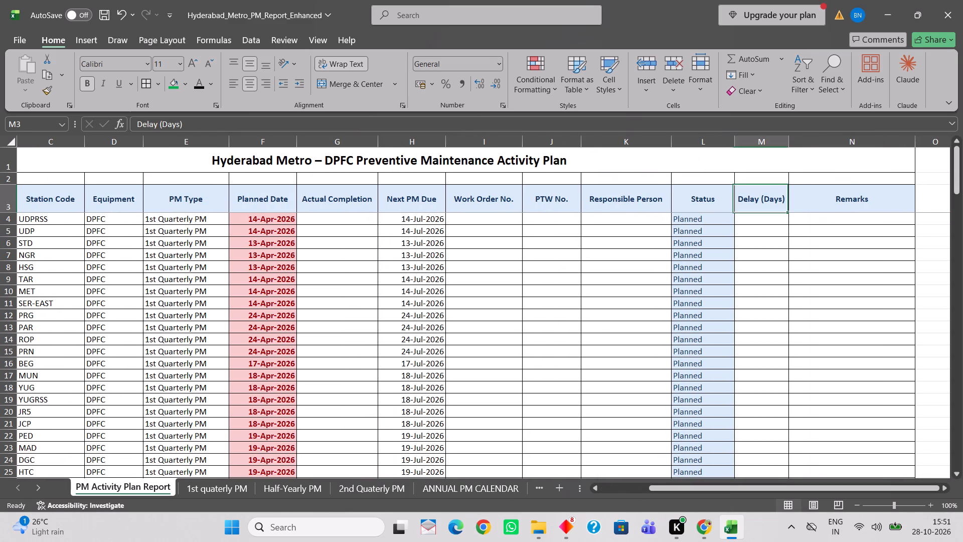
pyautogui.click(886, 203)
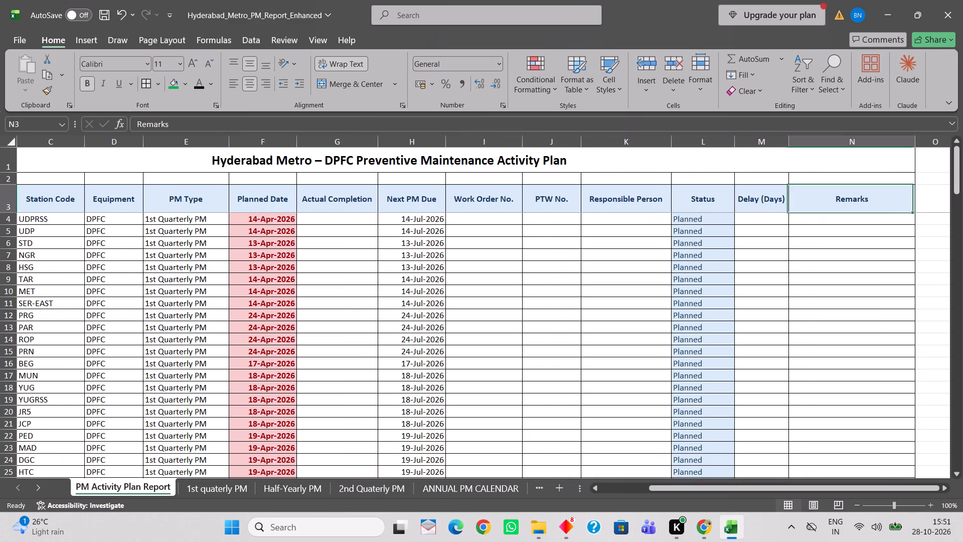
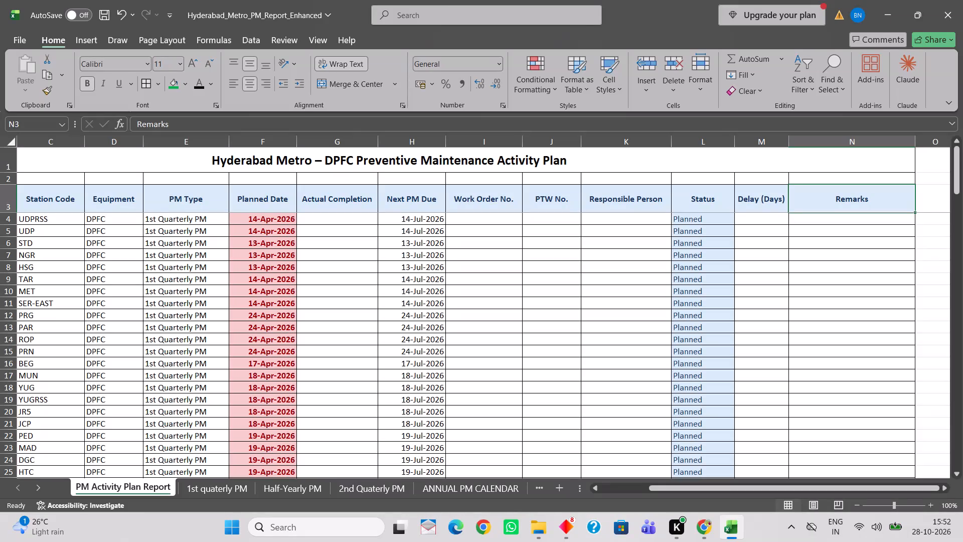
# Inspect the cell formatting of the UDPRSS planned date in F4, covering number format, alignment, font, border and fill.
pyautogui.click(269, 343)
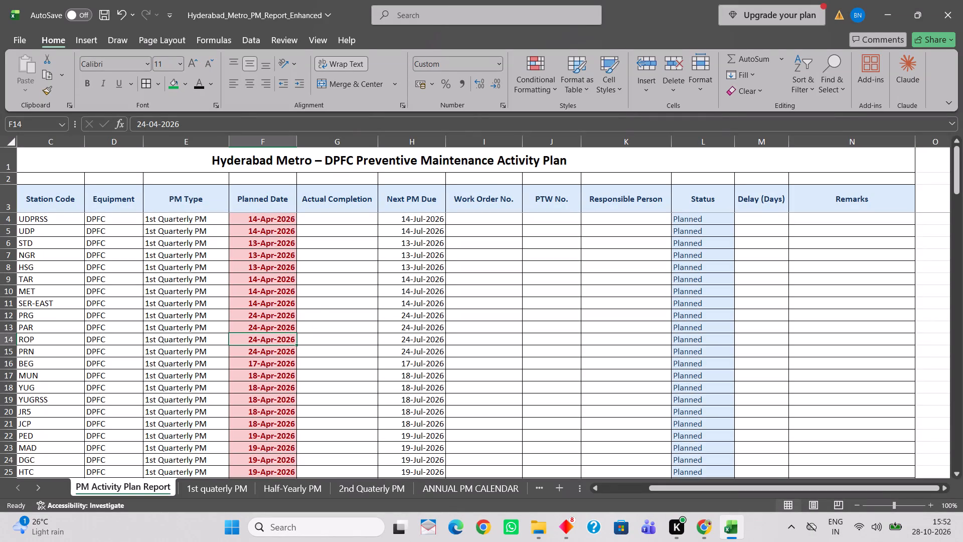
pyautogui.click(267, 220)
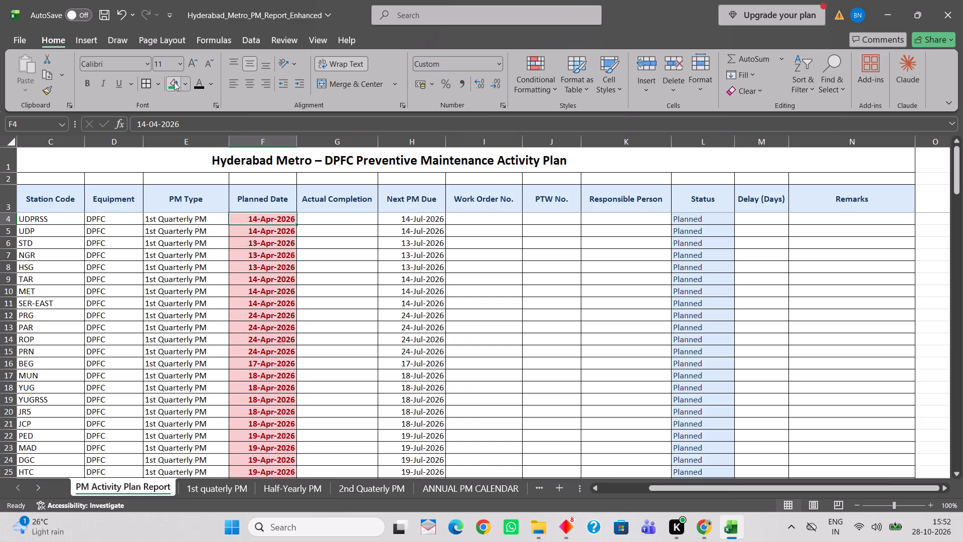
pyautogui.click(219, 107)
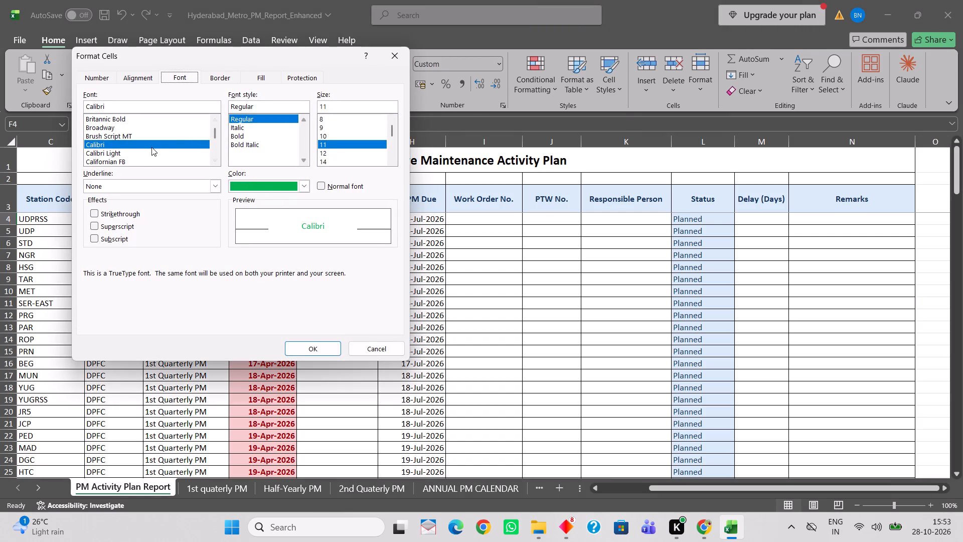
pyautogui.click(299, 230)
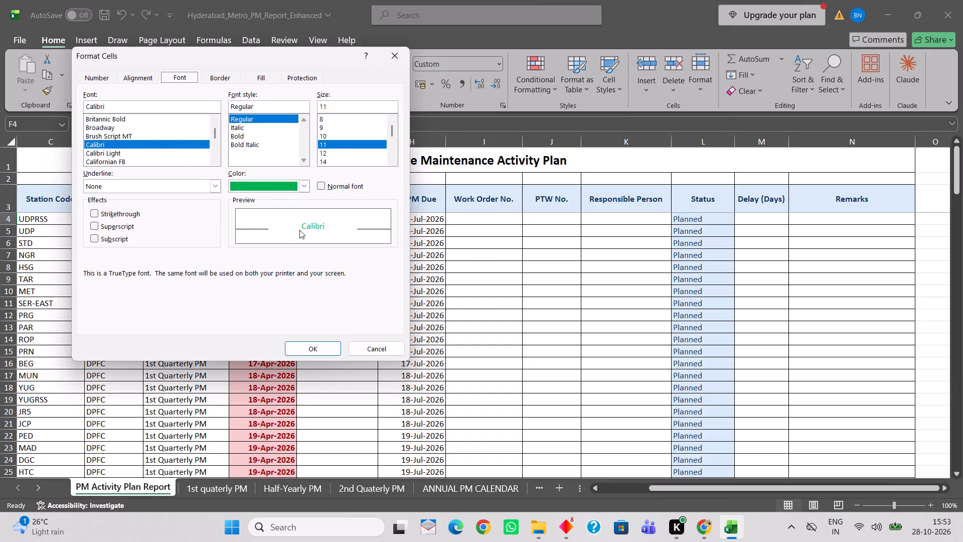
pyautogui.click(301, 227)
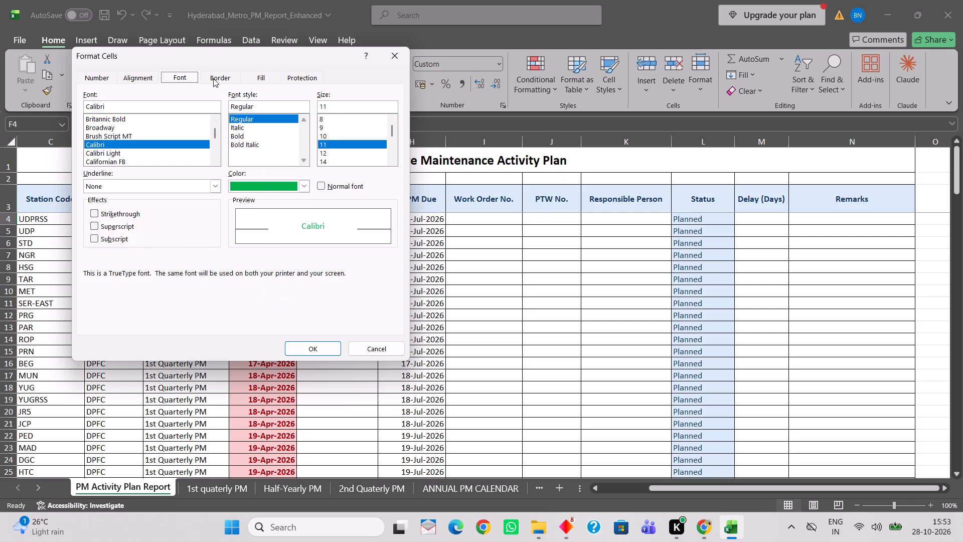
pyautogui.click(138, 77)
pyautogui.click(106, 75)
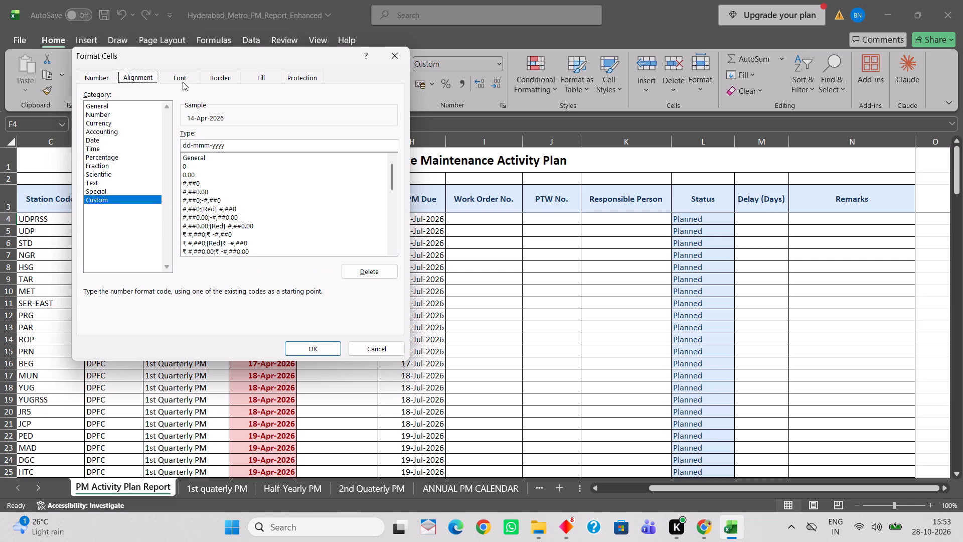
pyautogui.click(184, 82)
pyautogui.click(222, 81)
pyautogui.click(254, 79)
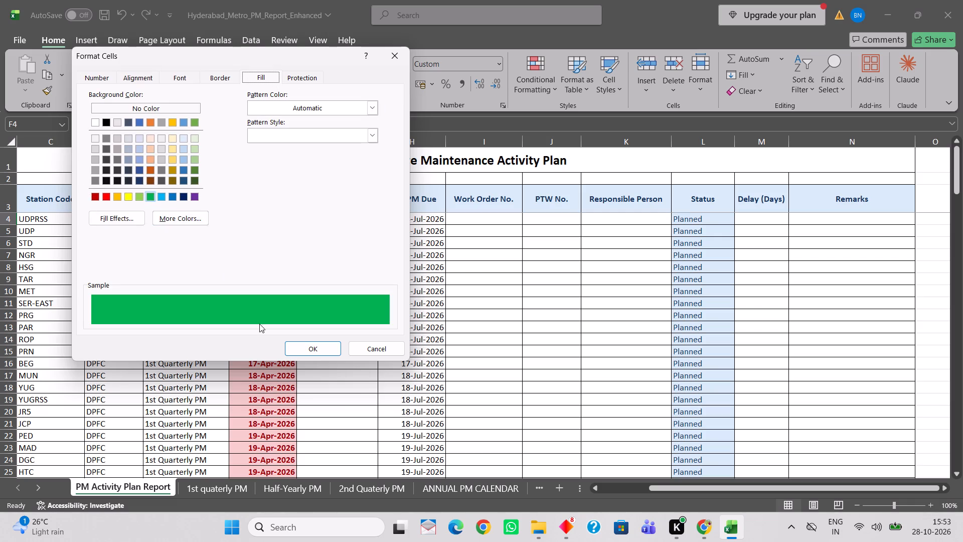
pyautogui.click(307, 345)
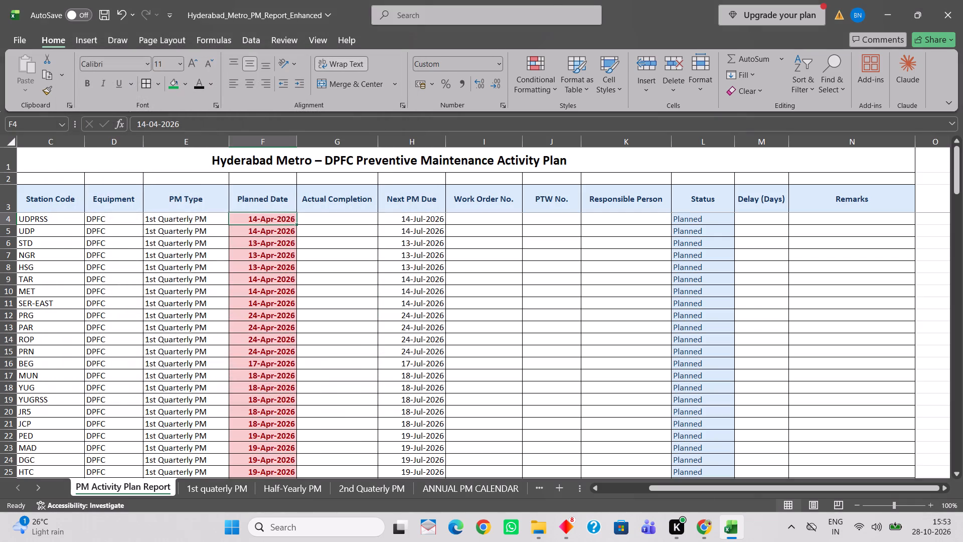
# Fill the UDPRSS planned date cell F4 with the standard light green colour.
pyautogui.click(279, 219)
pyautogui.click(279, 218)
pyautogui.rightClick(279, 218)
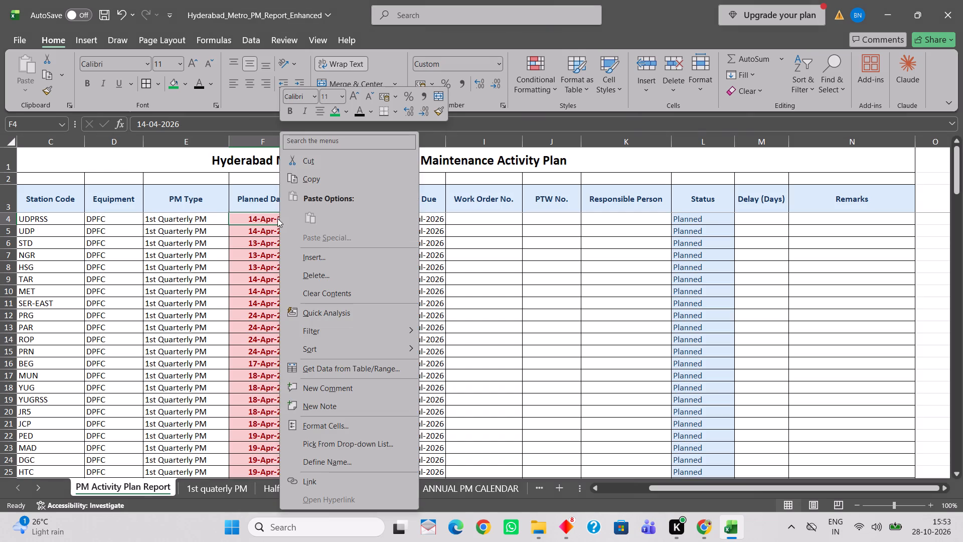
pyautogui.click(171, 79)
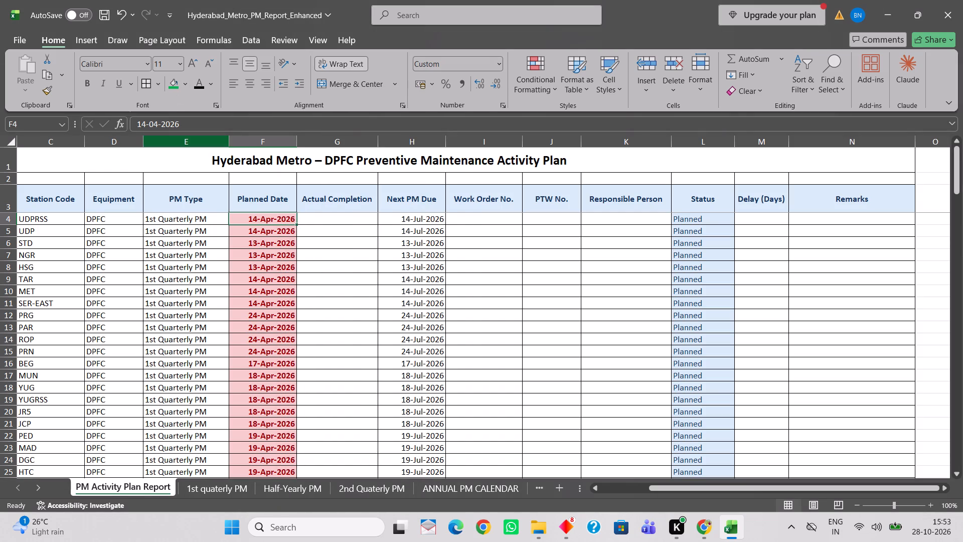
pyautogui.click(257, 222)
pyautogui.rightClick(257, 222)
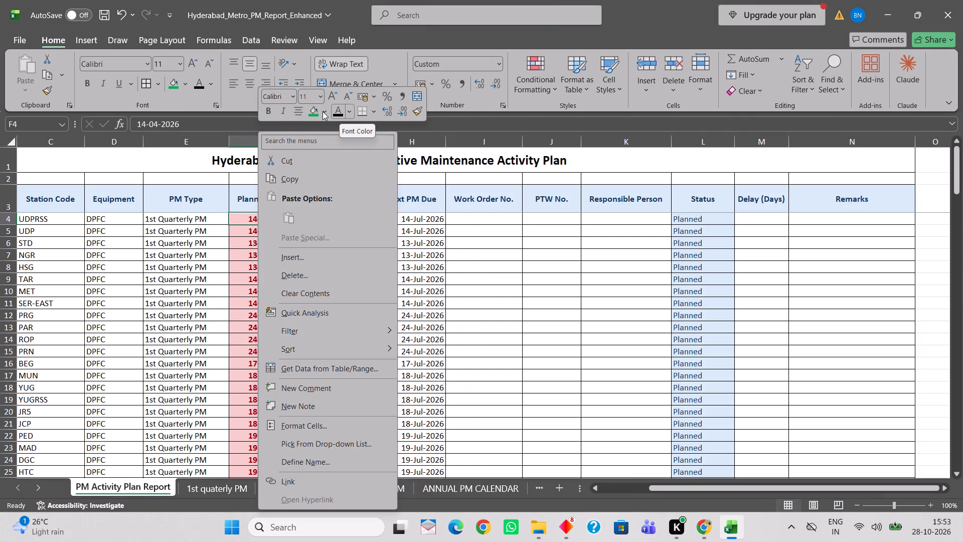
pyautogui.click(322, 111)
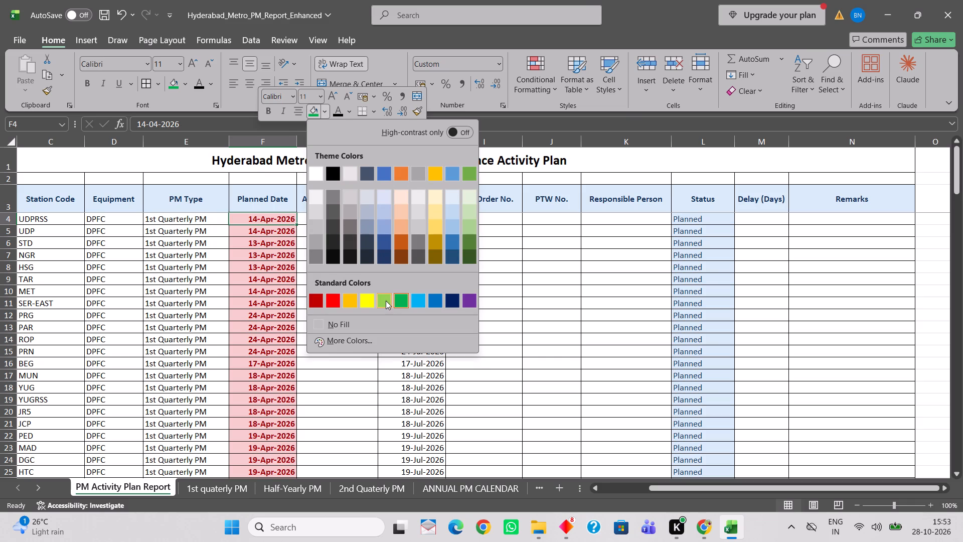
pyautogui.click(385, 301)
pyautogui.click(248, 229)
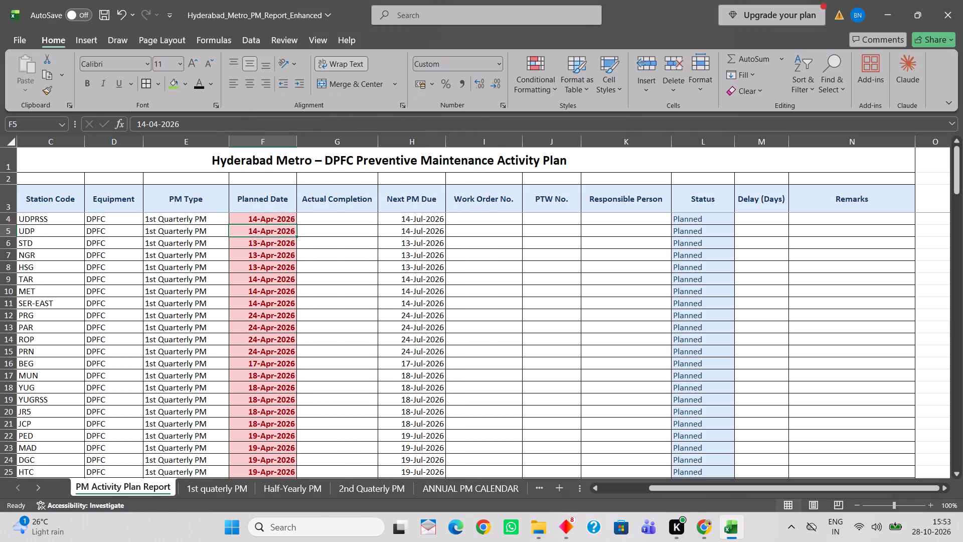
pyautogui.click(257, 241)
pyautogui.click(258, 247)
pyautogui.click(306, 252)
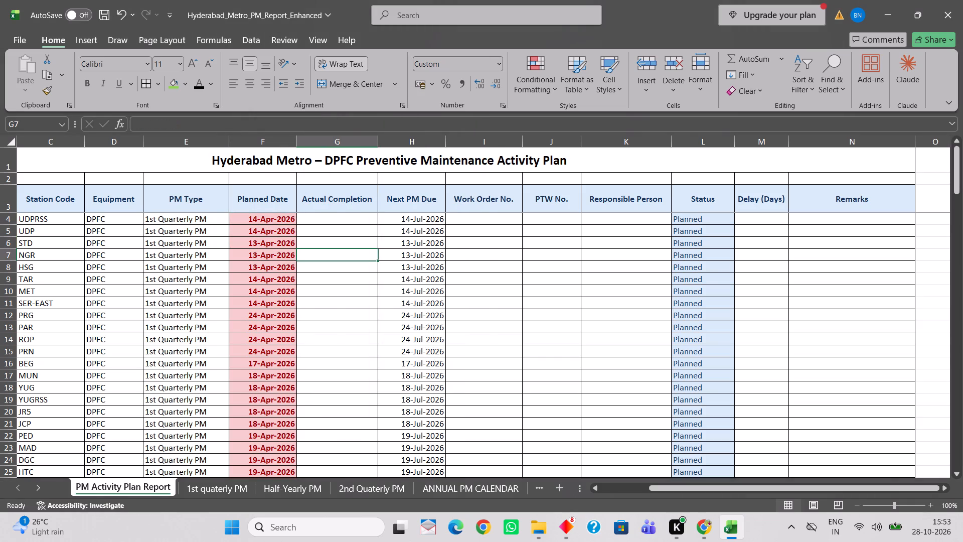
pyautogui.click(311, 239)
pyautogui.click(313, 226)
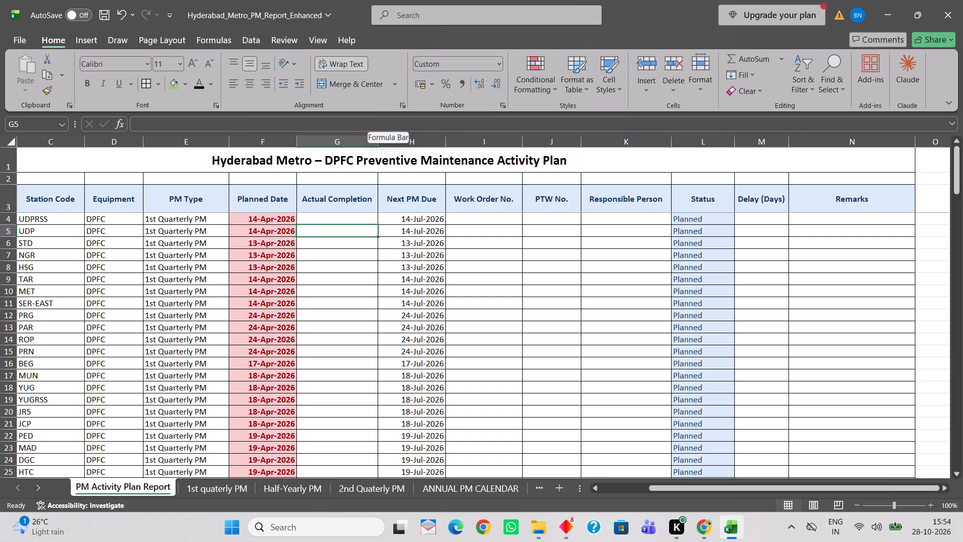
# Set the Status of the UDP and UDPRSS rows to Completed.
pyautogui.click(711, 209)
pyautogui.scroll(5, 369, 234)
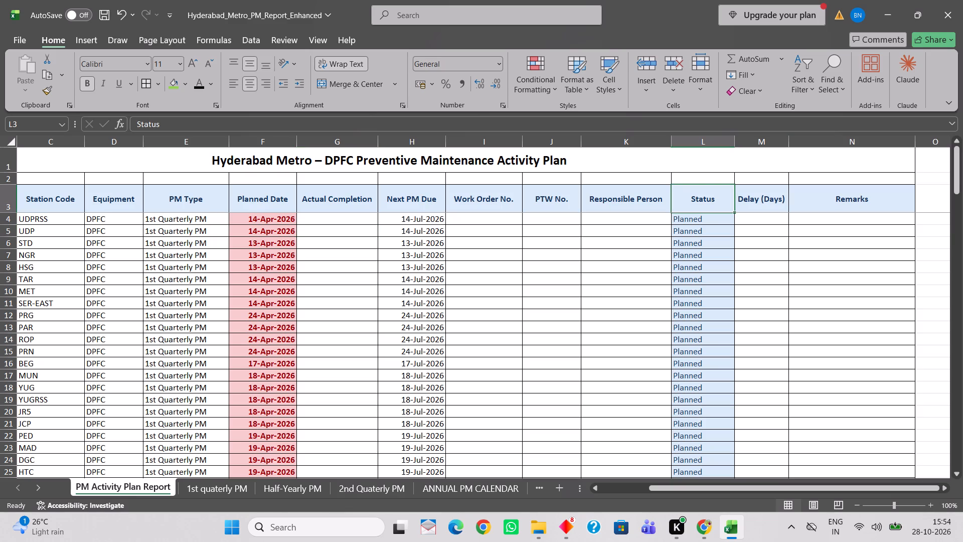
pyautogui.click(717, 227)
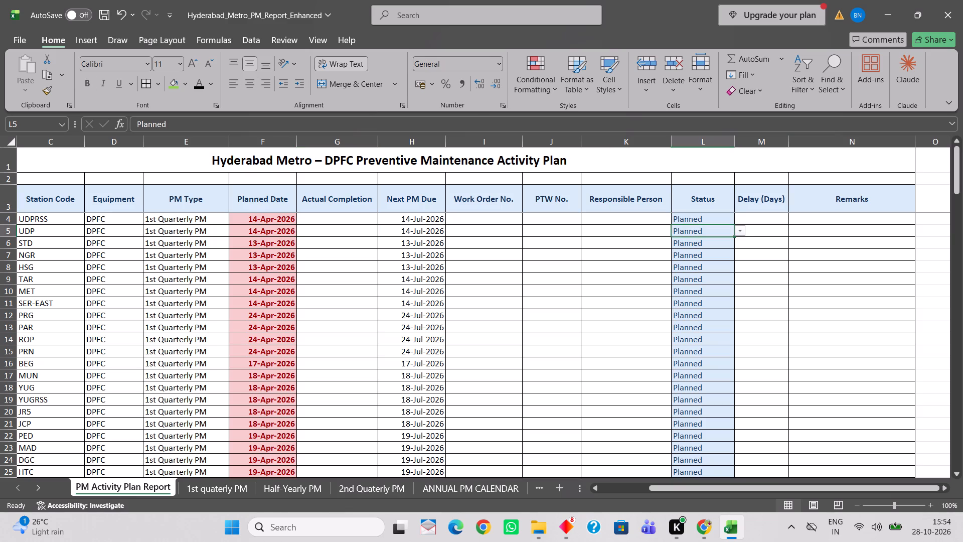
pyautogui.click(740, 231)
pyautogui.click(725, 254)
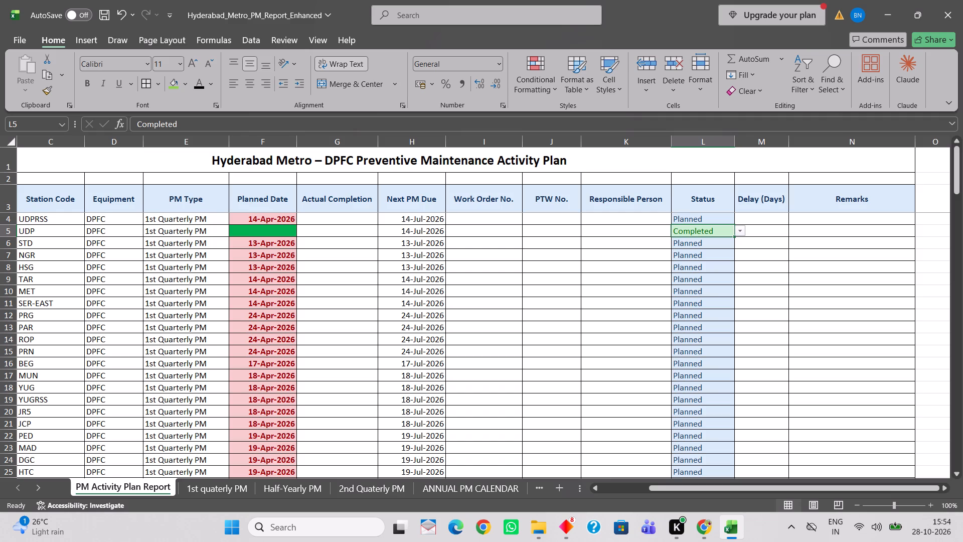
pyautogui.click(724, 219)
pyautogui.click(739, 217)
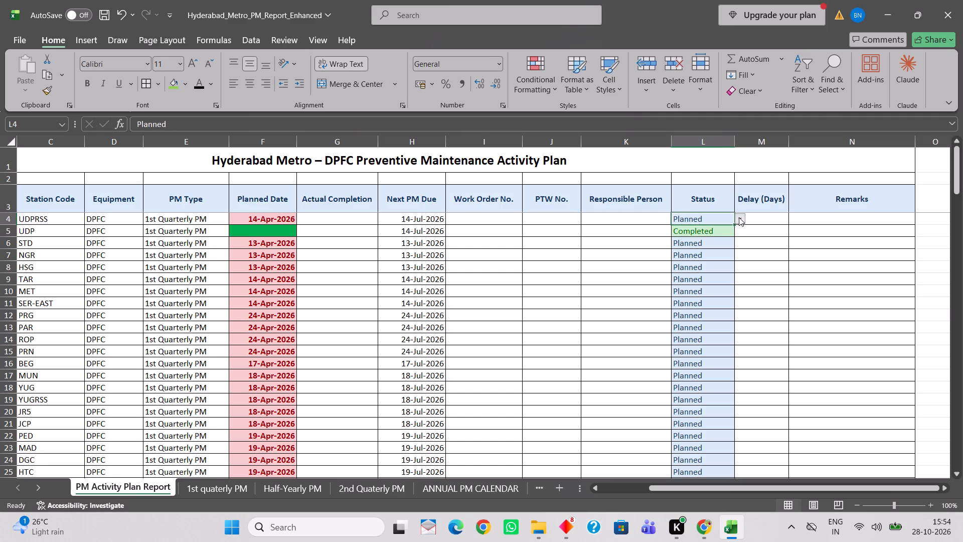
pyautogui.click(722, 244)
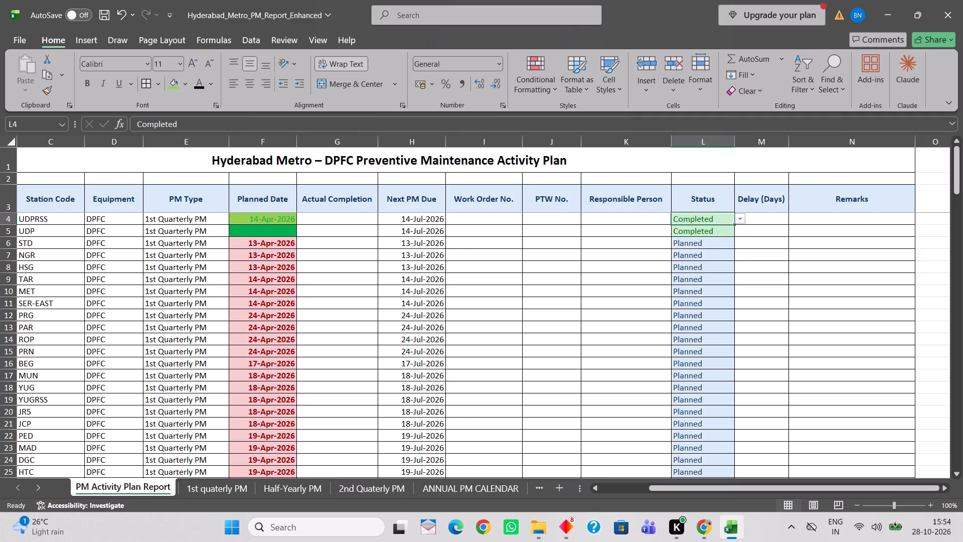
# Set the Status of the STD, NGR and HSG rows to Completed.
pyautogui.click(722, 238)
pyautogui.click(740, 244)
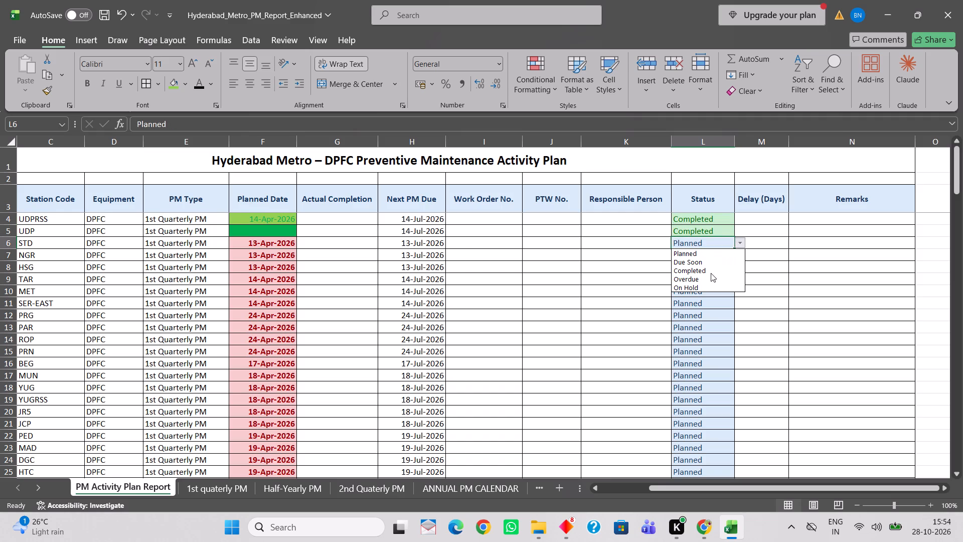
pyautogui.click(709, 270)
pyautogui.click(704, 256)
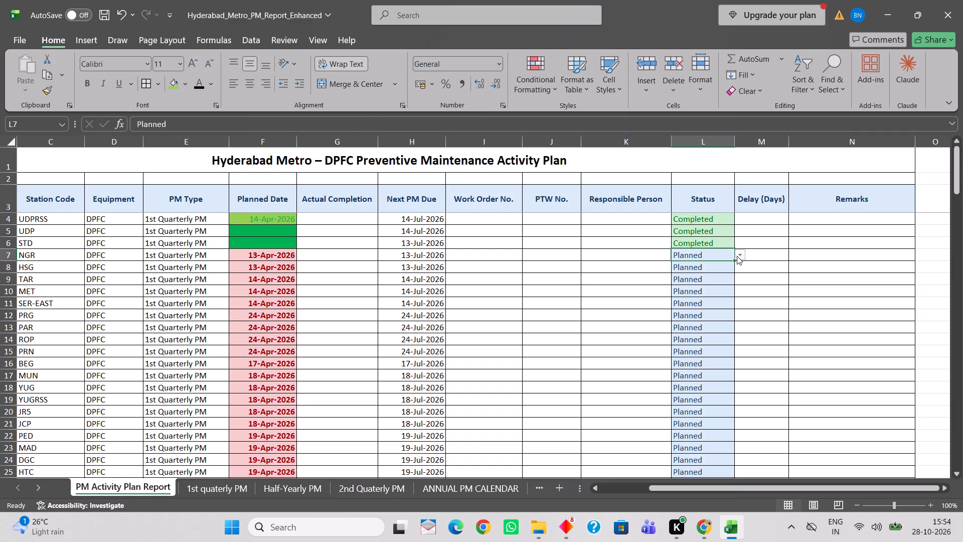
pyautogui.click(743, 257)
pyautogui.click(734, 281)
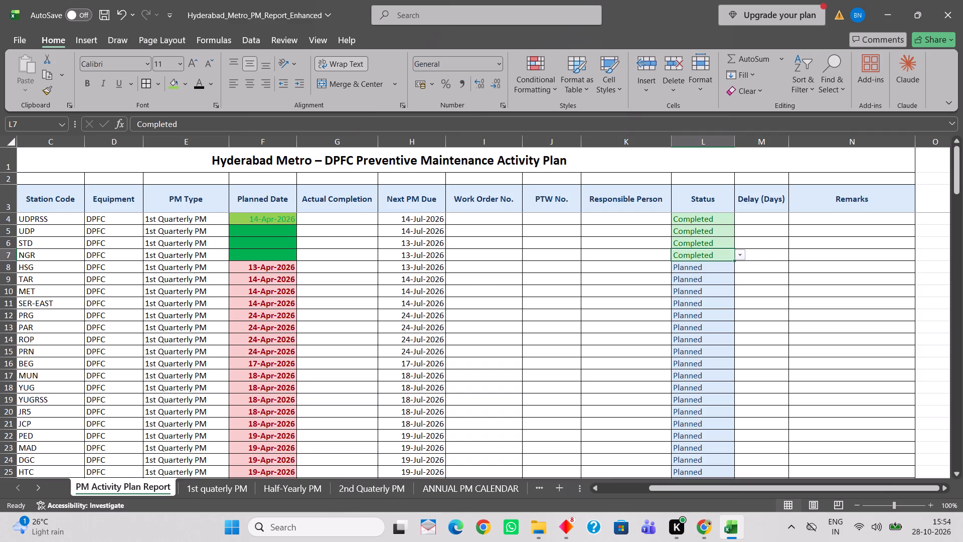
pyautogui.click(706, 267)
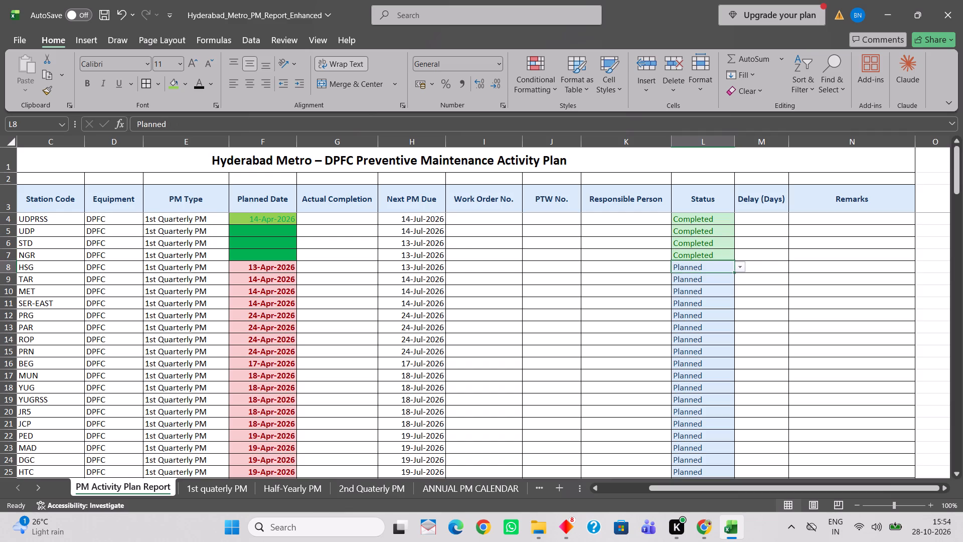
pyautogui.click(742, 267)
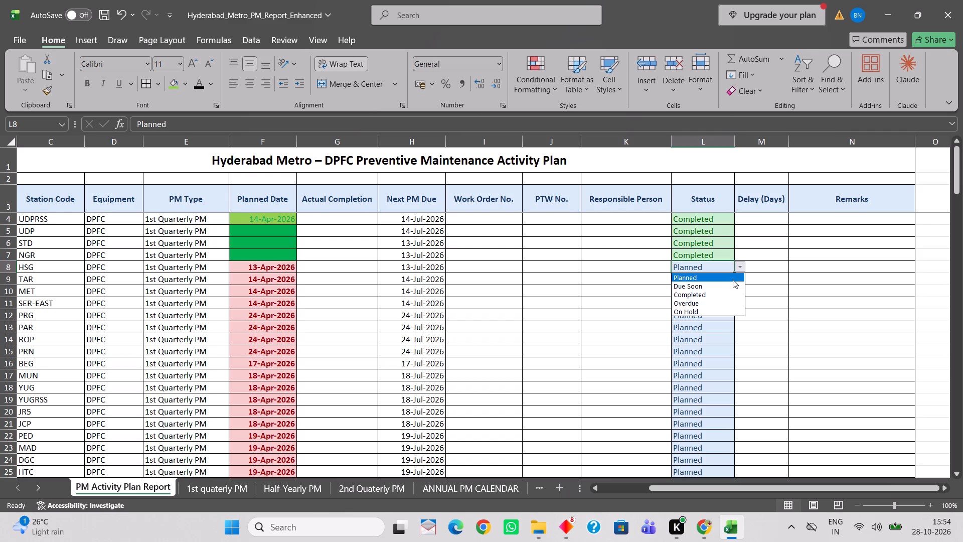
pyautogui.click(722, 296)
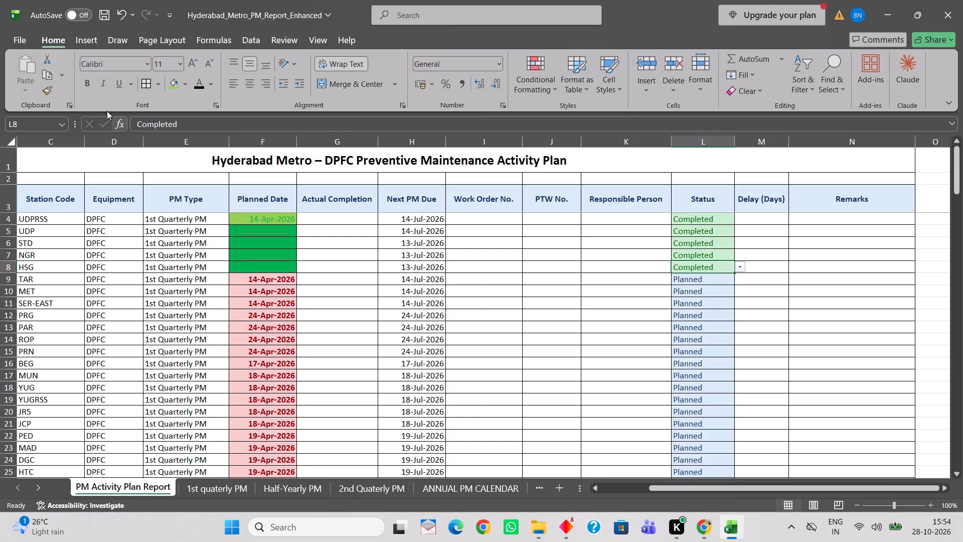
# Change the fill of the UDPRSS planned date cell F4 to white.
pyautogui.click(263, 217)
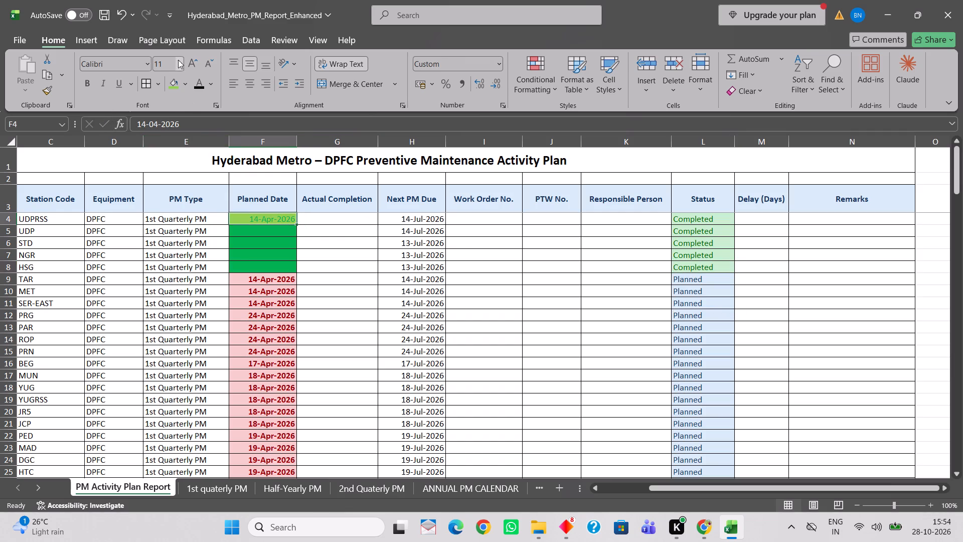
pyautogui.click(184, 85)
pyautogui.click(179, 143)
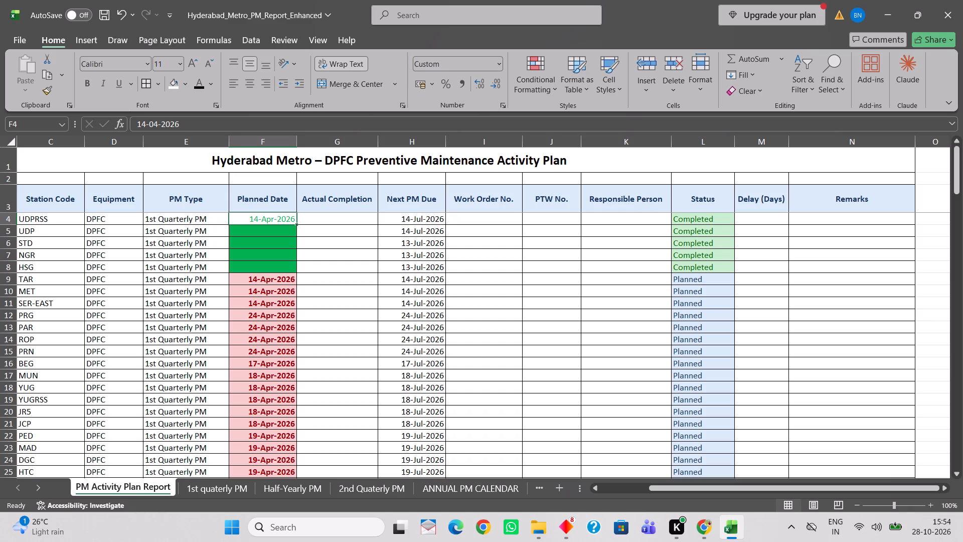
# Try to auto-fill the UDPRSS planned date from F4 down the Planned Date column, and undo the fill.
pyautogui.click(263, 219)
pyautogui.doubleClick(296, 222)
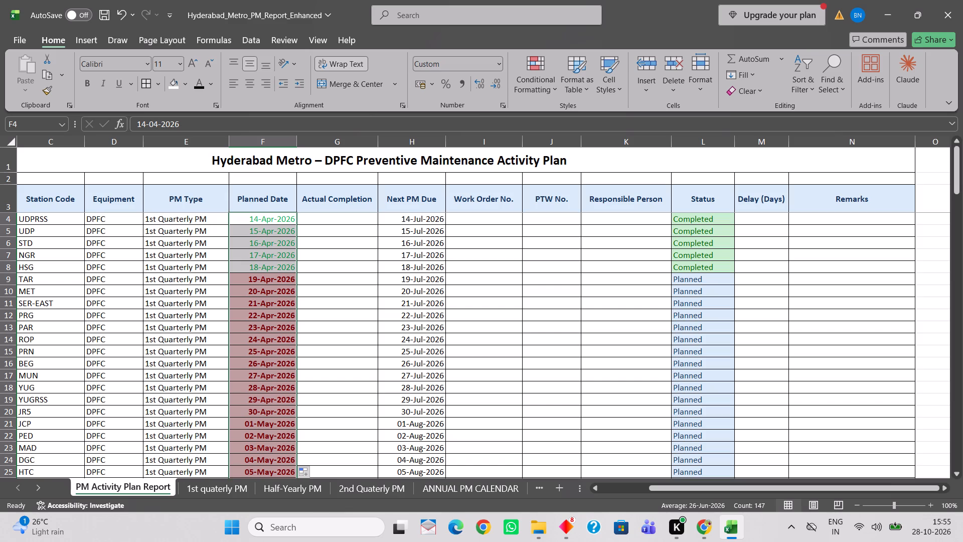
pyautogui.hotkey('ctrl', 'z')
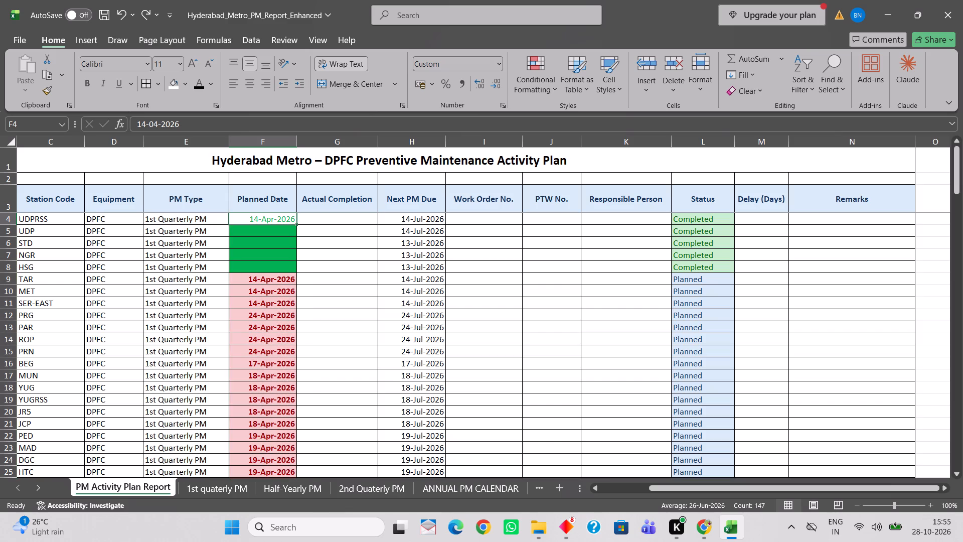
# Change the fill of the UDP, STD, NGR, HSG and TAR planned date cells F5 to F9 to white.
pyautogui.click(266, 229)
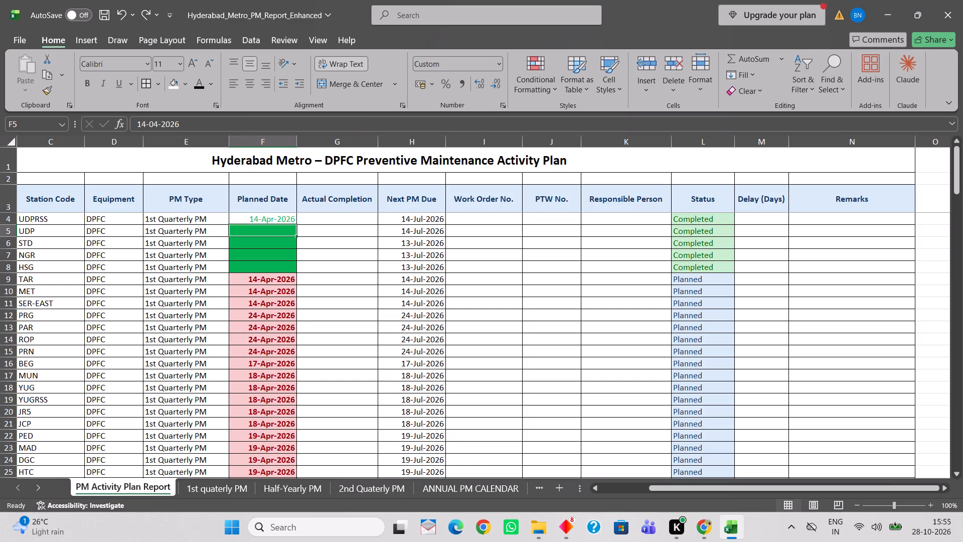
pyautogui.click(174, 83)
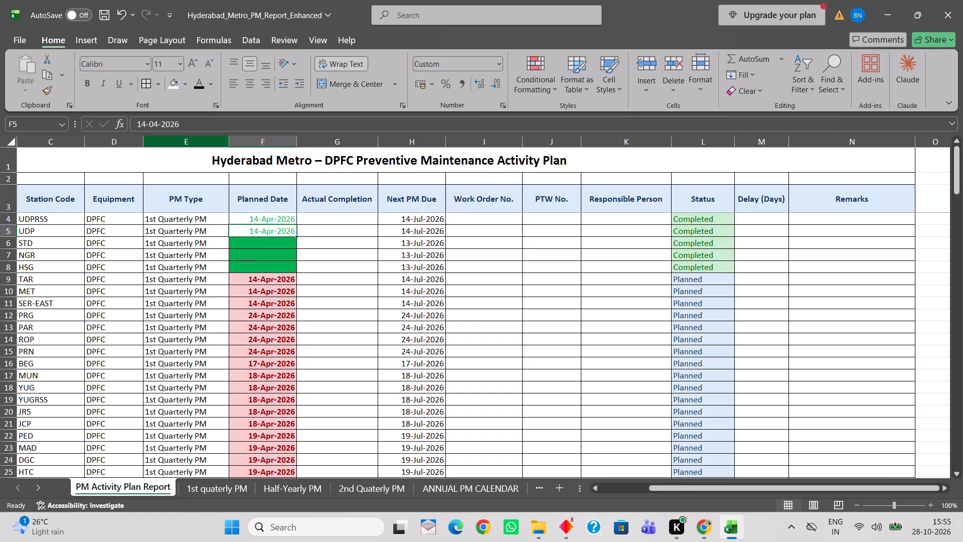
pyautogui.click(258, 243)
pyautogui.click(170, 79)
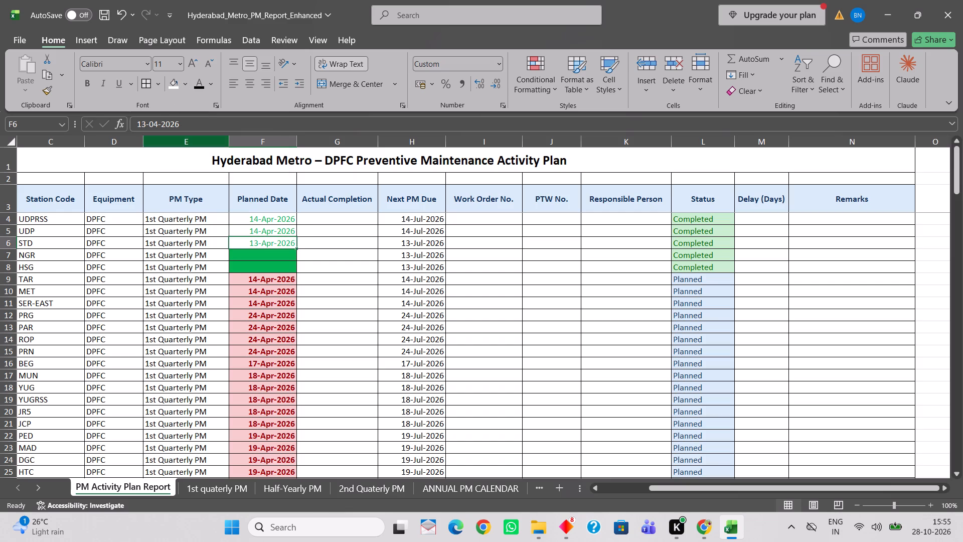
pyautogui.click(239, 254)
pyautogui.click(172, 84)
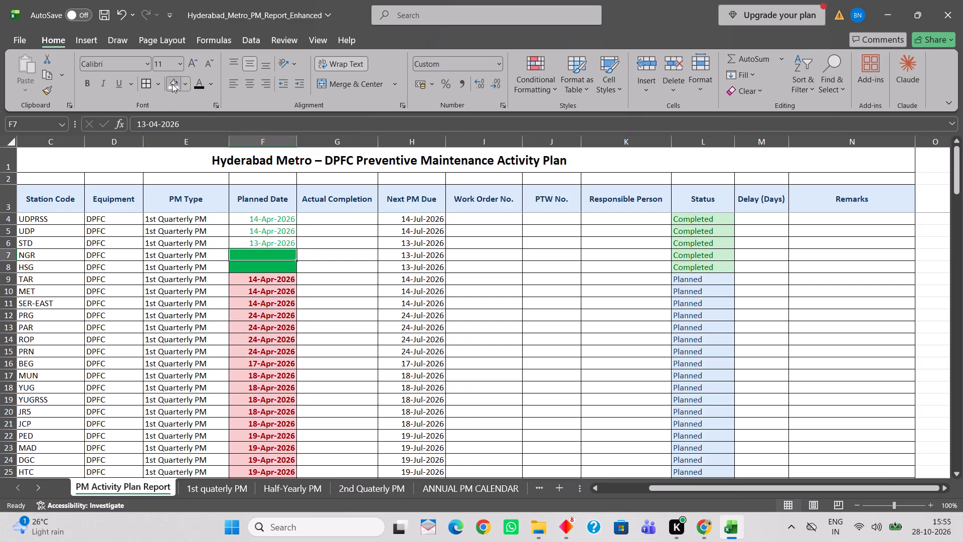
pyautogui.click(248, 268)
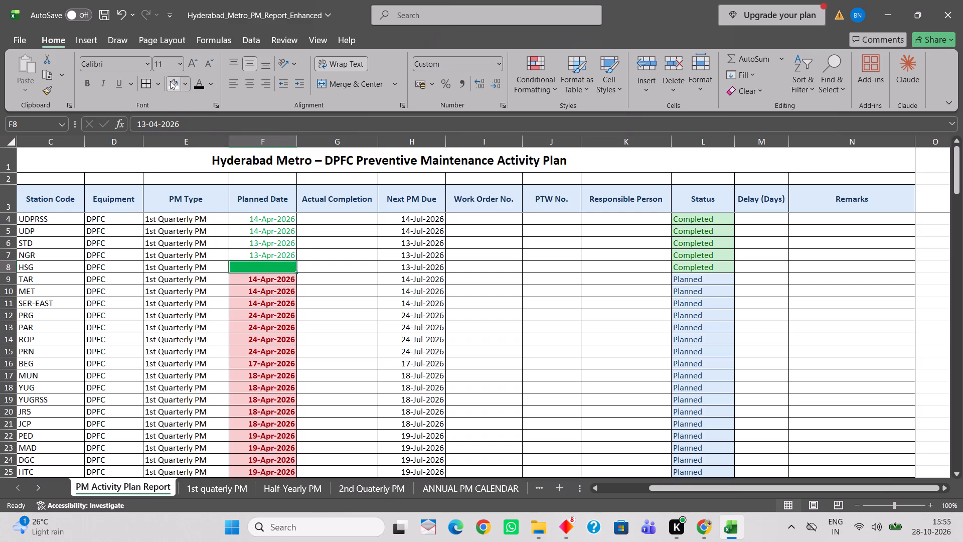
pyautogui.click(169, 80)
pyautogui.click(267, 282)
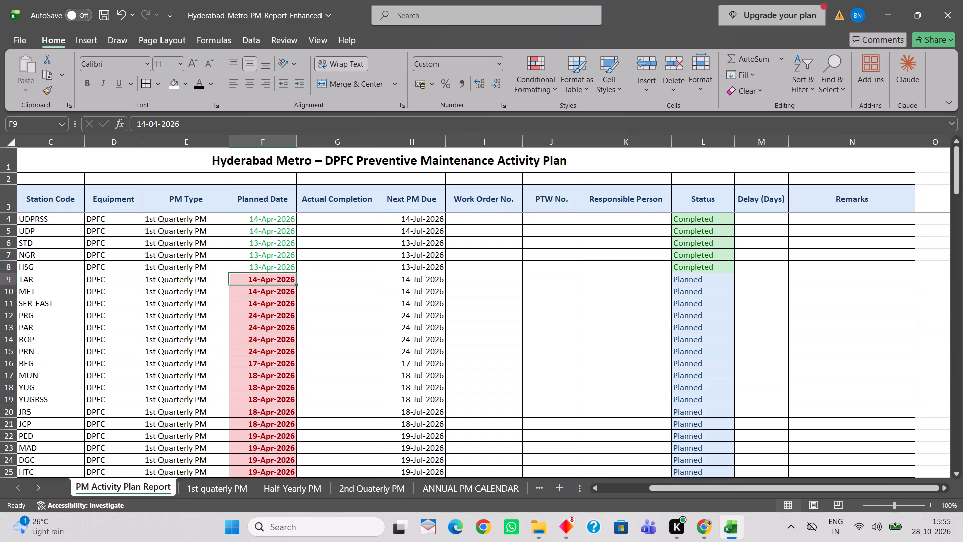
pyautogui.click(172, 80)
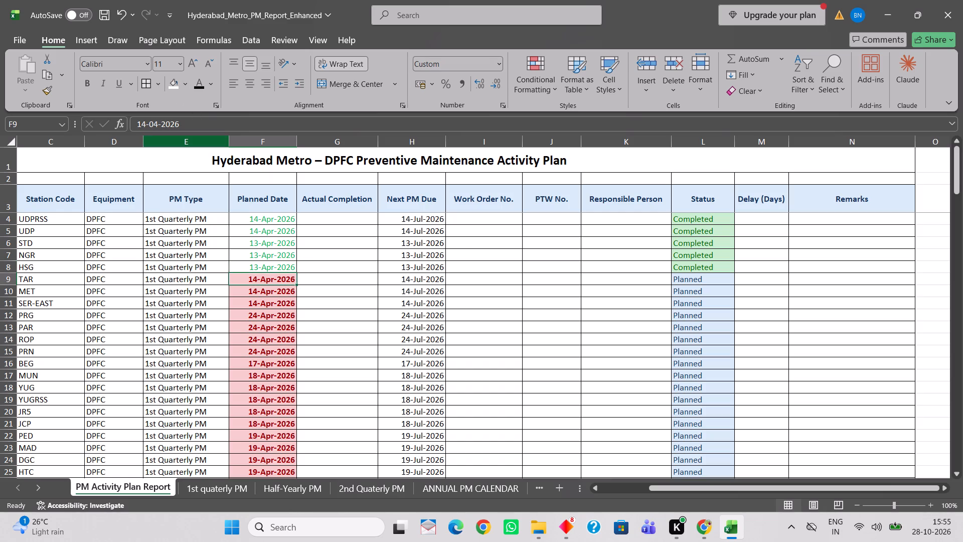
# Set the Status of the TAR, MET and SER-EAST rows to Completed.
pyautogui.click(701, 283)
pyautogui.click(740, 278)
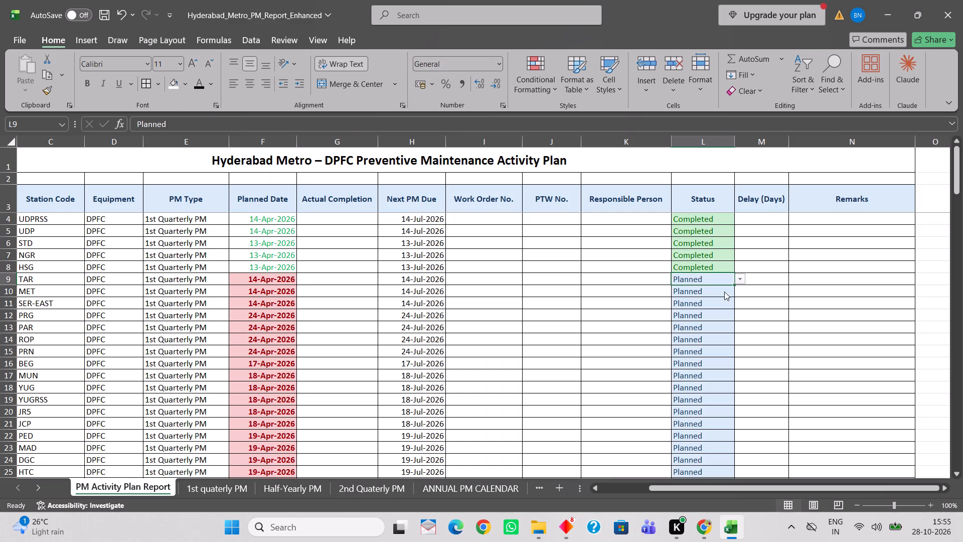
pyautogui.click(724, 308)
pyautogui.click(712, 294)
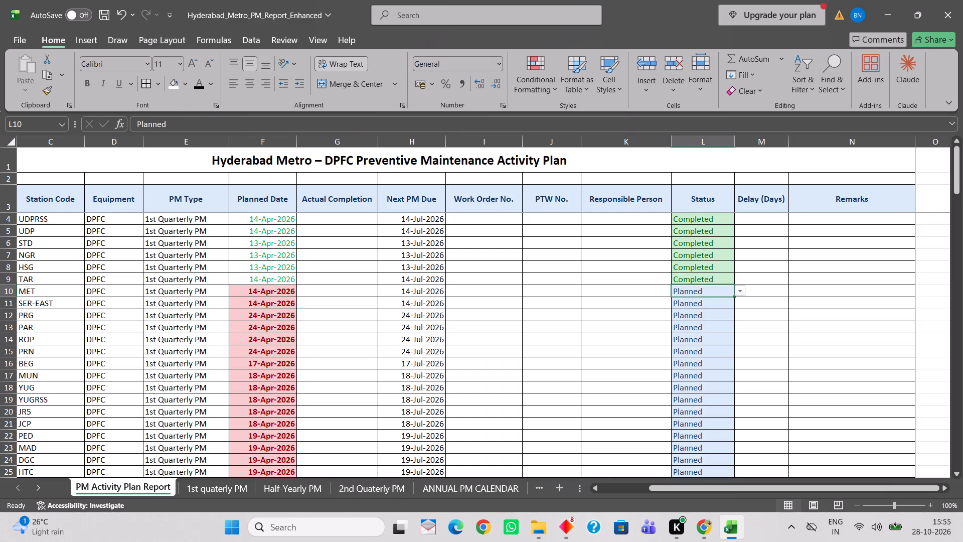
pyautogui.click(739, 291)
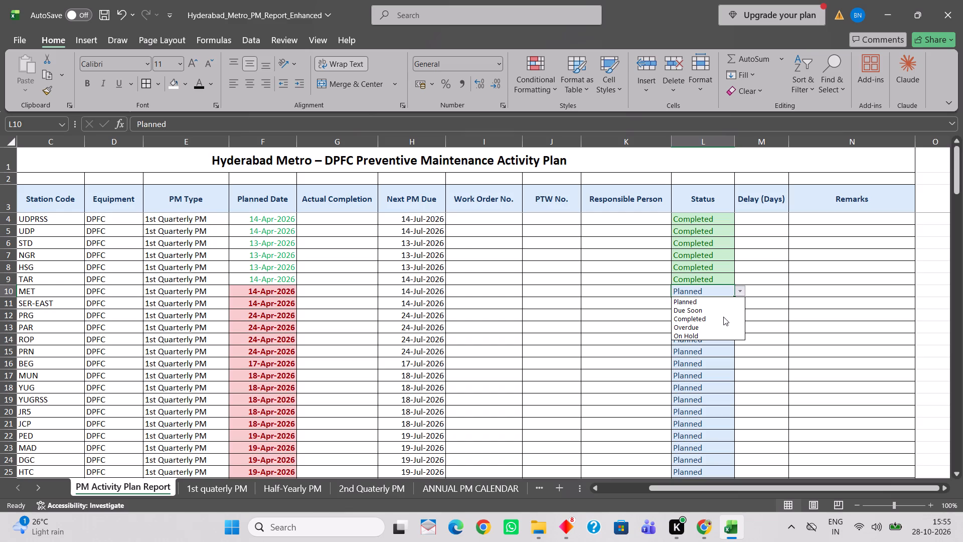
pyautogui.click(723, 318)
pyautogui.click(712, 306)
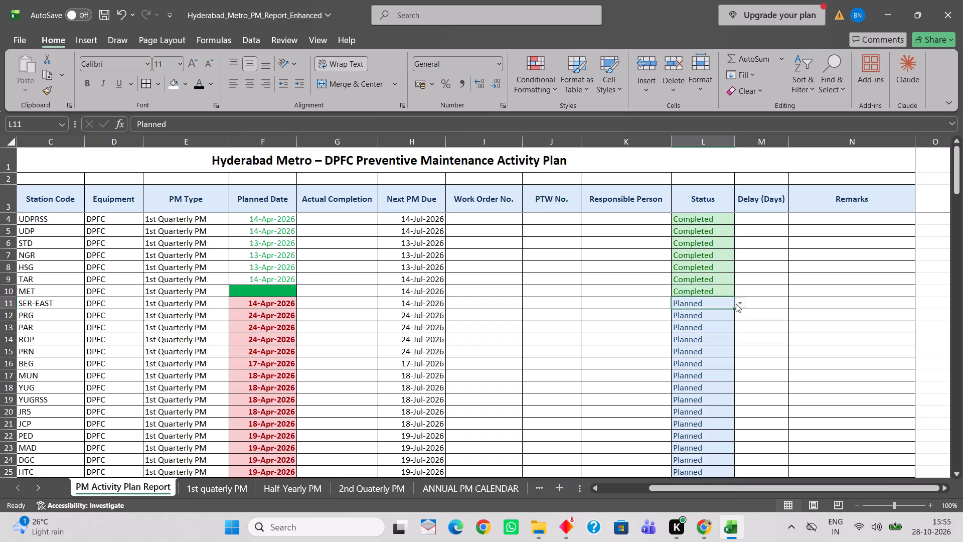
pyautogui.click(741, 302)
pyautogui.click(716, 314)
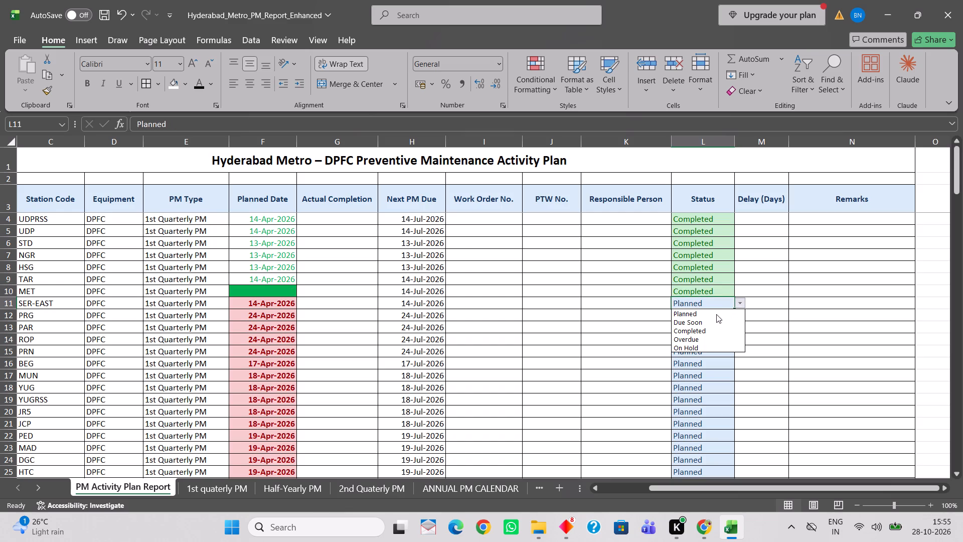
pyautogui.click(740, 301)
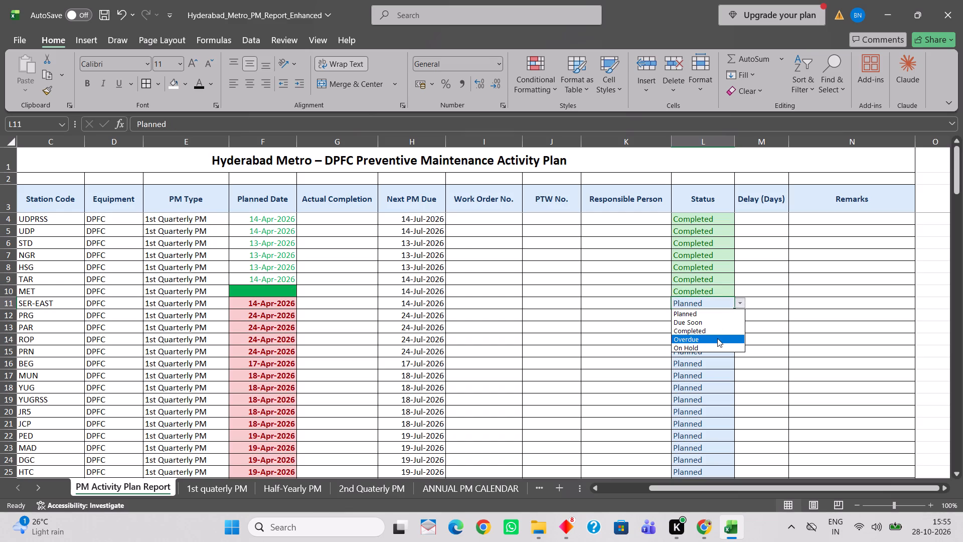
pyautogui.click(717, 338)
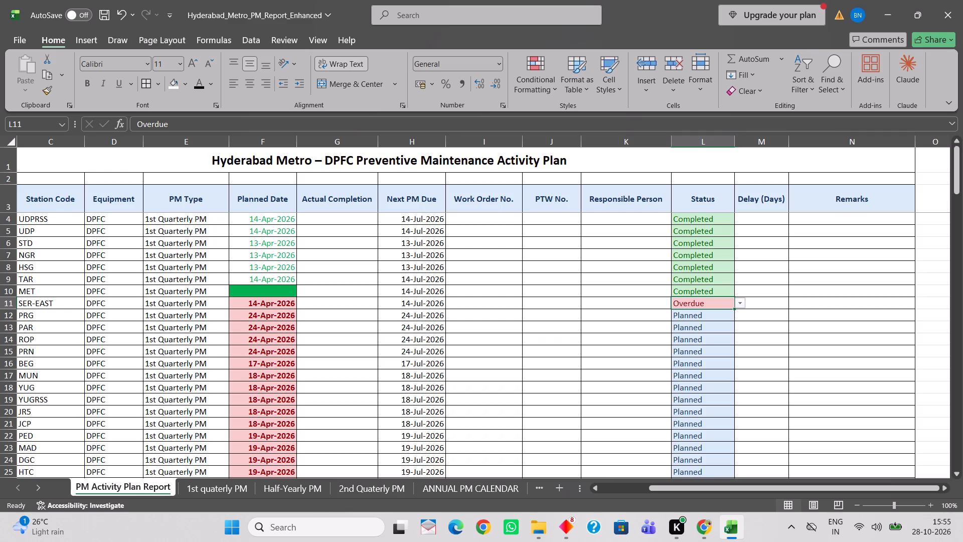
pyautogui.click(740, 300)
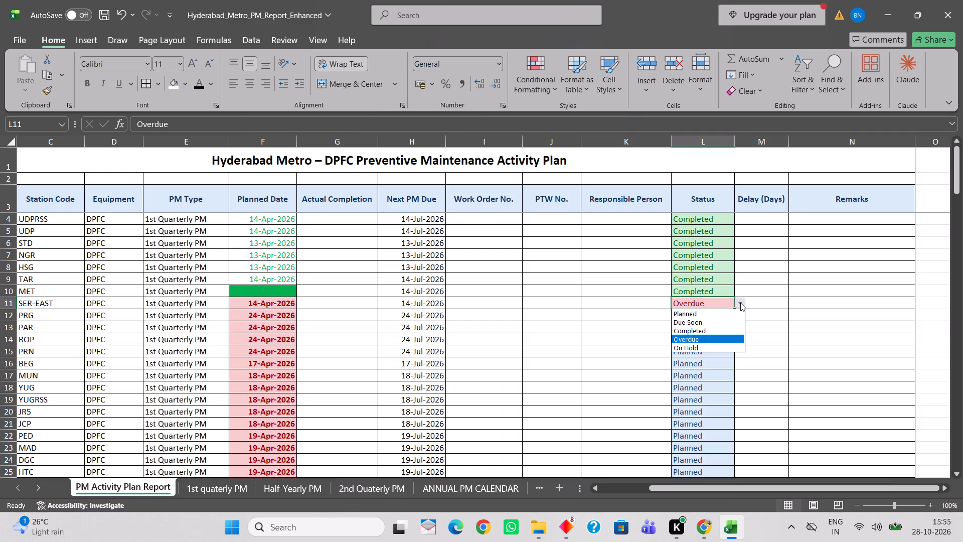
pyautogui.click(725, 328)
# Set the Status of the PRG, PAR, ROP and PRN rows to Completed.
pyautogui.click(714, 317)
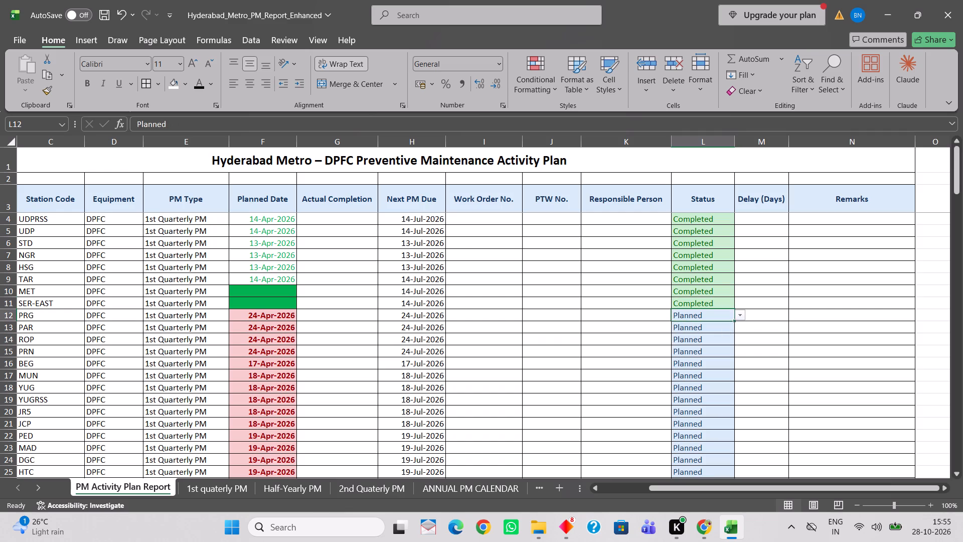
pyautogui.click(738, 315)
pyautogui.click(724, 341)
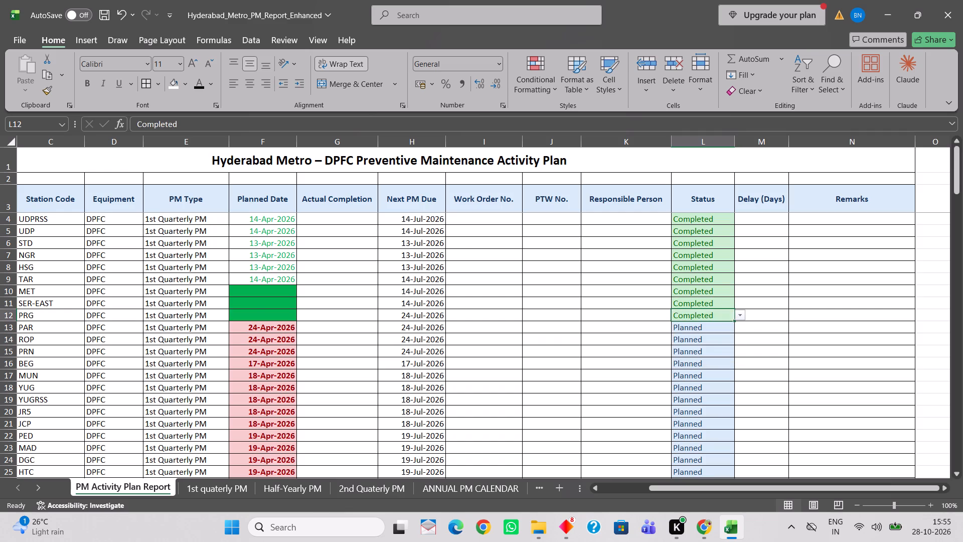
pyautogui.click(716, 327)
pyautogui.click(737, 328)
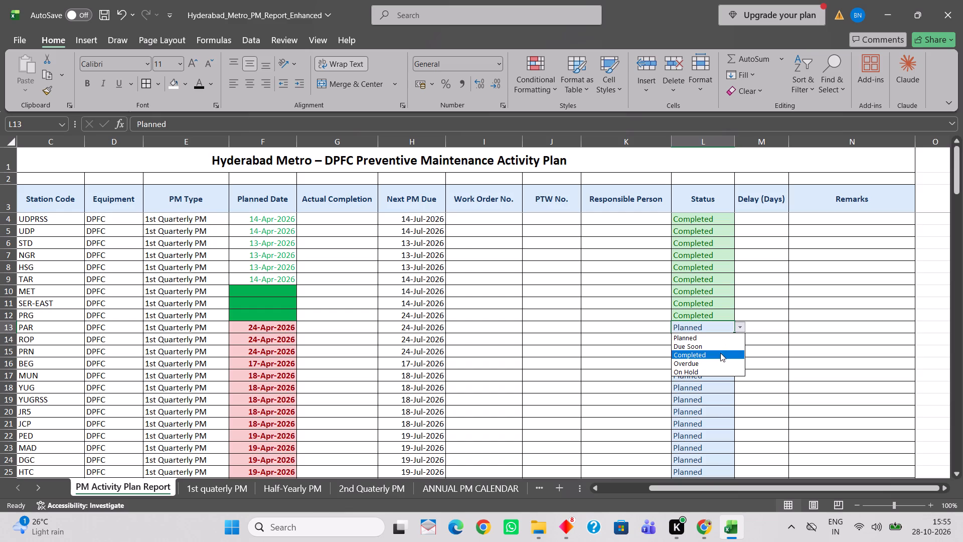
pyautogui.click(720, 353)
pyautogui.click(715, 339)
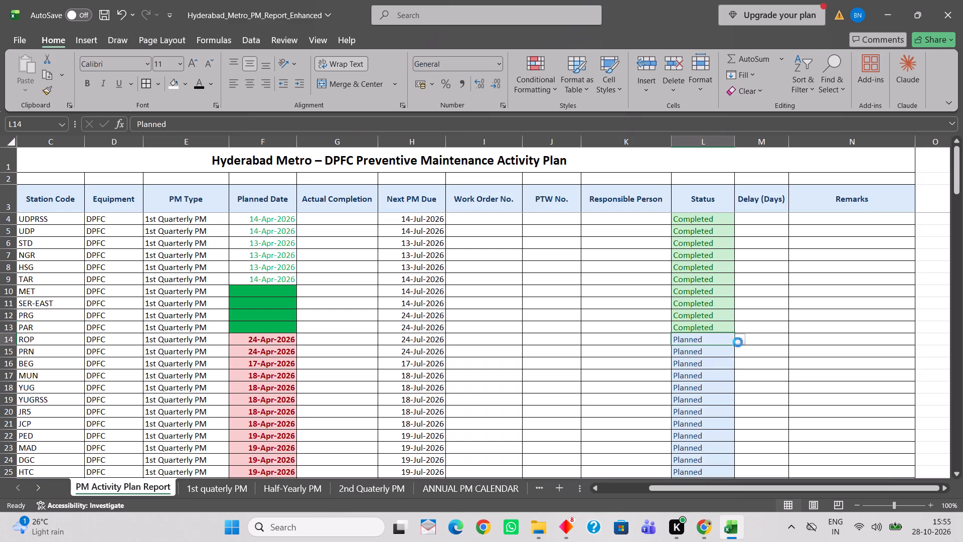
pyautogui.click(738, 342)
pyautogui.click(715, 367)
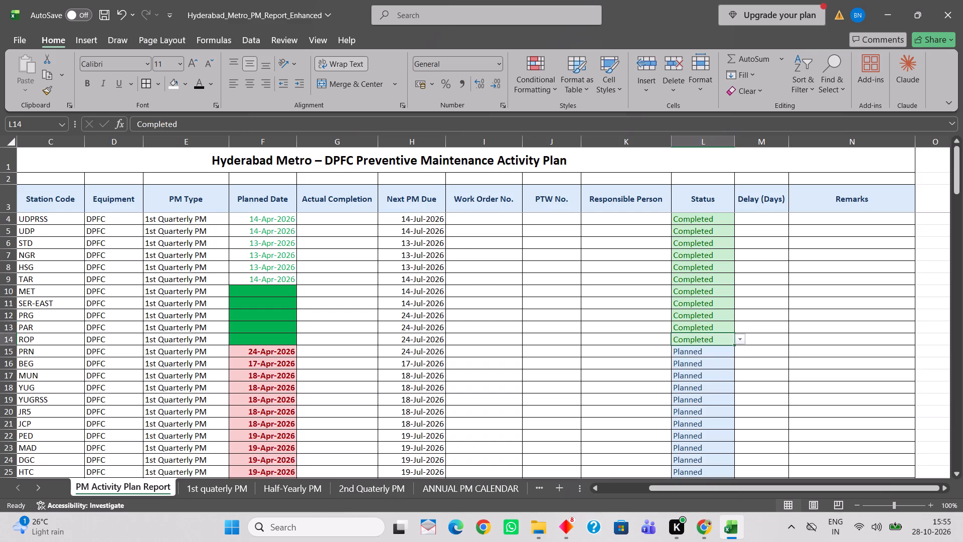
pyautogui.click(716, 349)
pyautogui.click(741, 350)
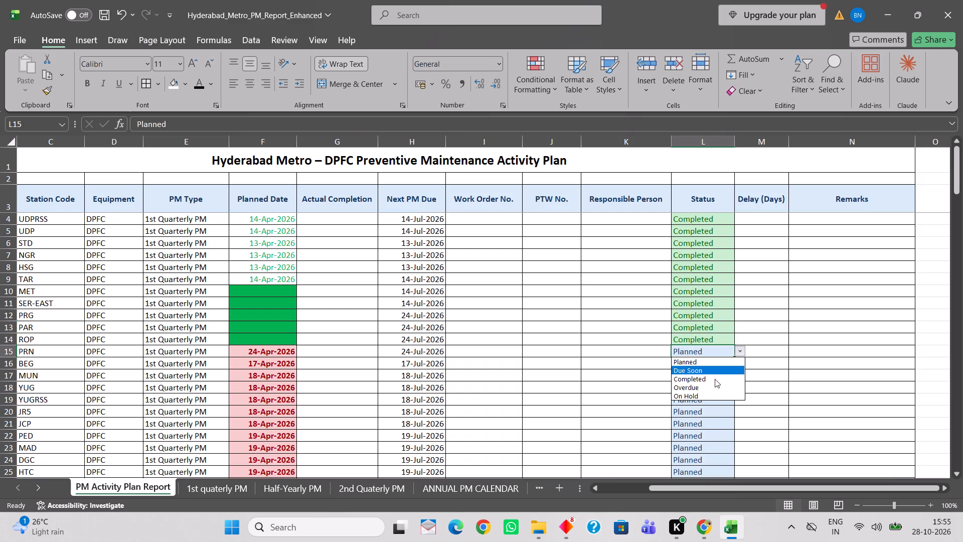
pyautogui.click(715, 379)
# Set the Status of the BEG, MUN, YUG and YUGRSS rows to Completed.
pyautogui.click(706, 366)
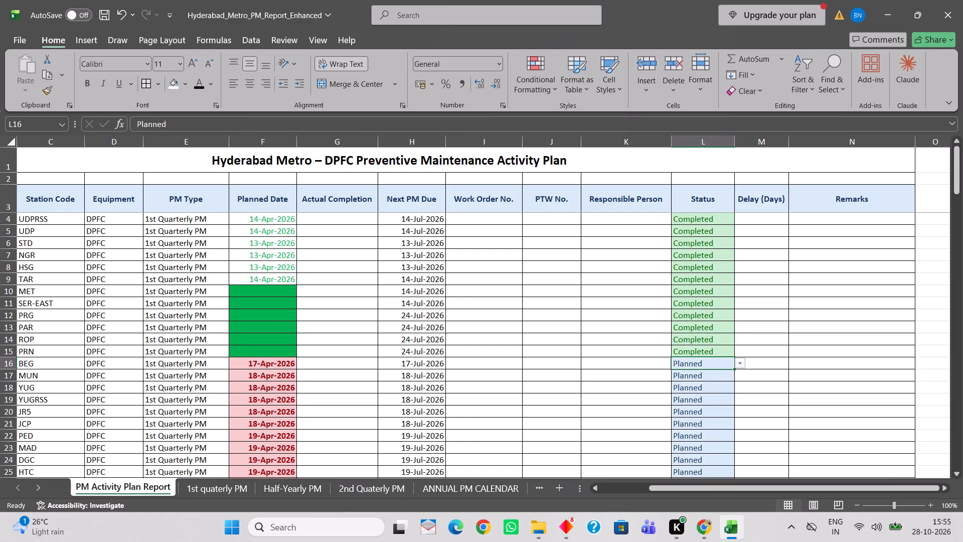
pyautogui.click(740, 363)
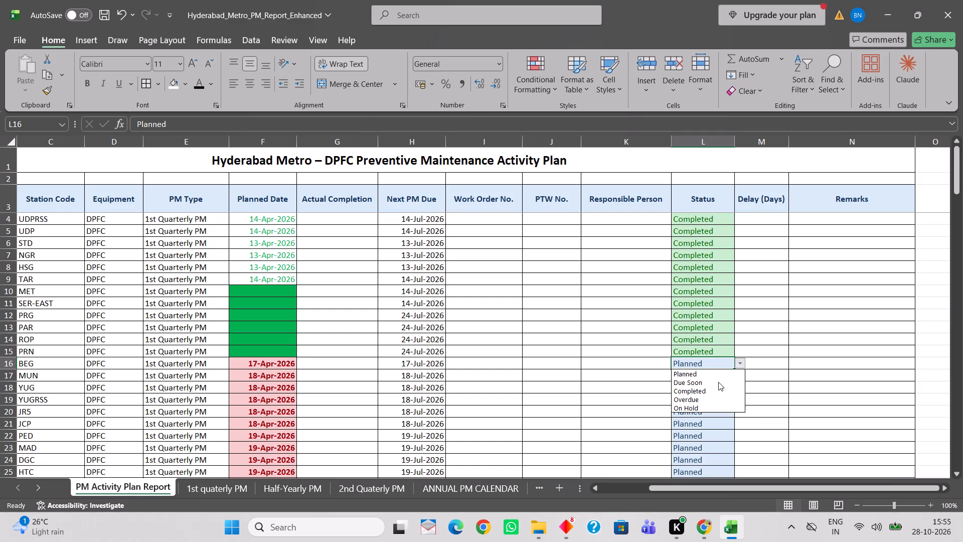
pyautogui.click(720, 388)
pyautogui.click(715, 378)
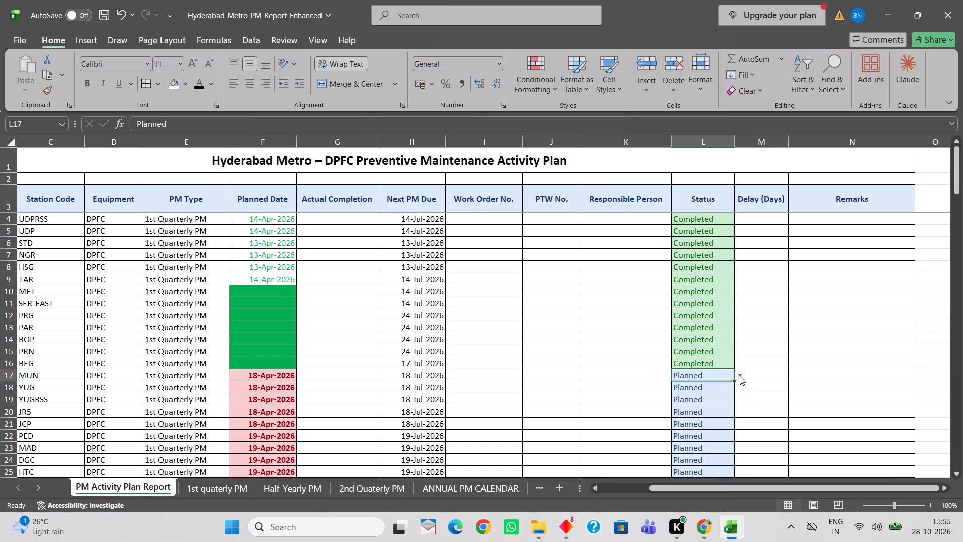
pyautogui.click(740, 376)
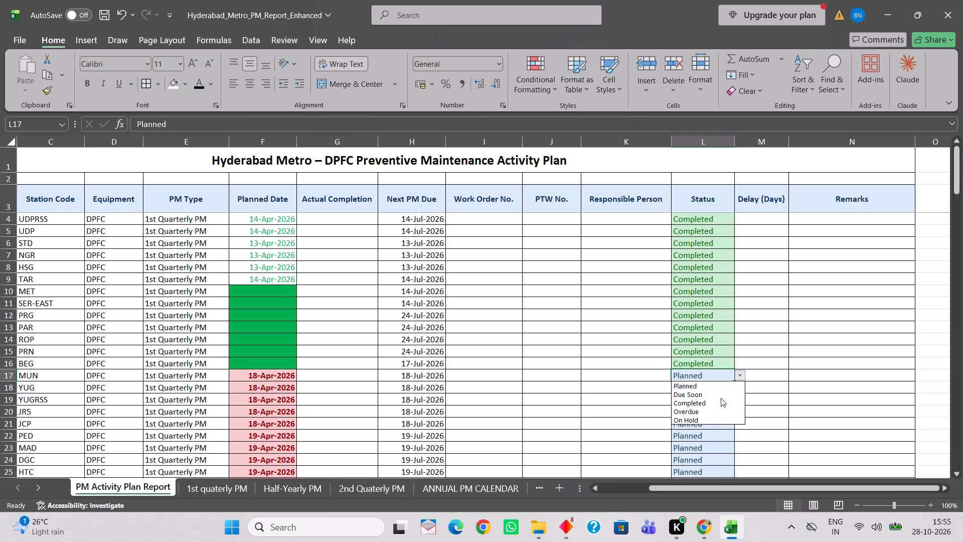
pyautogui.click(721, 400)
pyautogui.click(718, 388)
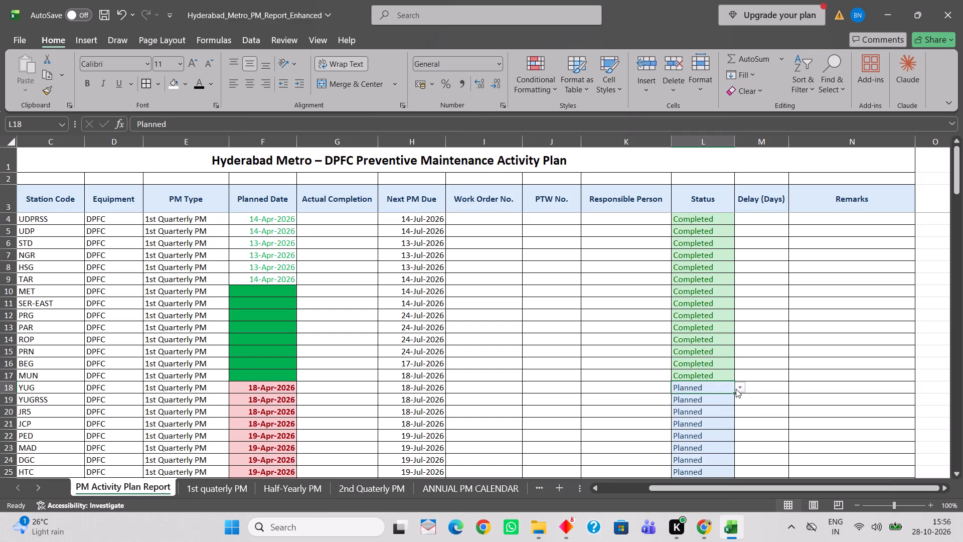
pyautogui.click(738, 390)
pyautogui.click(722, 414)
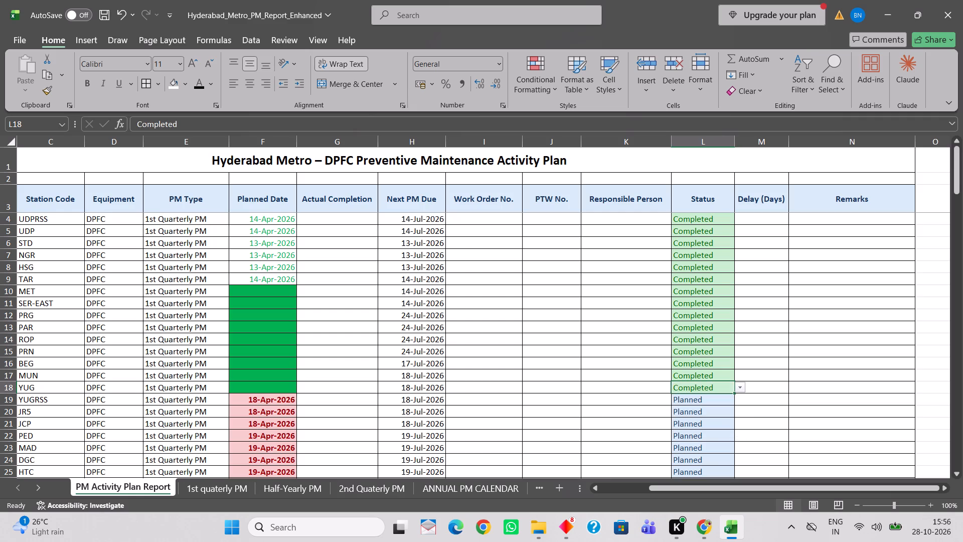
pyautogui.click(724, 401)
pyautogui.click(742, 401)
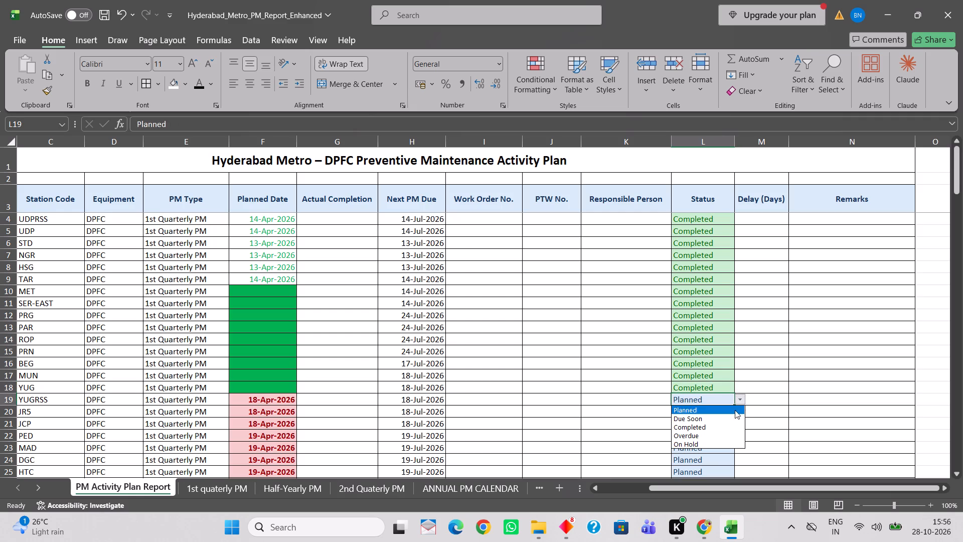
pyautogui.click(727, 424)
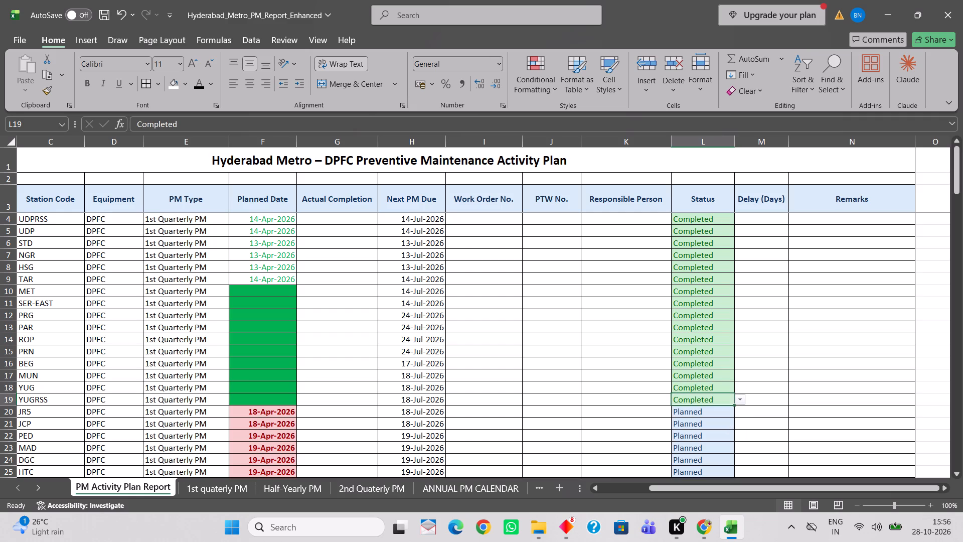
# Change the fill of the planned date cells F10 to F101, from MET down to the Half-Yearly MDP row, to white.
pyautogui.moveTo(259, 291); pyautogui.dragTo(266, 357)
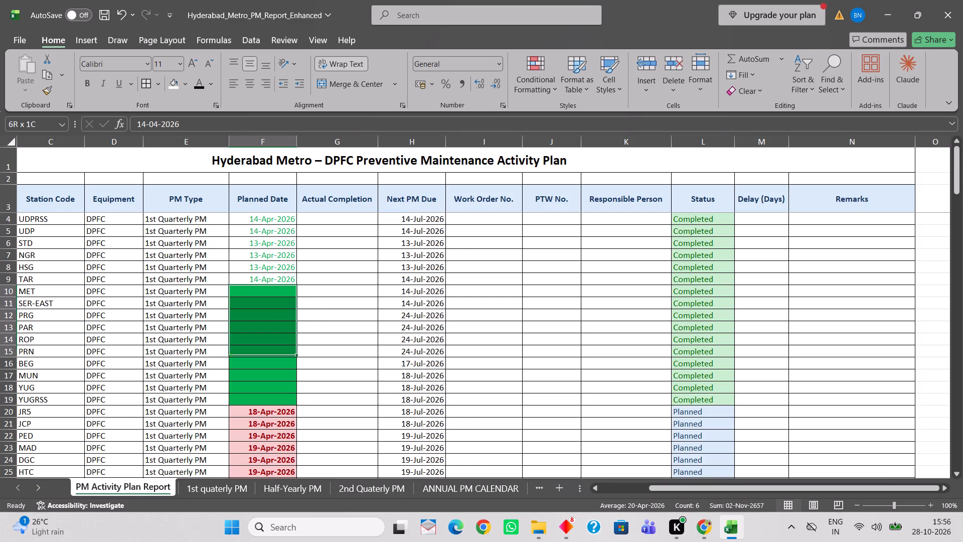
pyautogui.moveTo(266, 357); pyautogui.dragTo(253, 461)
pyautogui.scroll(-5, 254, 460)
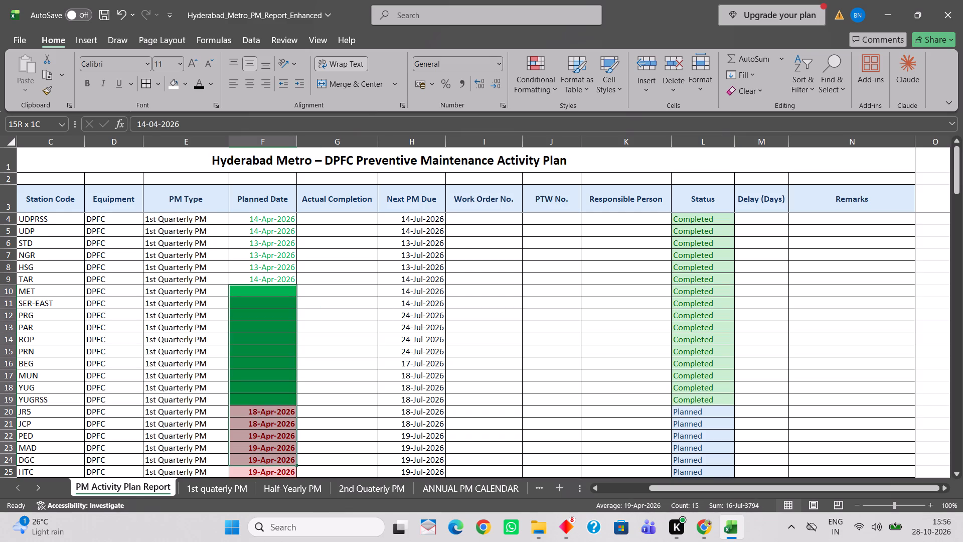
pyautogui.scroll(-2, 253, 461)
pyautogui.moveTo(253, 461); pyautogui.dragTo(272, 490)
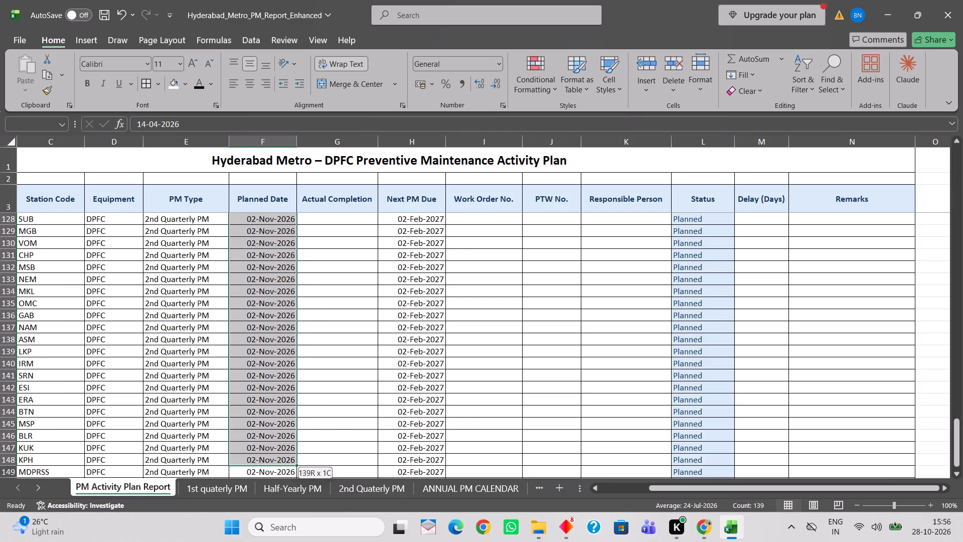
pyautogui.moveTo(272, 490); pyautogui.dragTo(279, 184)
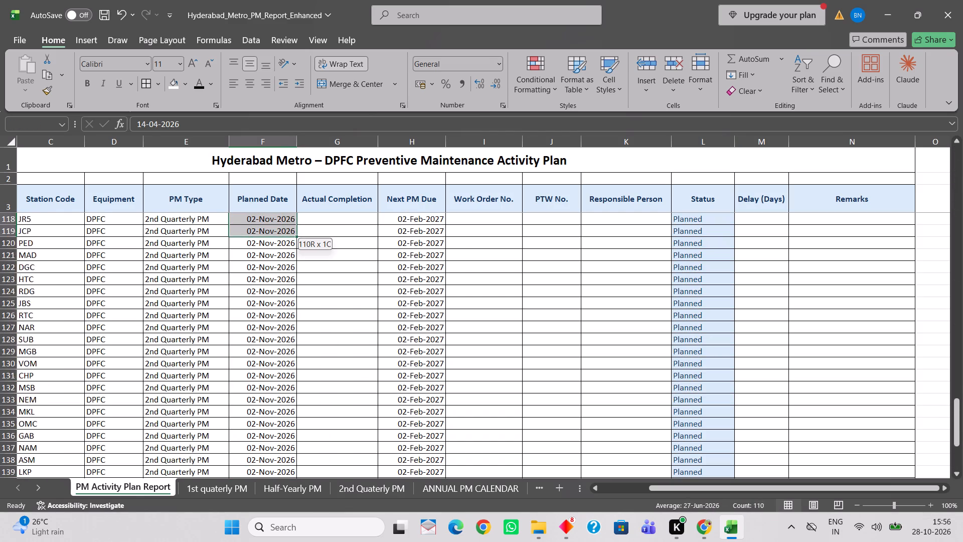
pyautogui.moveTo(279, 184); pyautogui.dragTo(265, 332)
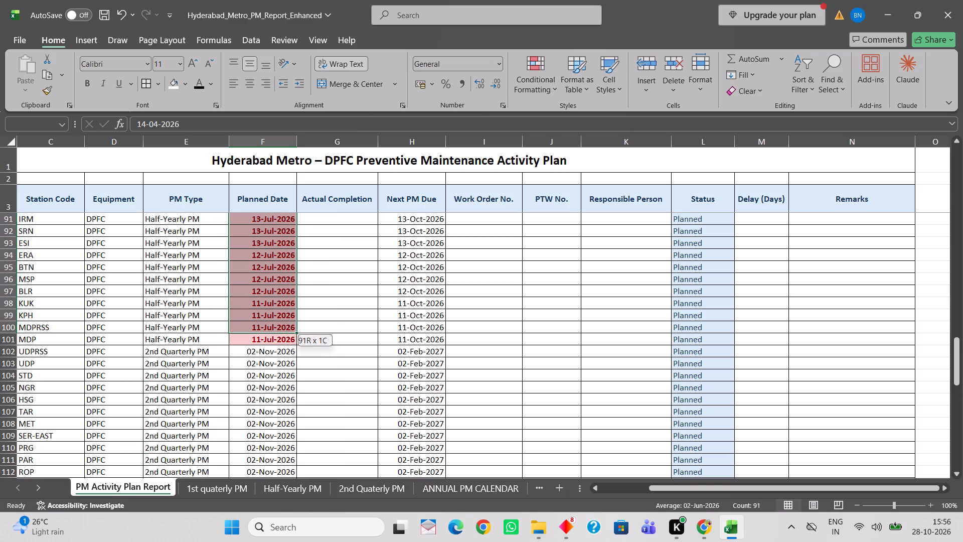
pyautogui.moveTo(265, 332); pyautogui.dragTo(265, 337)
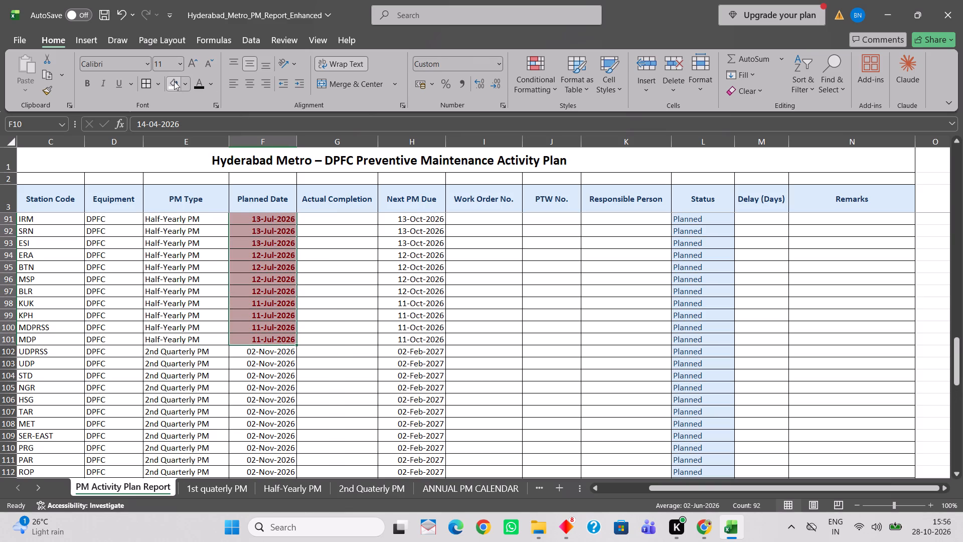
pyautogui.click(174, 81)
# Set the Status of the 1st Quarterly JR5, JCP and PED rows to Completed.
pyautogui.scroll(-1, 644, 304)
pyautogui.scroll(7, 644, 304)
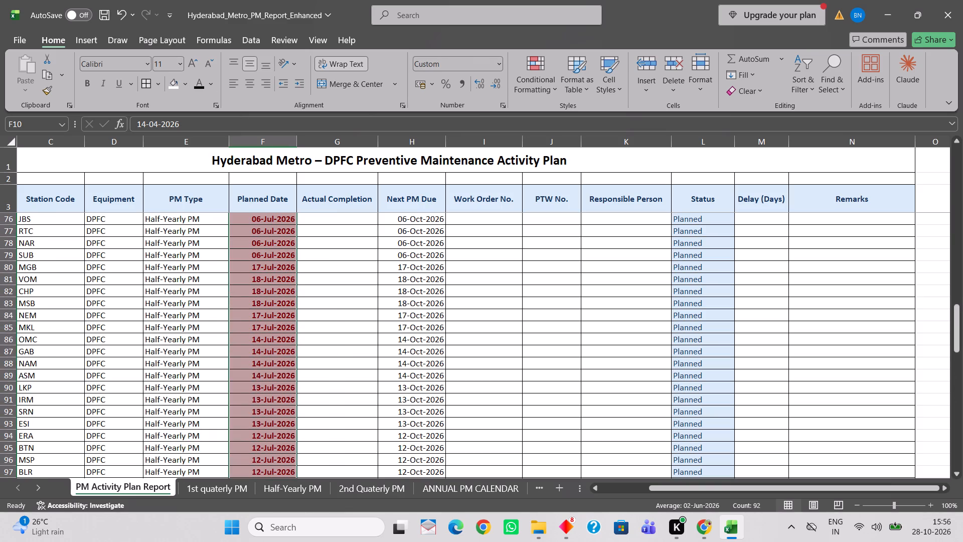
pyautogui.scroll(5, 644, 304)
pyautogui.scroll(-1, 644, 304)
pyautogui.scroll(19, 644, 304)
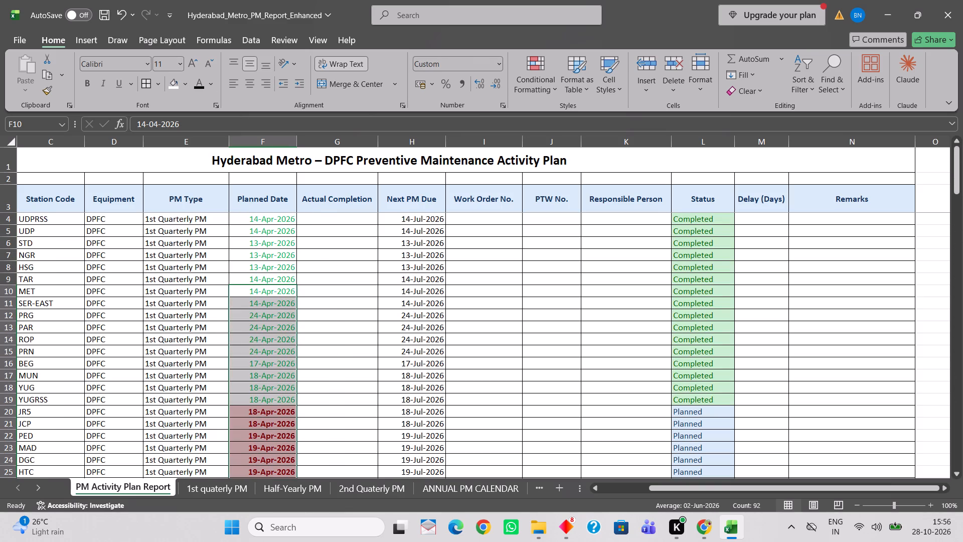
pyautogui.click(717, 420)
pyautogui.click(717, 414)
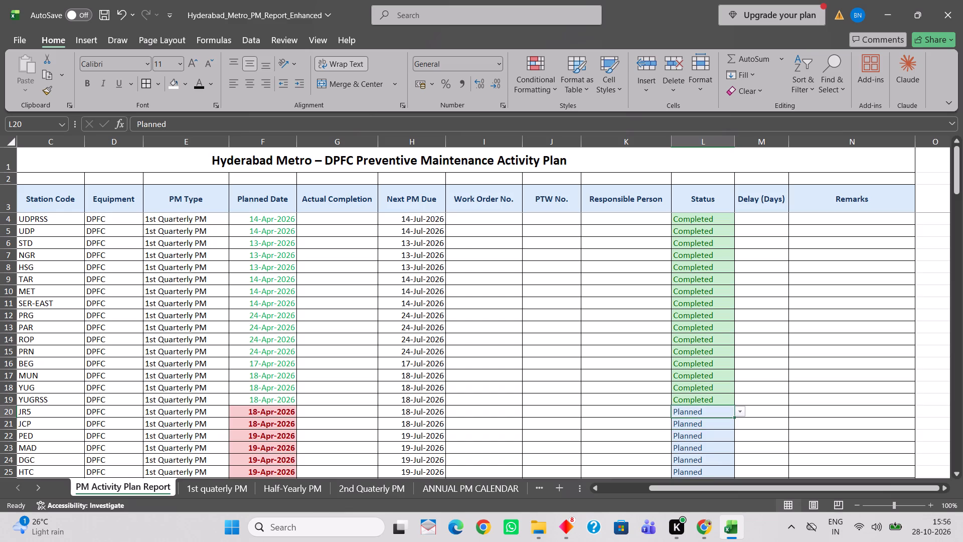
pyautogui.click(741, 415)
pyautogui.click(712, 438)
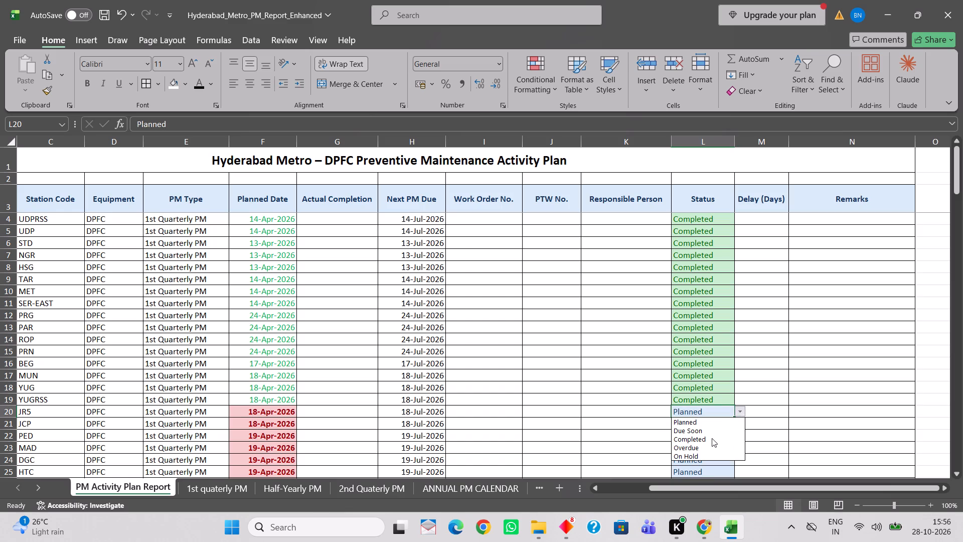
pyautogui.click(712, 424)
pyautogui.click(740, 424)
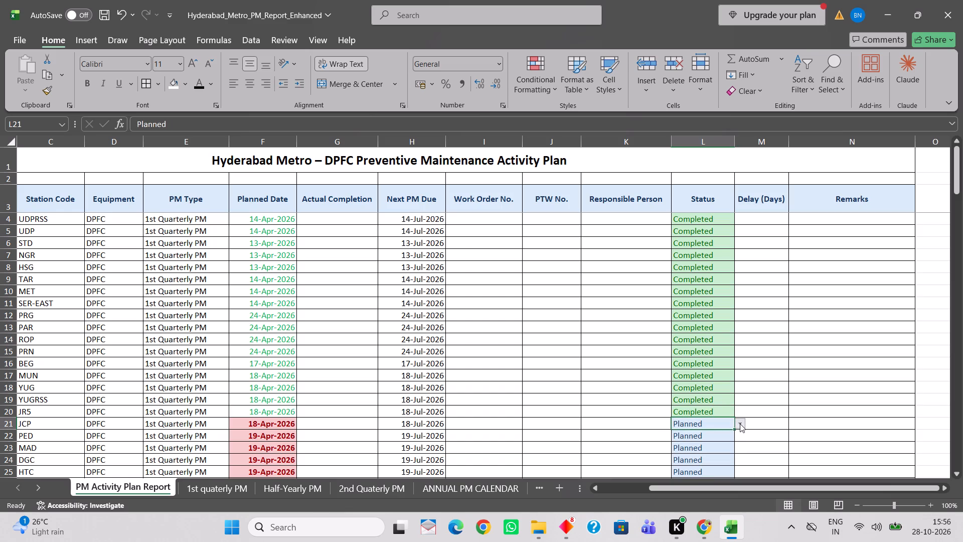
pyautogui.click(725, 451)
pyautogui.click(722, 441)
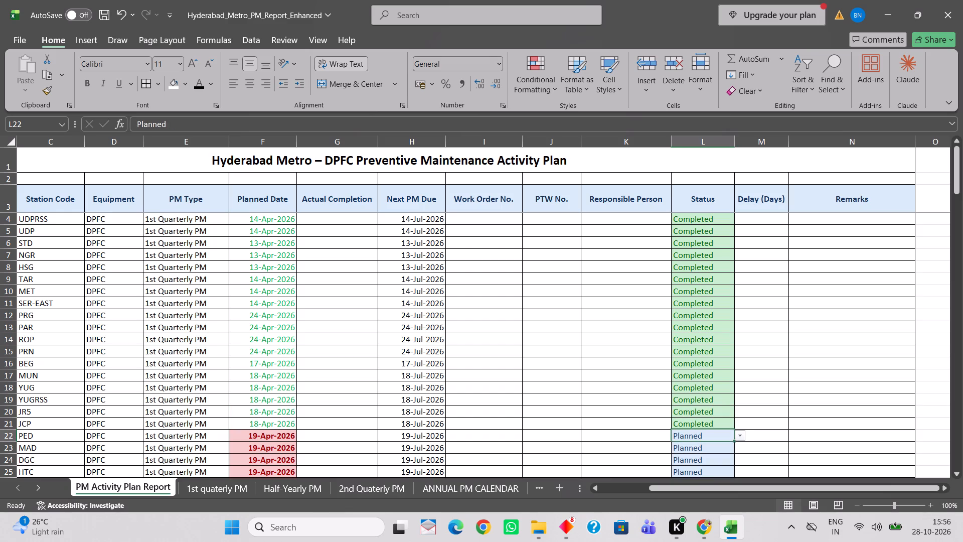
pyautogui.click(741, 438)
pyautogui.click(717, 466)
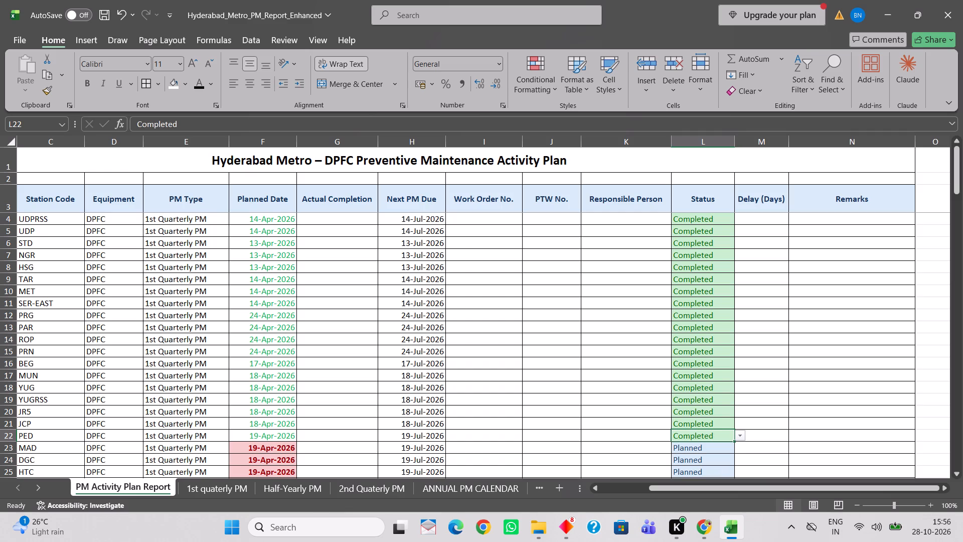
# Set the Status of the 1st Quarterly MAD, DGC, HTC and RDG rows to Completed.
pyautogui.scroll(-2, 722, 385)
pyautogui.click(715, 377)
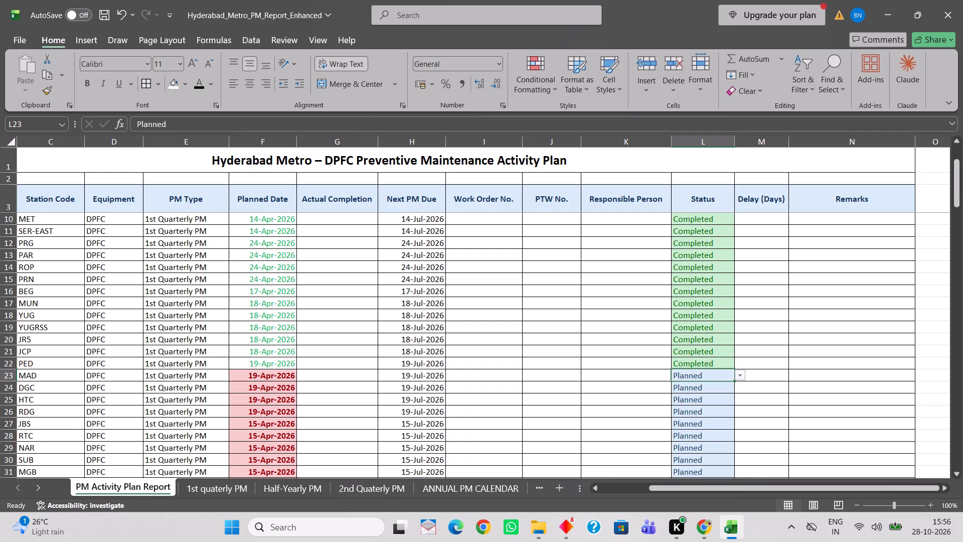
pyautogui.click(739, 377)
pyautogui.click(721, 400)
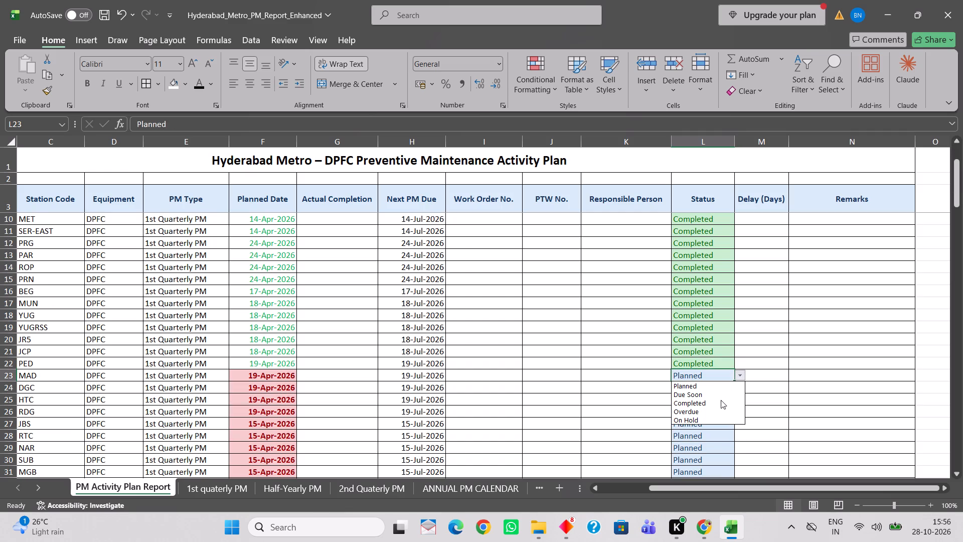
pyautogui.click(719, 388)
pyautogui.click(737, 387)
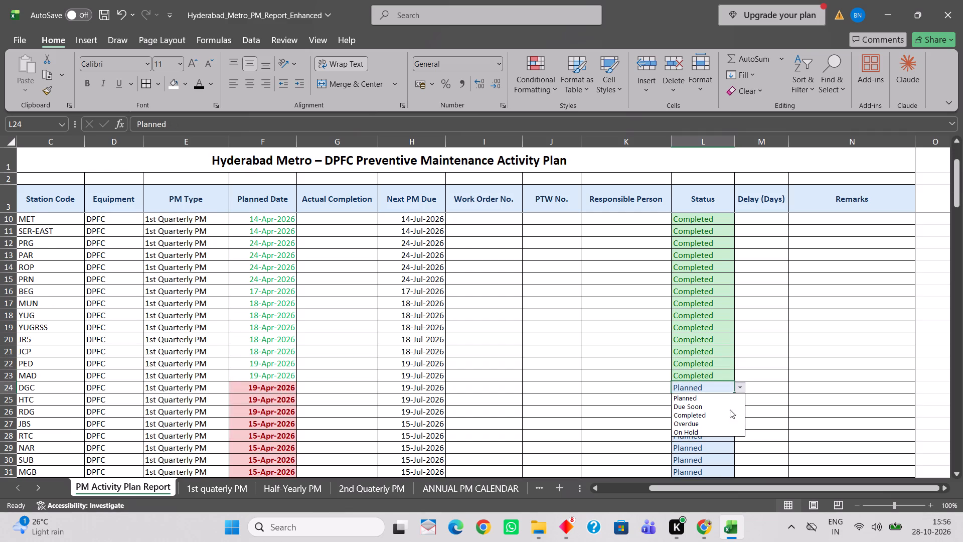
pyautogui.click(728, 412)
pyautogui.click(724, 398)
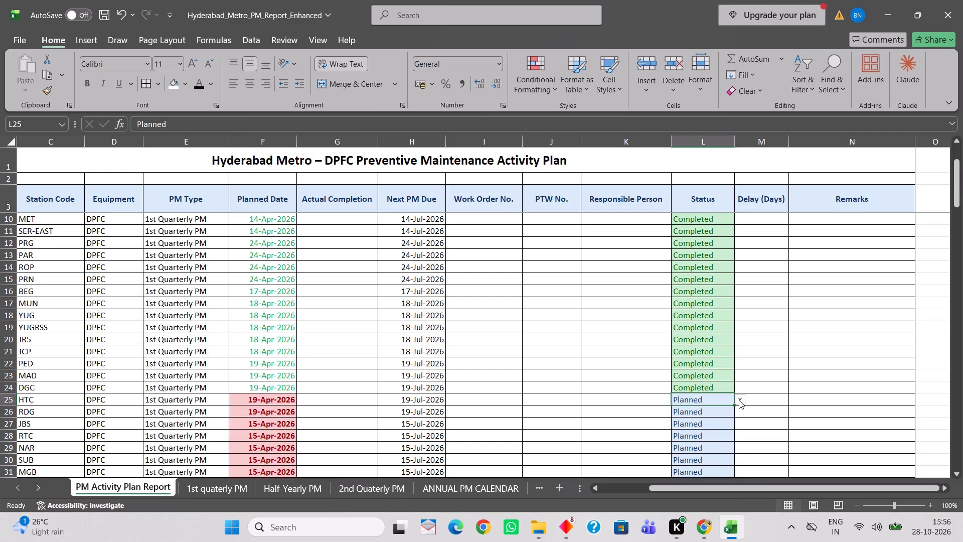
pyautogui.click(739, 400)
pyautogui.click(730, 425)
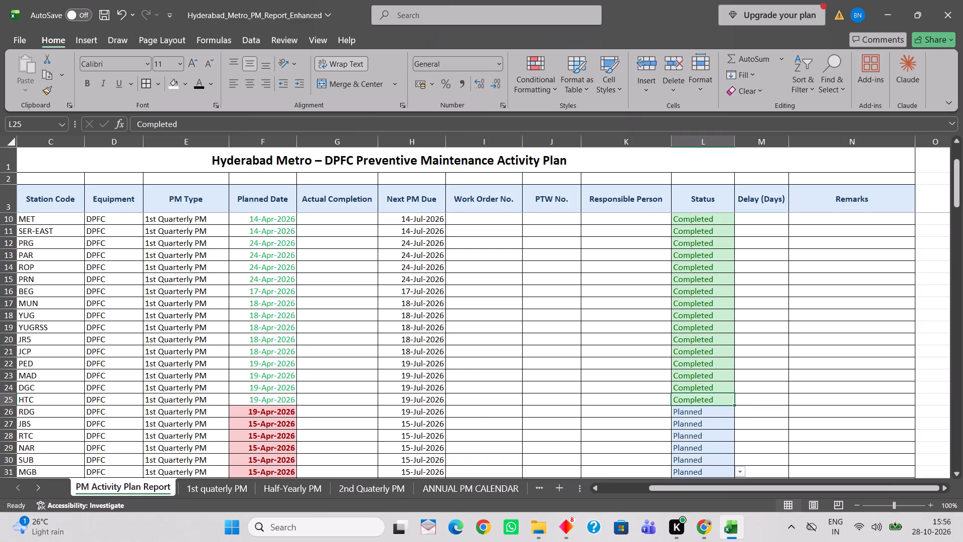
pyautogui.click(722, 412)
pyautogui.click(739, 413)
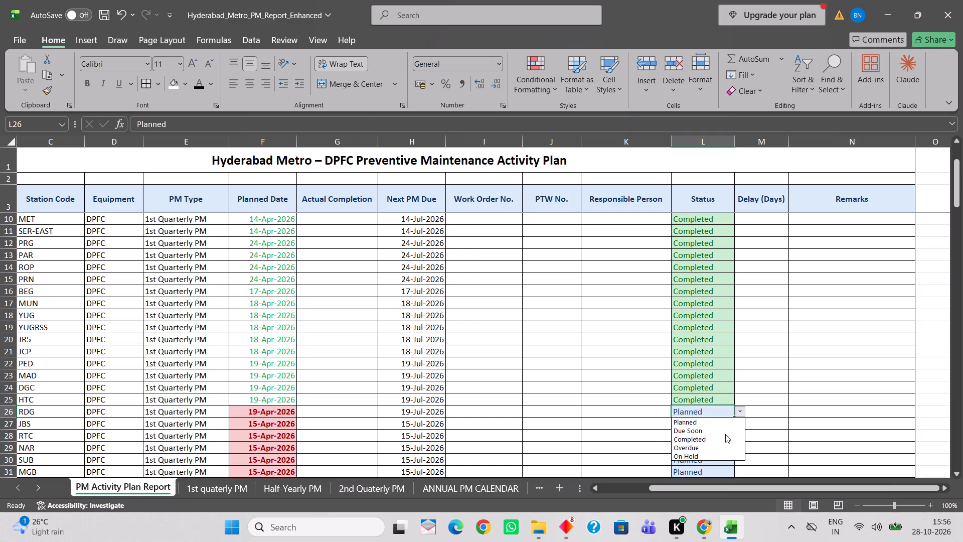
pyautogui.click(724, 435)
# Set the Status of the 1st Quarterly JBS, RTC, NAR and SUB rows to Completed.
pyautogui.click(724, 425)
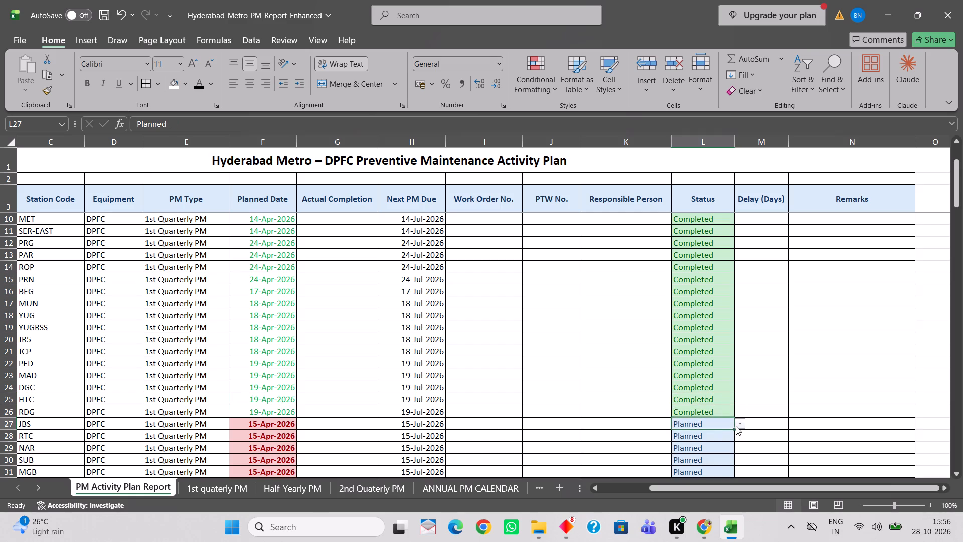
pyautogui.click(738, 426)
pyautogui.click(726, 448)
pyautogui.scroll(-1, 726, 412)
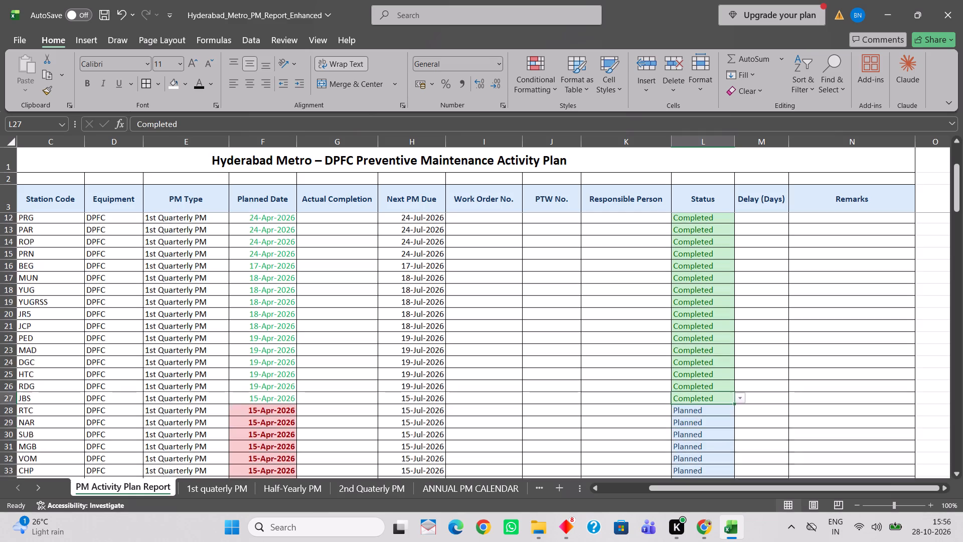
pyautogui.scroll(-1, 726, 412)
pyautogui.click(709, 365)
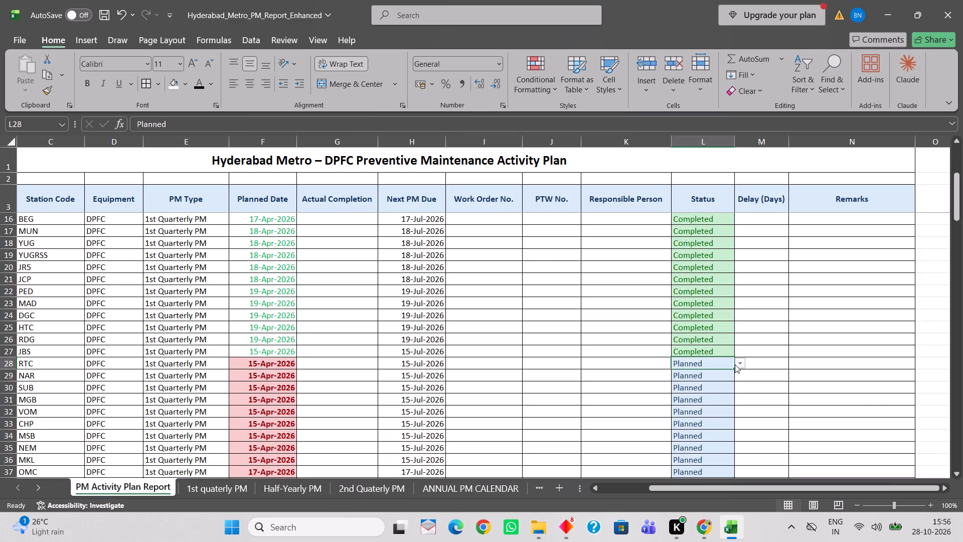
pyautogui.click(738, 365)
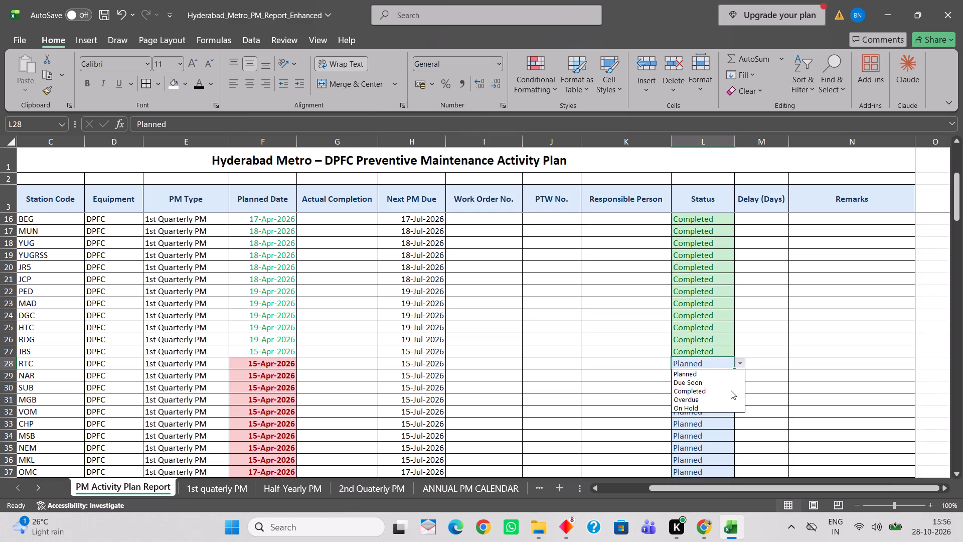
pyautogui.click(731, 390)
pyautogui.click(725, 377)
pyautogui.click(739, 377)
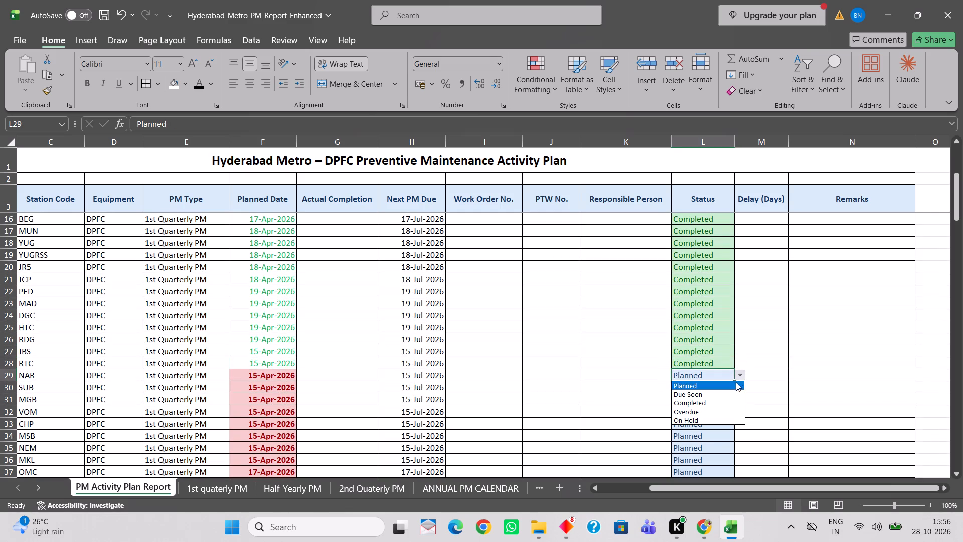
pyautogui.click(721, 400)
pyautogui.click(714, 390)
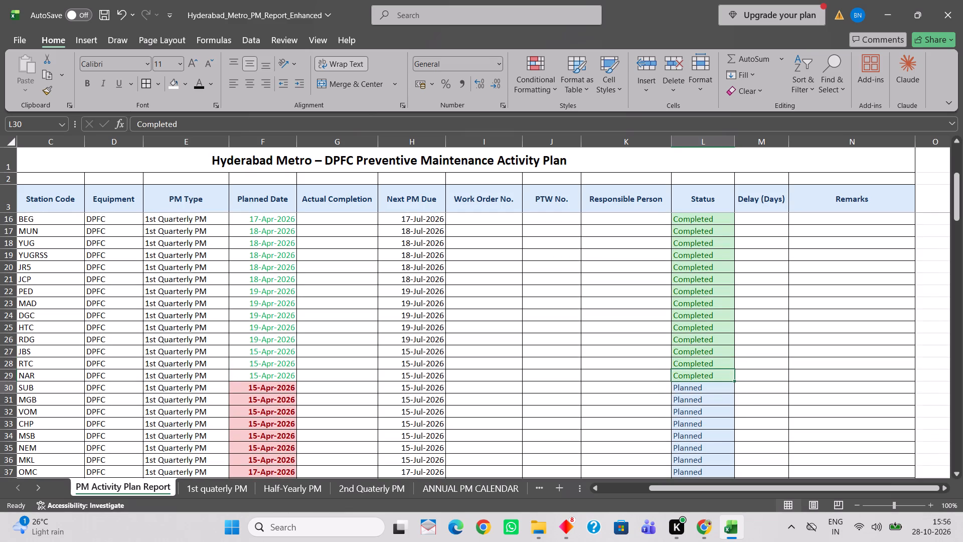
pyautogui.click(738, 389)
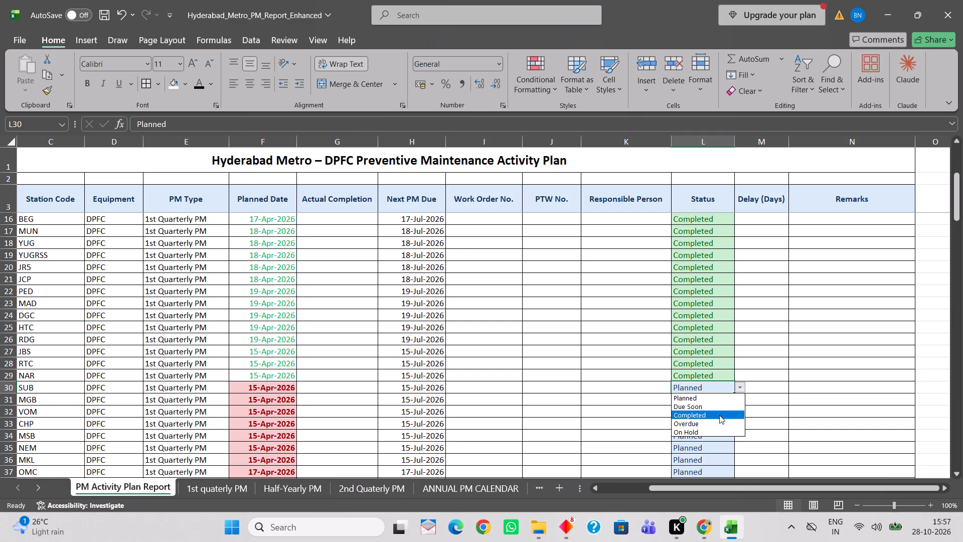
pyautogui.click(719, 415)
# Set the Status of the 1st Quarterly MGB, VOM and CHP rows to Completed.
pyautogui.click(700, 365)
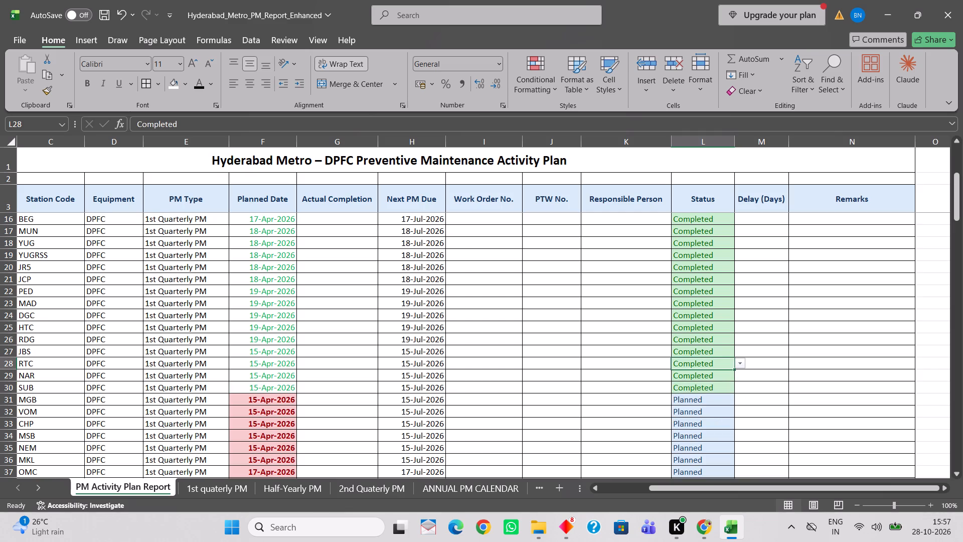
pyautogui.click(700, 365)
pyautogui.click(701, 401)
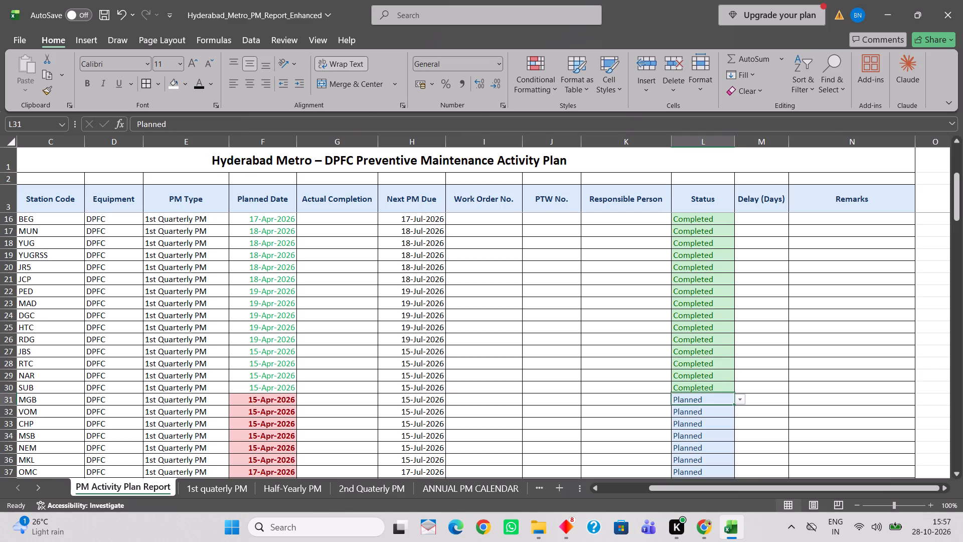
pyautogui.doubleClick(701, 401)
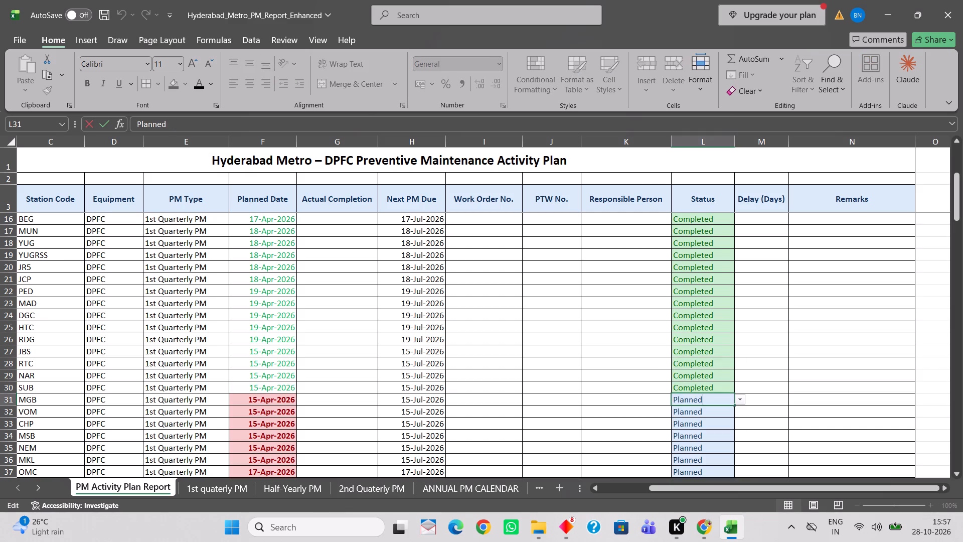
pyautogui.click(741, 398)
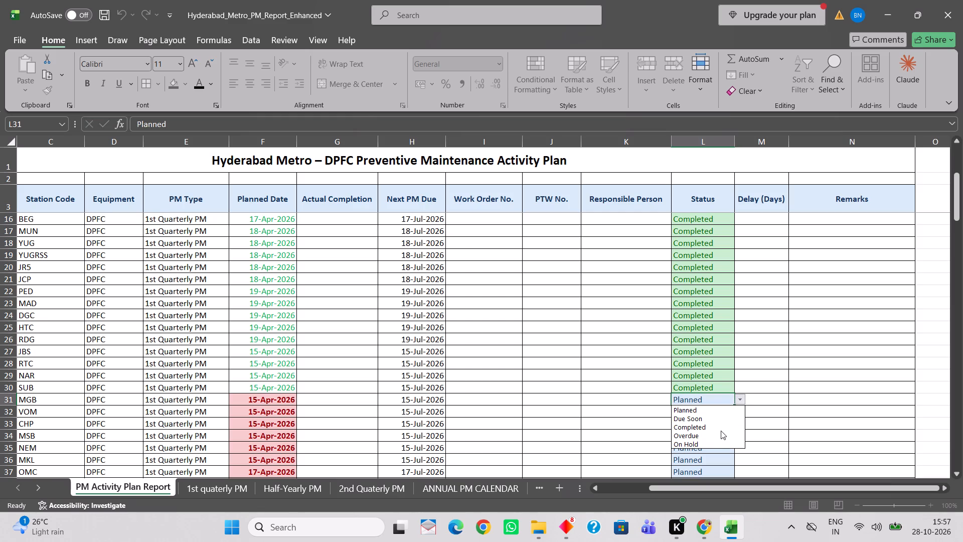
pyautogui.click(720, 425)
pyautogui.click(713, 412)
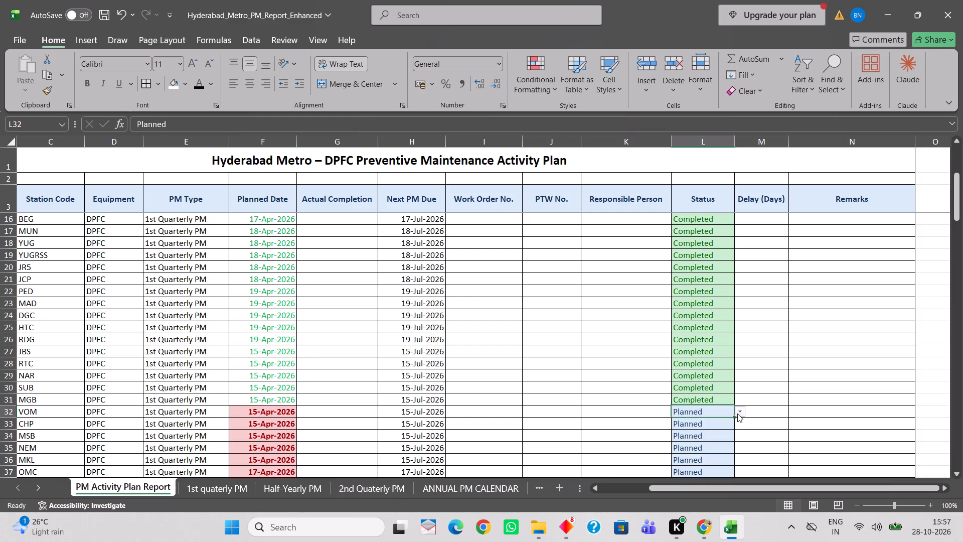
pyautogui.click(737, 414)
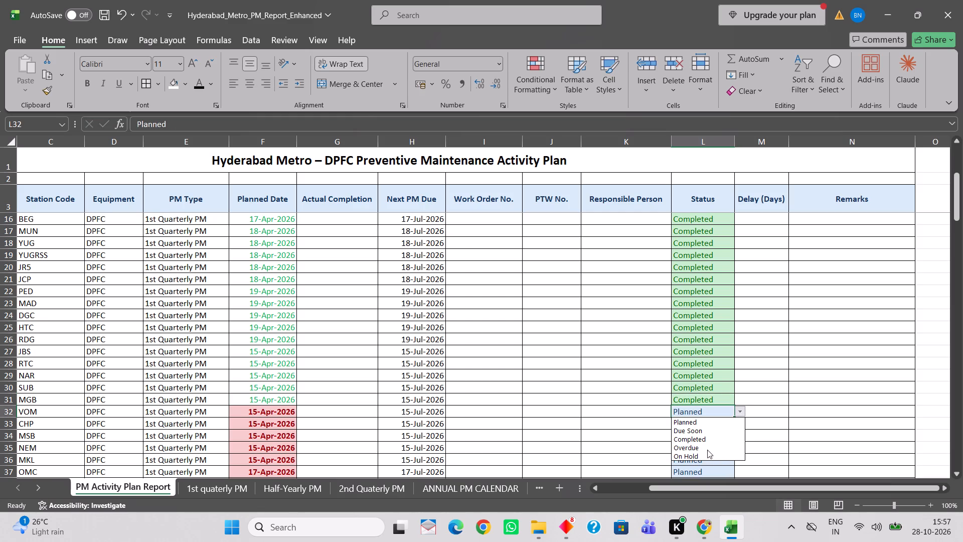
pyautogui.click(703, 437)
pyautogui.click(703, 420)
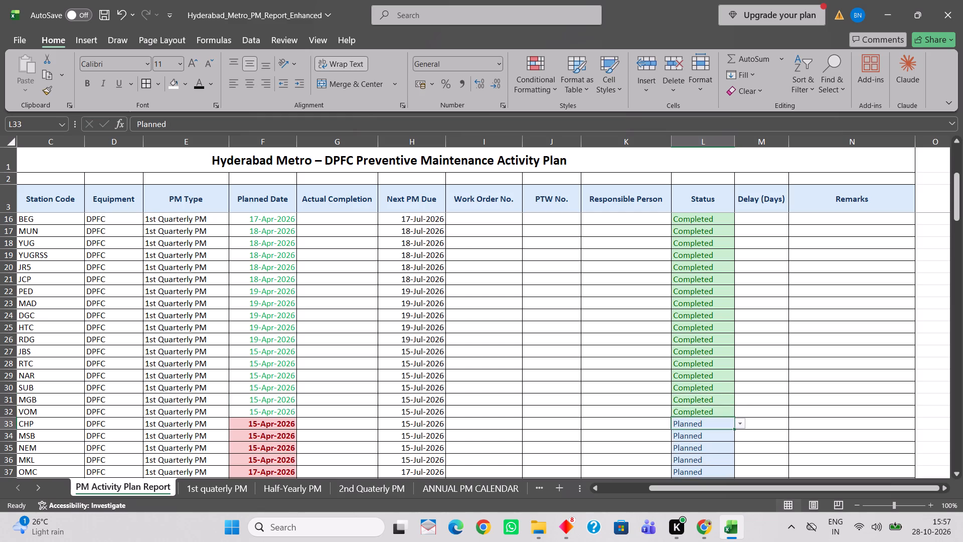
pyautogui.click(737, 425)
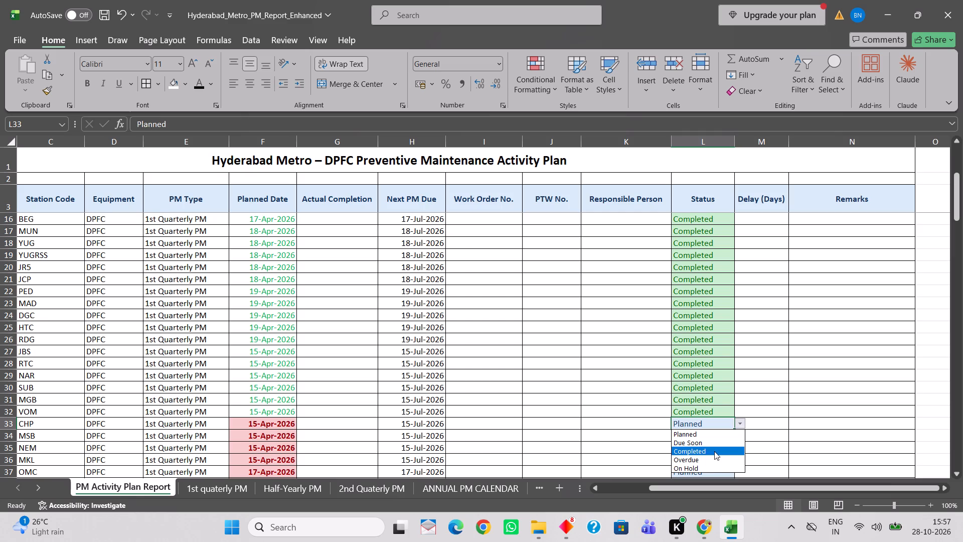
pyautogui.click(714, 451)
# Set the Status of the 1st Quarterly MSB, NEM, MKL and OMC rows to Completed.
pyautogui.click(712, 441)
pyautogui.click(739, 435)
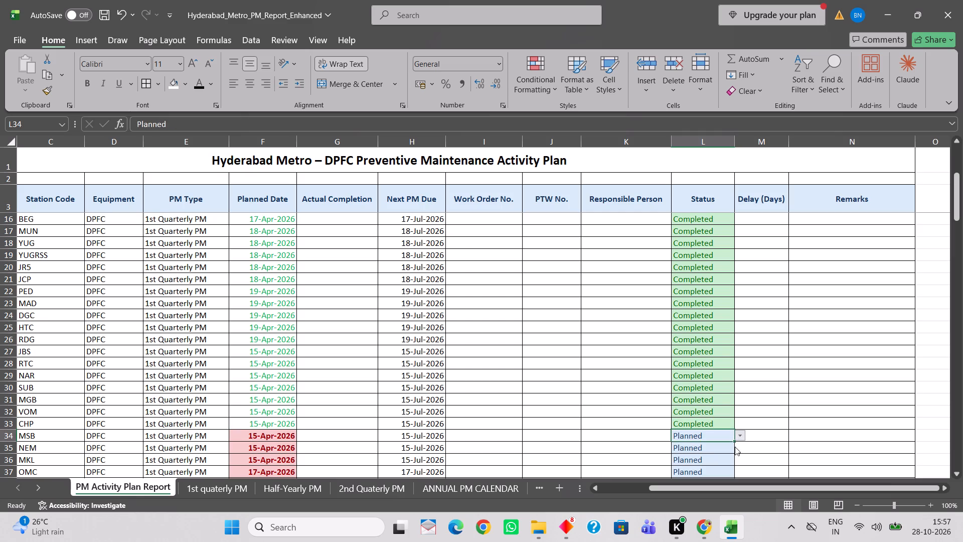
pyautogui.click(725, 459)
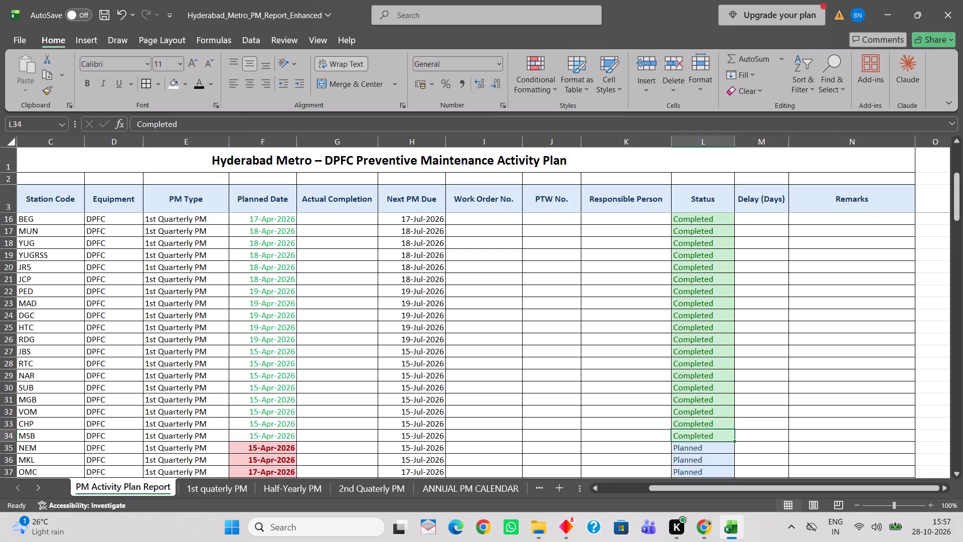
pyautogui.scroll(-1, 724, 440)
pyautogui.click(715, 415)
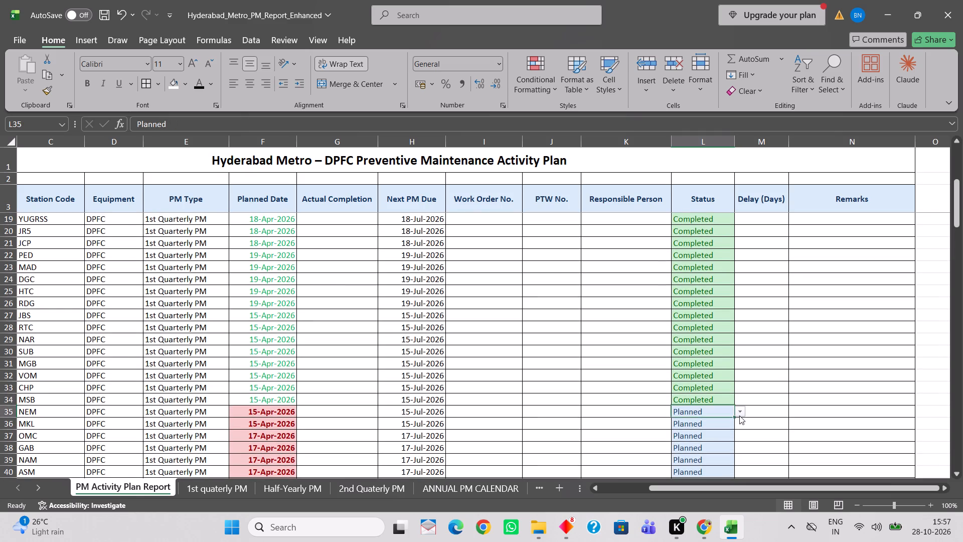
pyautogui.click(741, 411)
pyautogui.click(721, 443)
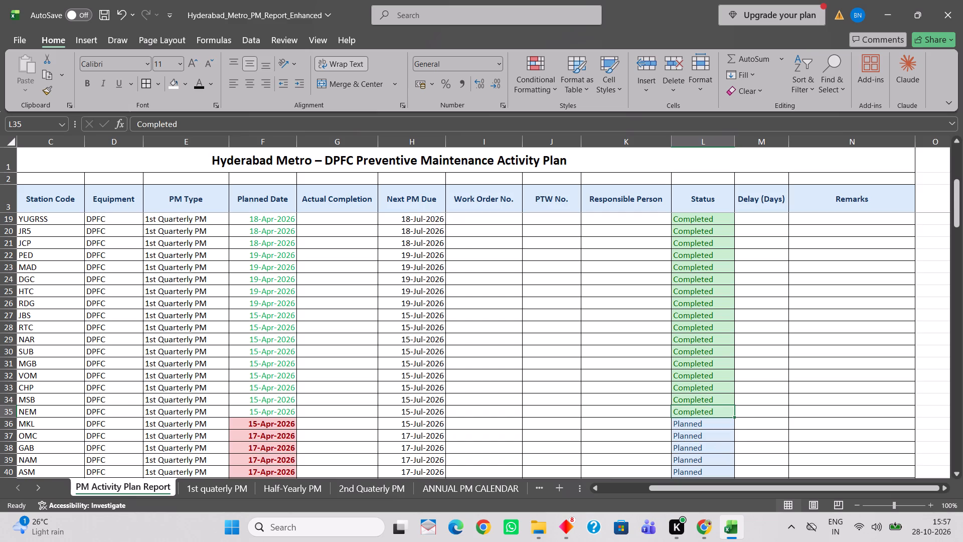
pyautogui.click(716, 425)
pyautogui.click(738, 424)
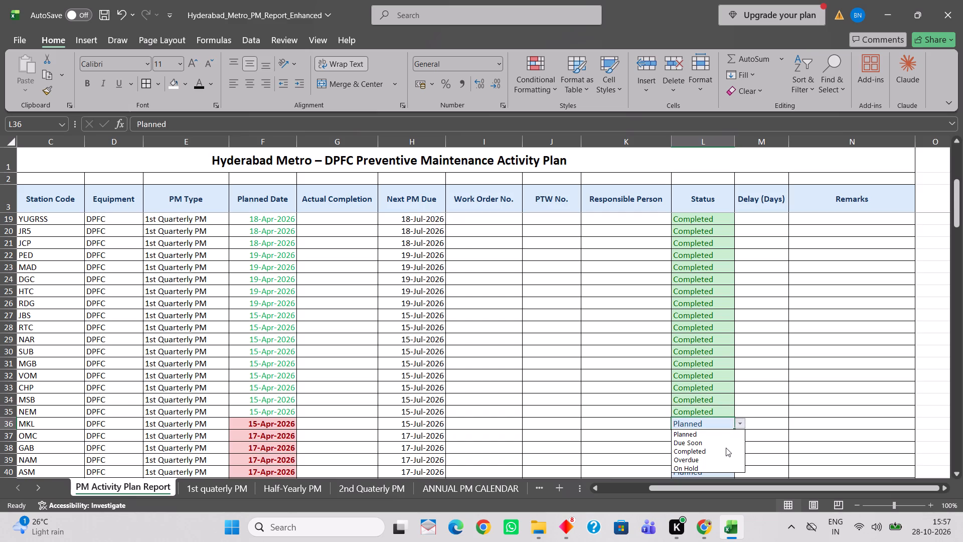
pyautogui.click(726, 448)
pyautogui.scroll(-1, 722, 430)
pyautogui.click(715, 400)
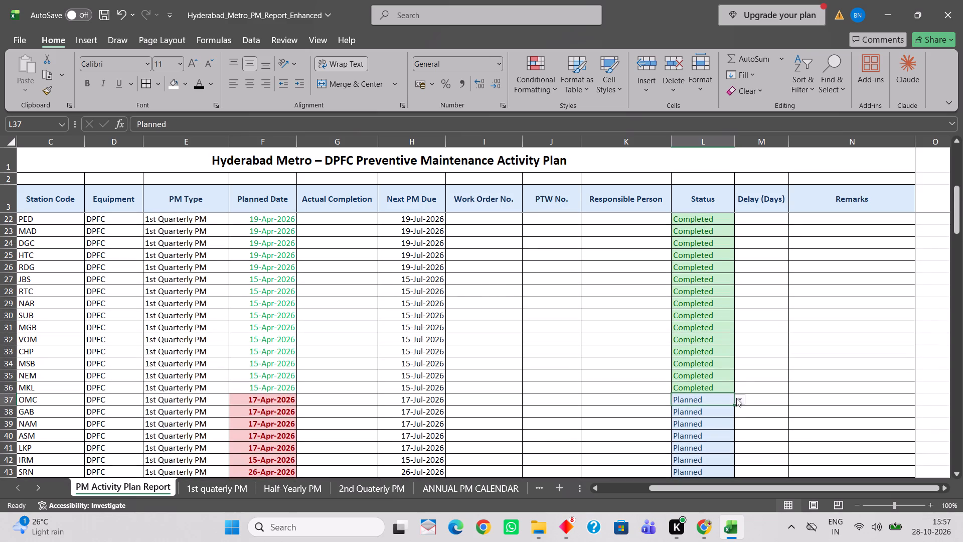
pyautogui.click(743, 398)
pyautogui.click(722, 428)
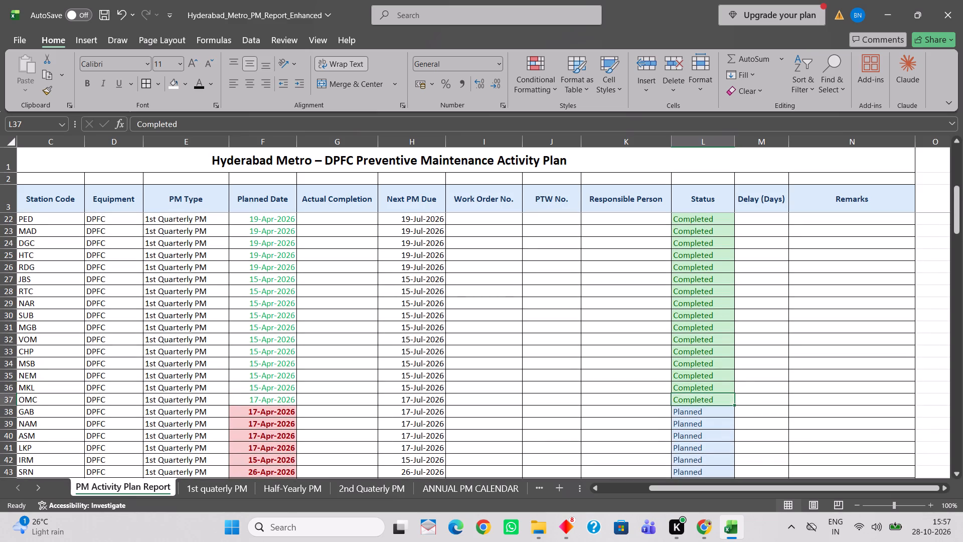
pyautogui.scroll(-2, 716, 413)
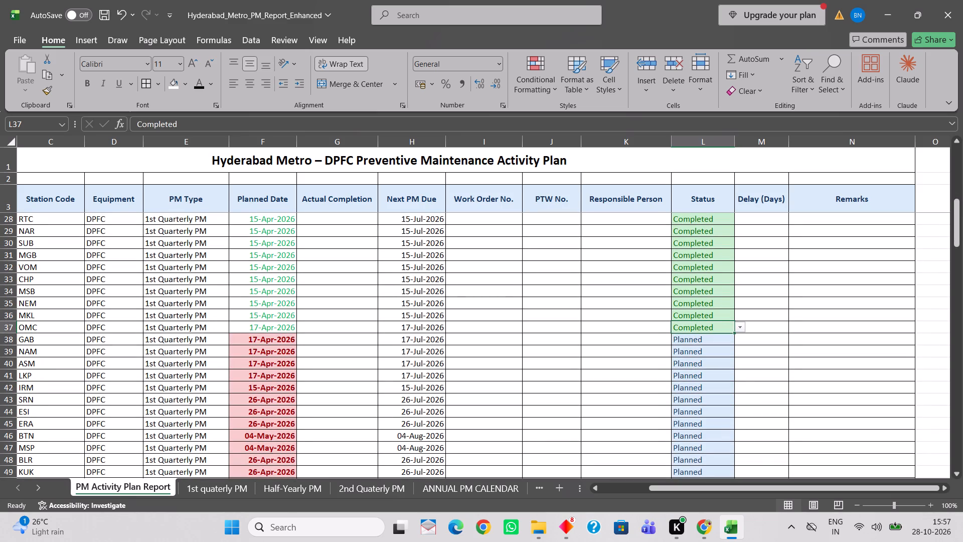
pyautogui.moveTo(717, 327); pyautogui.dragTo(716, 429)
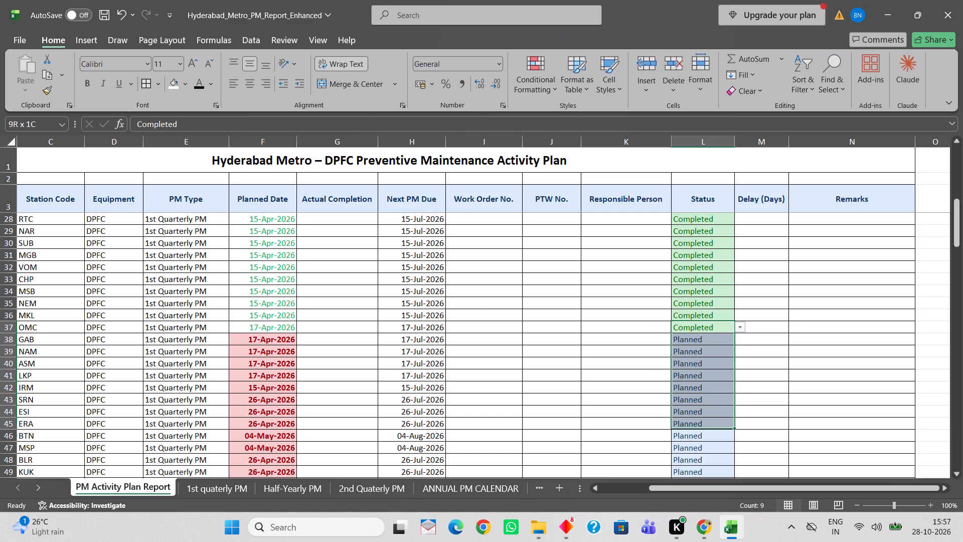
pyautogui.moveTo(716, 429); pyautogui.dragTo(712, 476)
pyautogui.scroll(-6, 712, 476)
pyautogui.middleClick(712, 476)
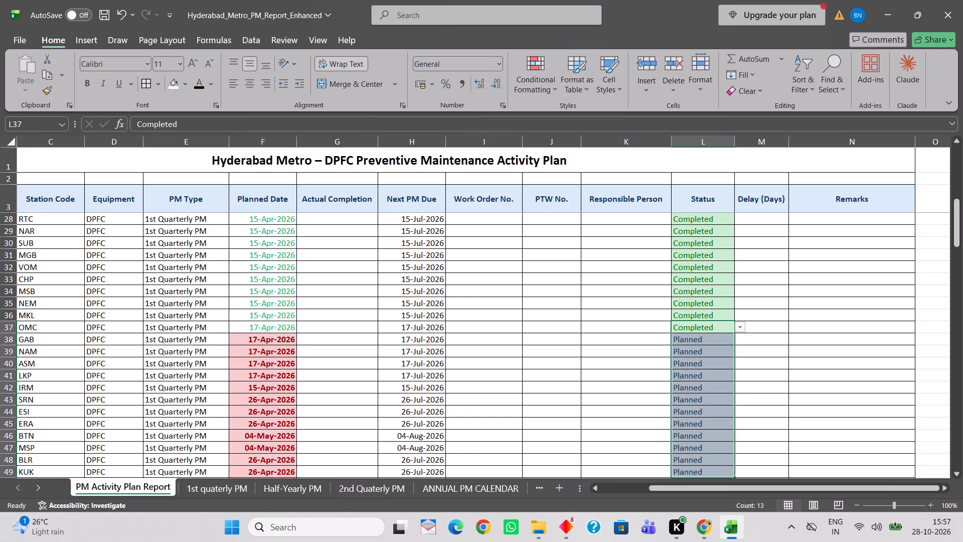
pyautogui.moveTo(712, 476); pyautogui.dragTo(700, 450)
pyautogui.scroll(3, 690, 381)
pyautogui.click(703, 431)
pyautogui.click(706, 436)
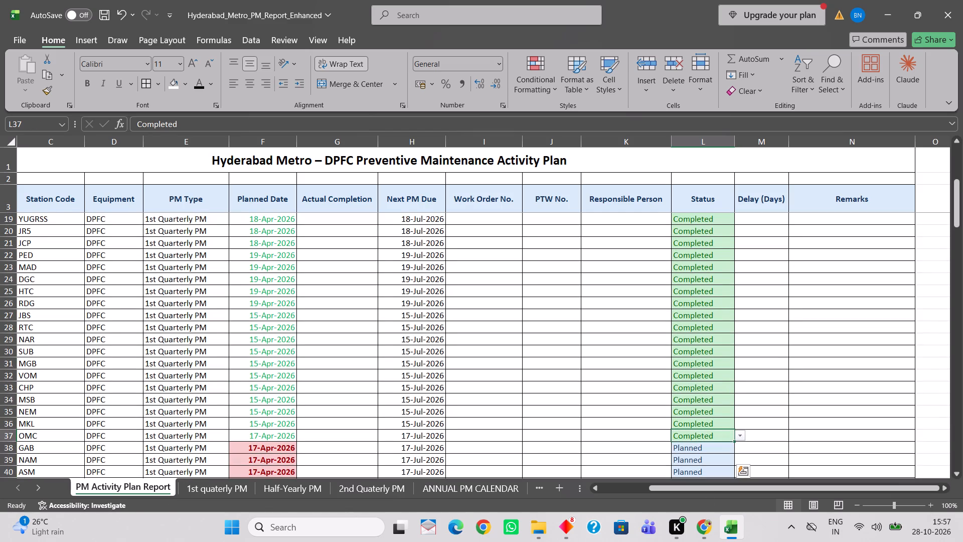
# Select the Status cells from the 1st Quarterly GAB row down and enter Completed for GAB.
pyautogui.scroll(-5, 703, 408)
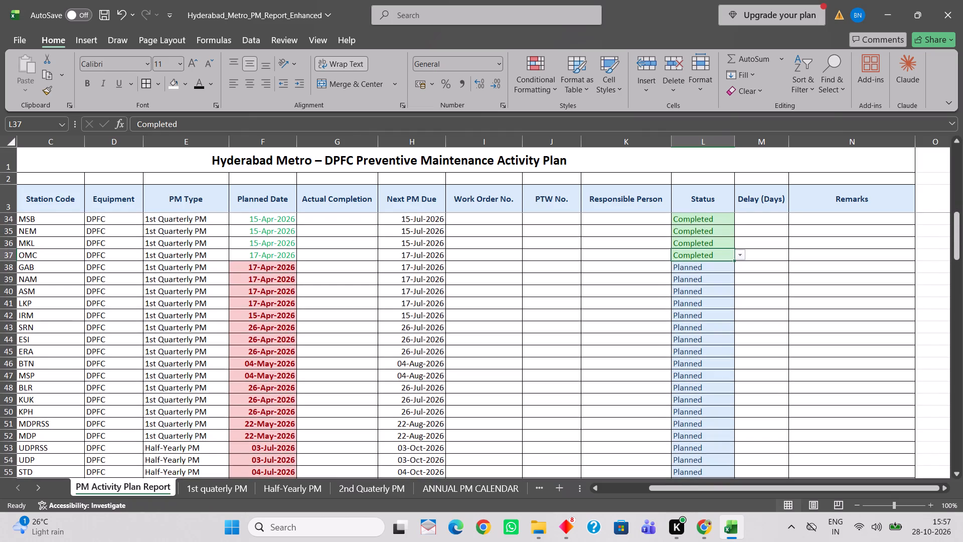
pyautogui.moveTo(695, 264); pyautogui.dragTo(689, 461)
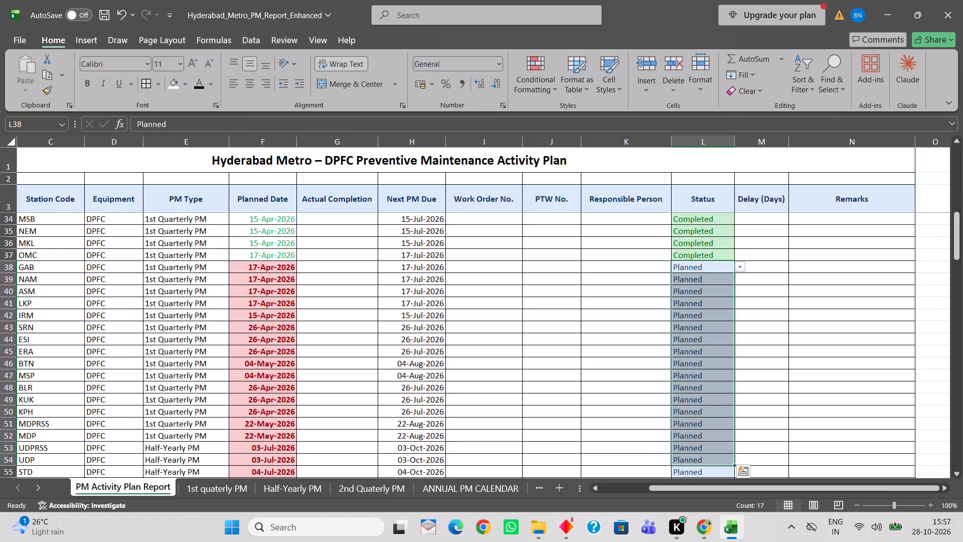
pyautogui.click(215, 128)
pyautogui.press('BackSpace')
pyautogui.press('BackSpace')
pyautogui.press('BackSpace')
pyautogui.press('BackSpace')
pyautogui.press('BackSpace')
pyautogui.press('BackSpace')
pyautogui.press('BackSpace')
pyautogui.press('BackSpace')
pyautogui.press('BackSpace')
pyautogui.press('BackSpace')
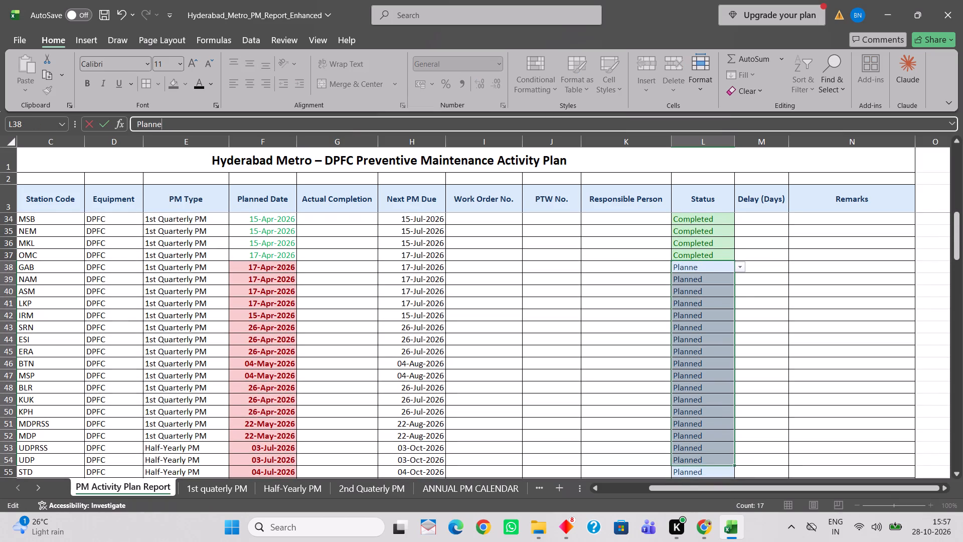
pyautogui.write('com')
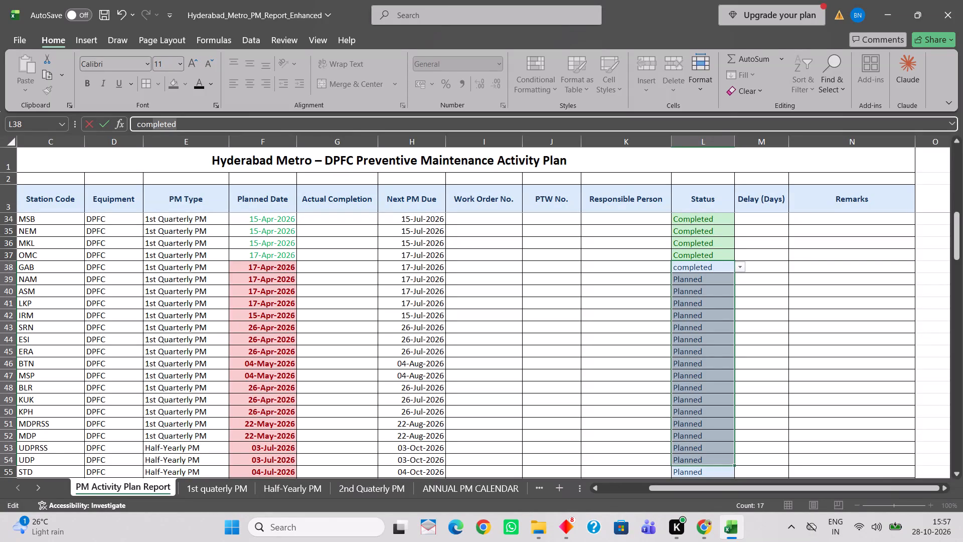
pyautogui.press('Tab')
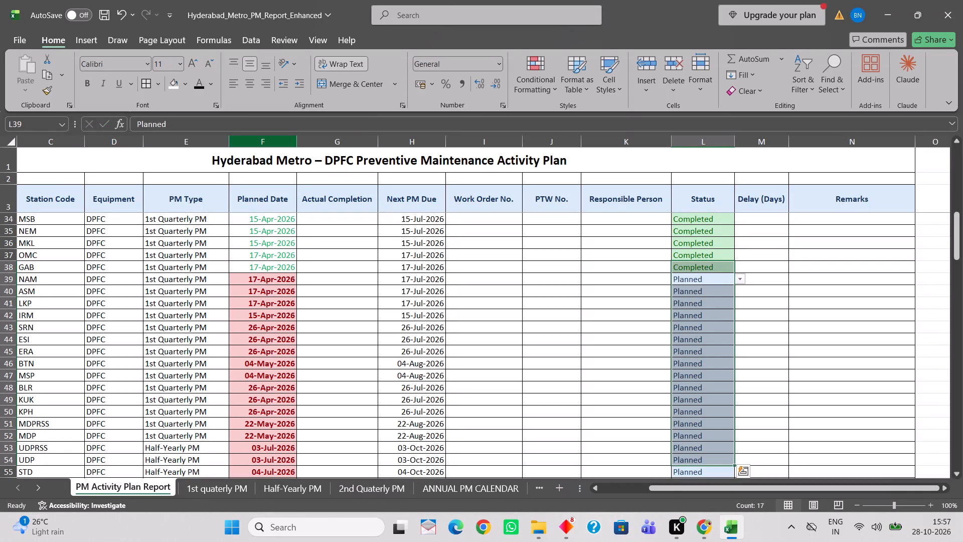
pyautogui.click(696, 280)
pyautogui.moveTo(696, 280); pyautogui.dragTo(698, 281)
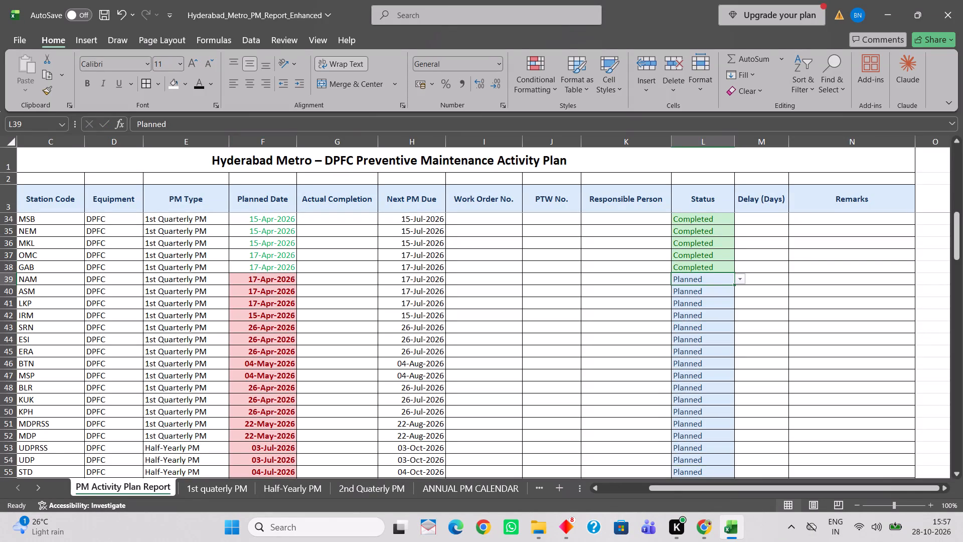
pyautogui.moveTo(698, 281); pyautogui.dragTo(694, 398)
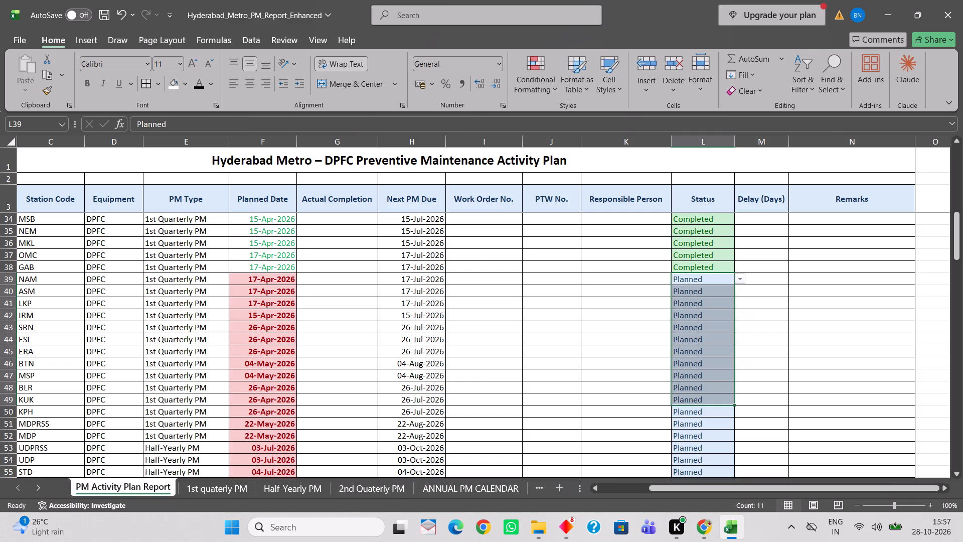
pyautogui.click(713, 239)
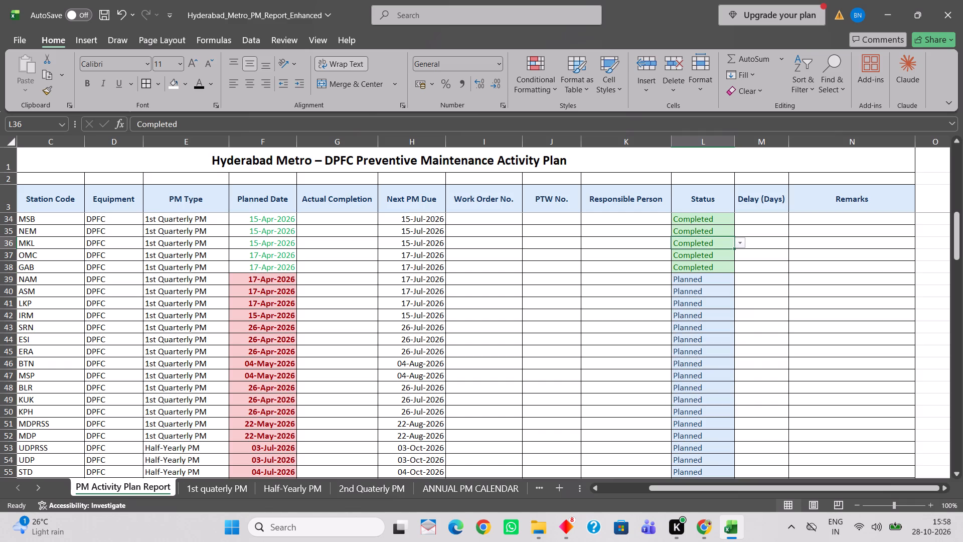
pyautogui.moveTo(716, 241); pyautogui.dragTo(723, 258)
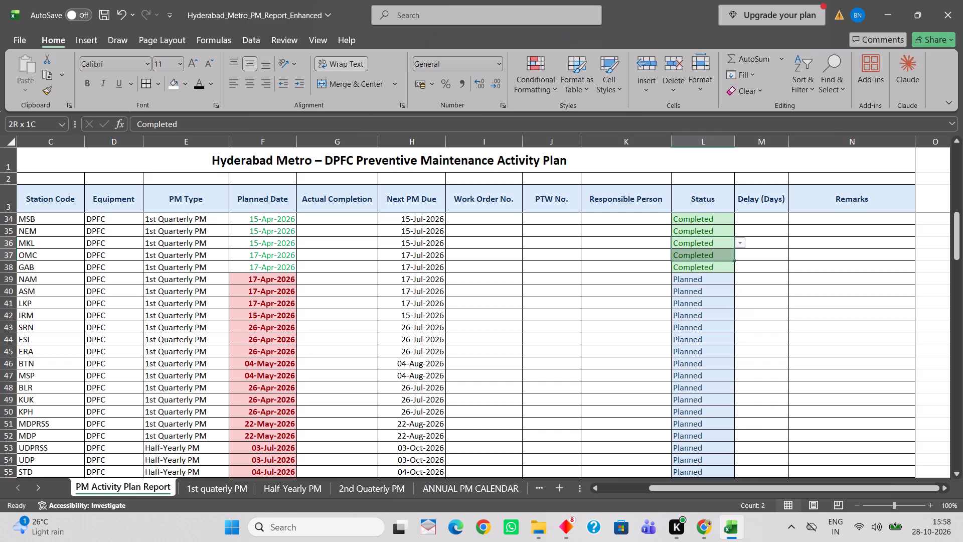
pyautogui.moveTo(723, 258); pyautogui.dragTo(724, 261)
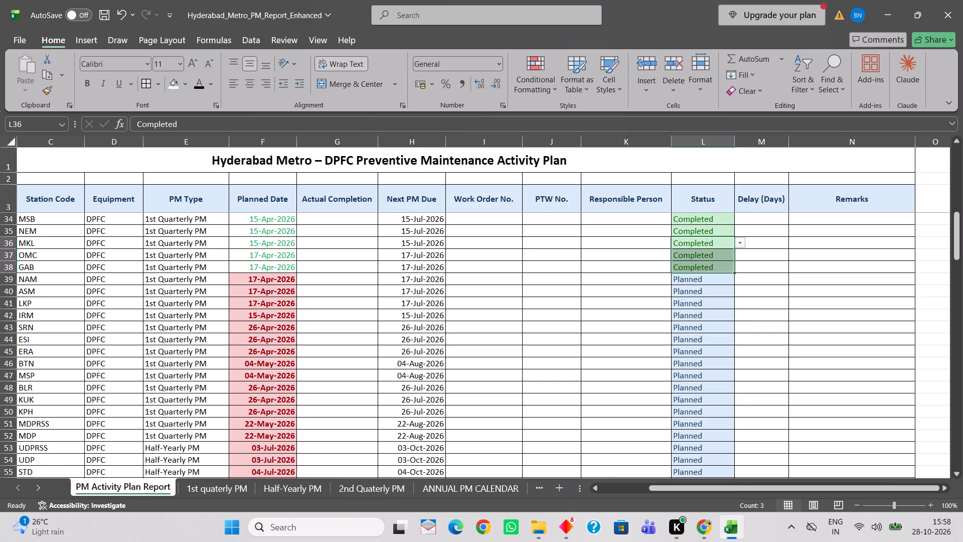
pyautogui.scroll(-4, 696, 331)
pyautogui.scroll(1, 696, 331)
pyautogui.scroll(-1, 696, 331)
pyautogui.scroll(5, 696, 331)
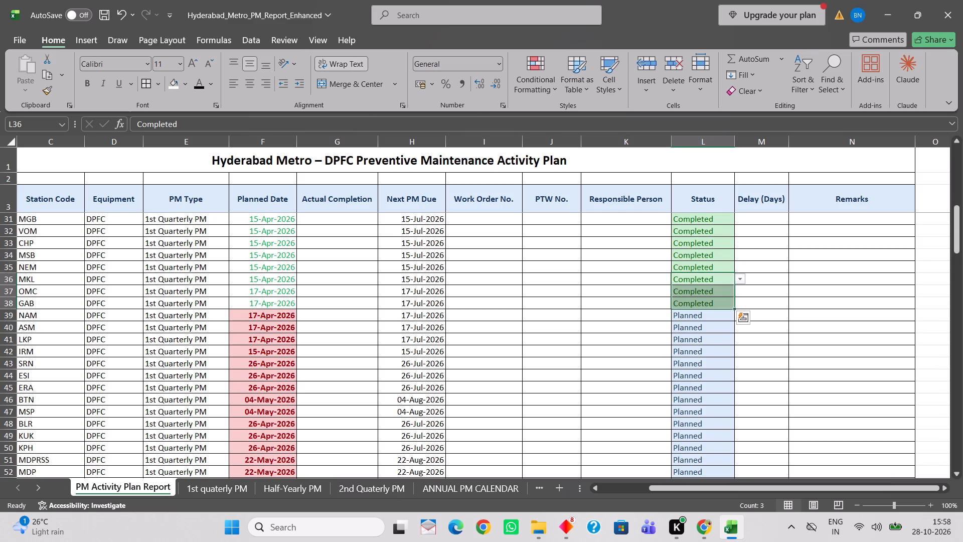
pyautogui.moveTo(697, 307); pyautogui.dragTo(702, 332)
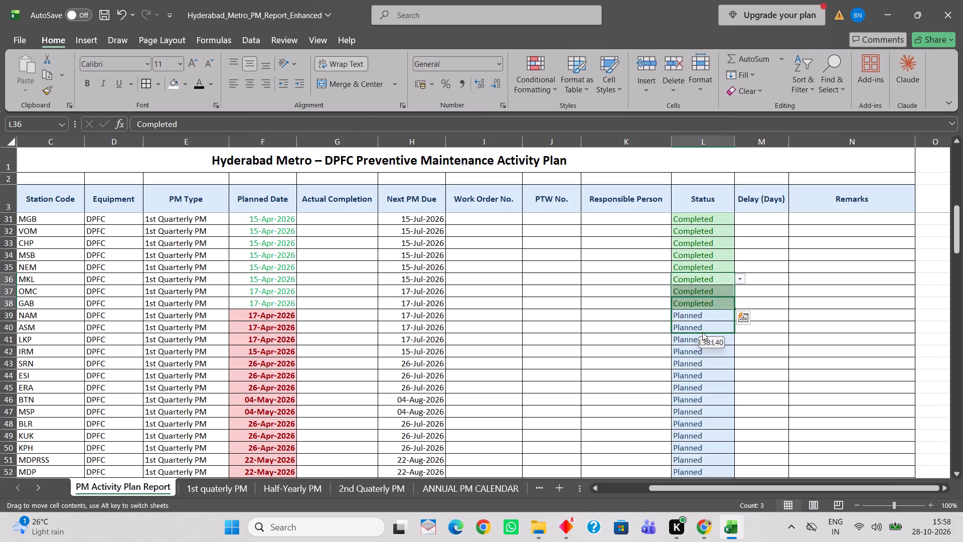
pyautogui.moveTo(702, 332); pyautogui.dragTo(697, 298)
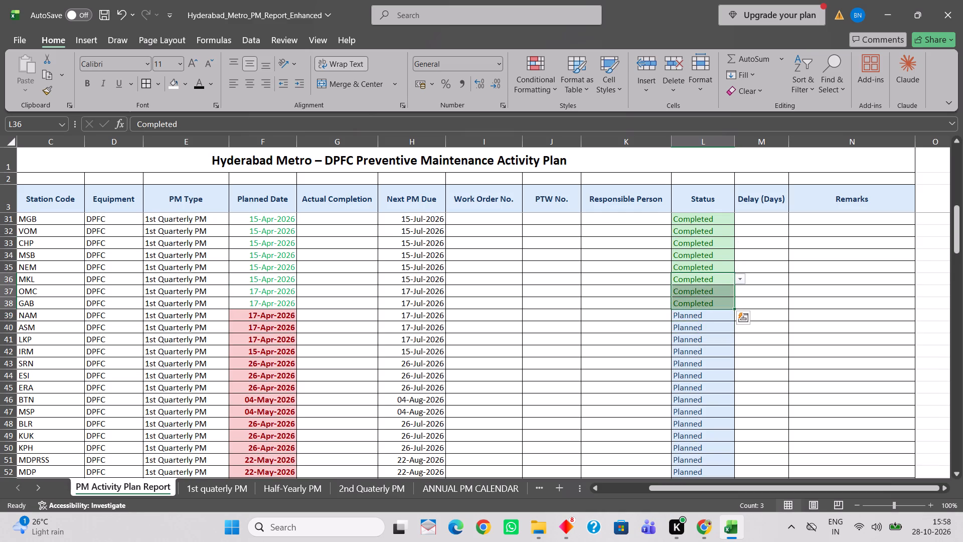
# Fill Completed down the Status column from the 1st Quarterly OMC and GAB rows through the Half-Yearly MDP row.
pyautogui.moveTo(697, 289); pyautogui.dragTo(704, 303)
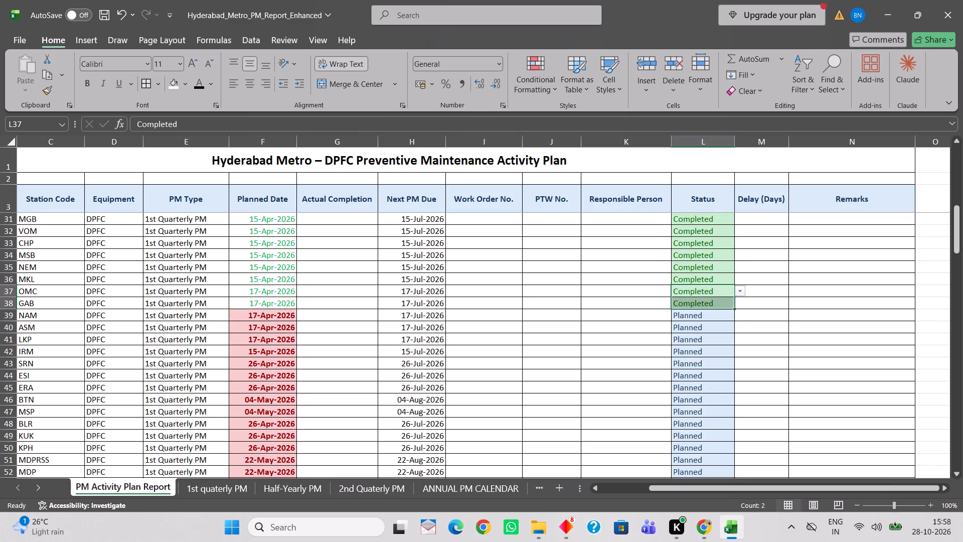
pyautogui.moveTo(734, 307); pyautogui.dragTo(721, 413)
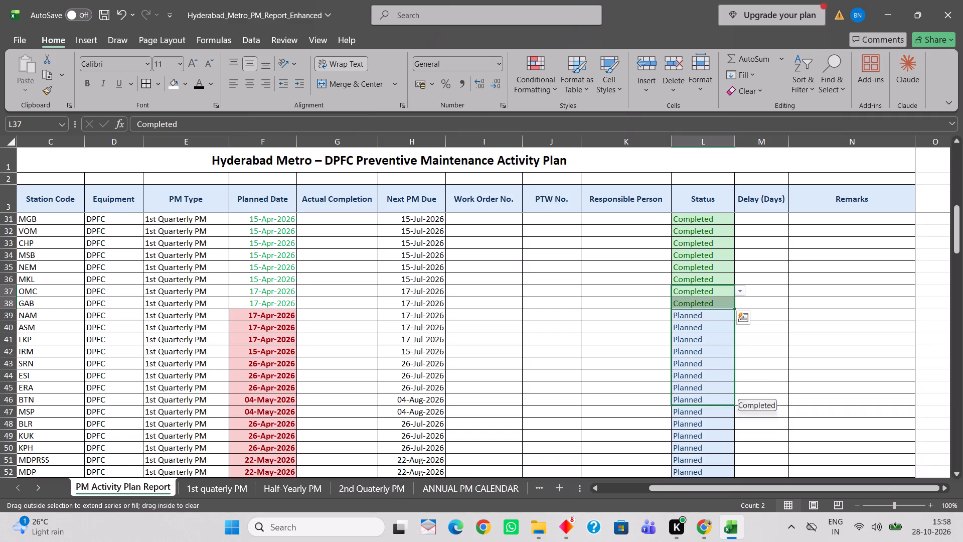
pyautogui.moveTo(721, 413); pyautogui.dragTo(723, 413)
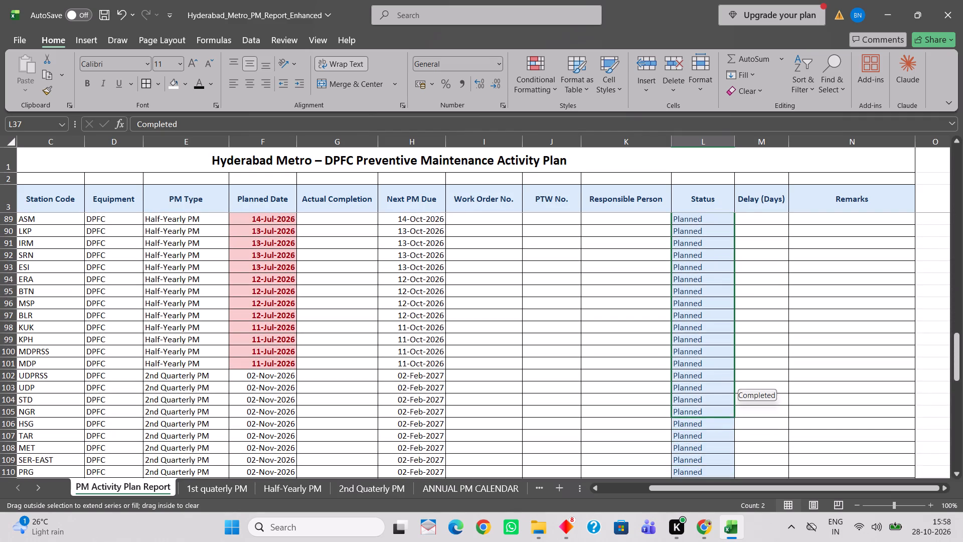
pyautogui.moveTo(723, 413); pyautogui.dragTo(728, 369)
# Review the Status and Planned Date columns across the 1st Quarterly and Half-Yearly PM rows.
pyautogui.scroll(10, 632, 373)
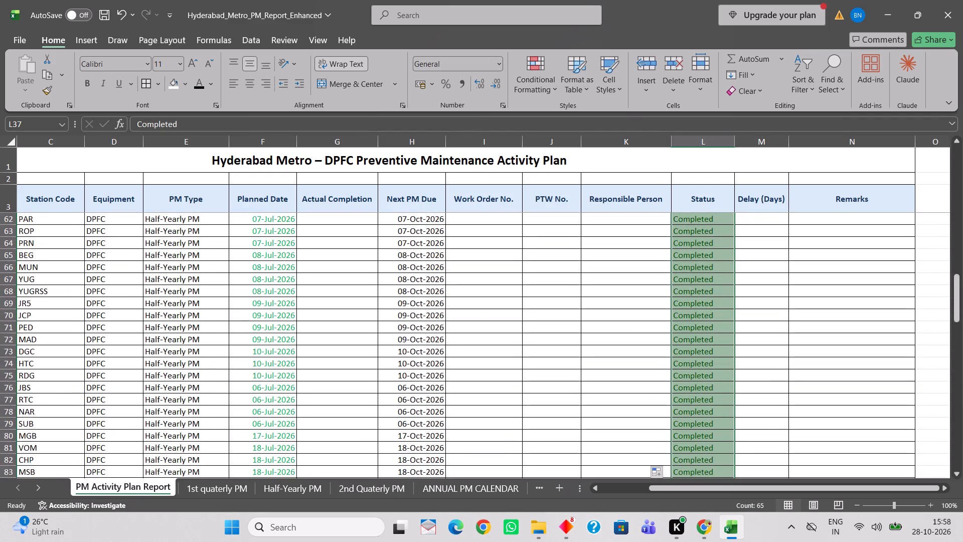
pyautogui.scroll(15, 632, 368)
pyautogui.scroll(-7, 631, 367)
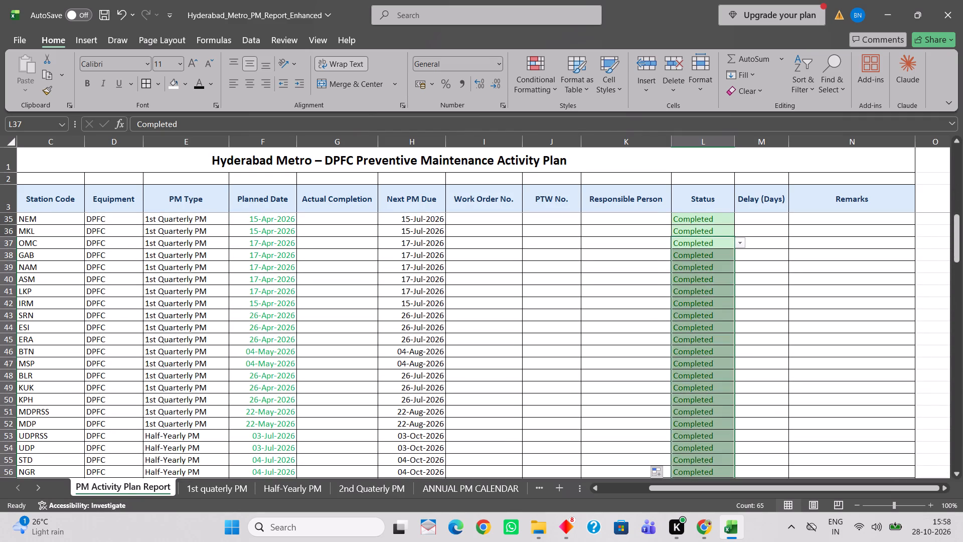
pyautogui.click(635, 350)
pyautogui.scroll(11, 635, 346)
pyautogui.scroll(5, 637, 269)
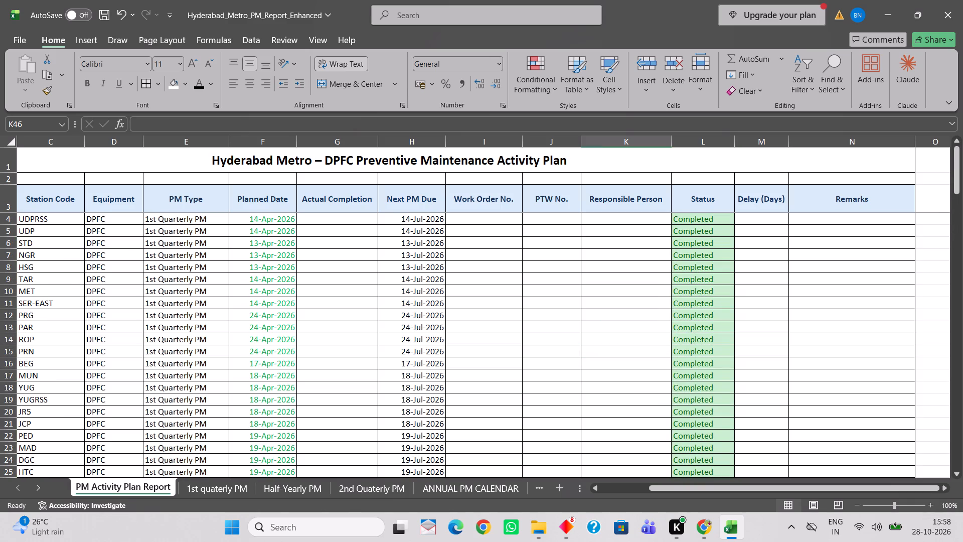
pyautogui.scroll(13, 637, 264)
pyautogui.scroll(5, 611, 313)
pyautogui.scroll(-1, 610, 313)
pyautogui.scroll(8, 610, 313)
pyautogui.scroll(18, 610, 313)
pyautogui.scroll(12, 610, 313)
pyautogui.scroll(2, 282, 240)
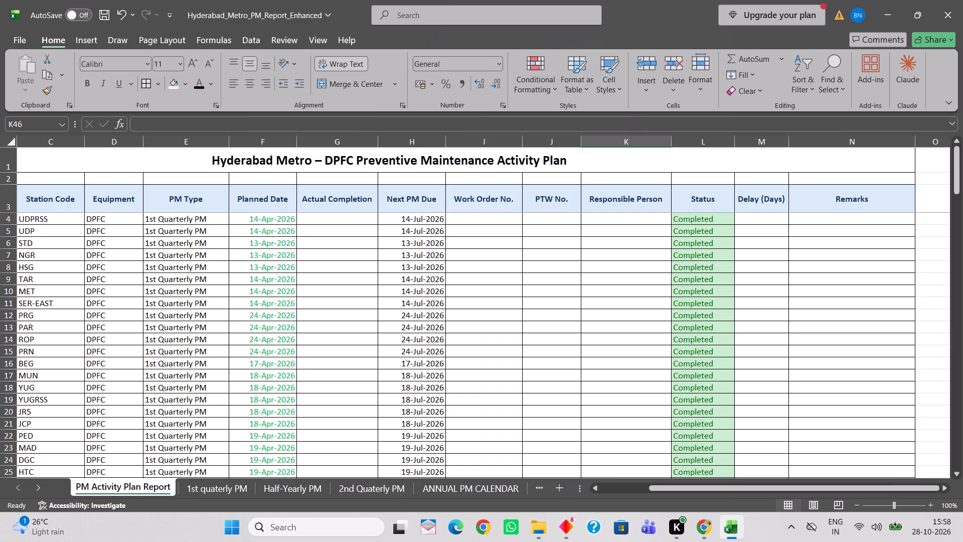
pyautogui.scroll(4, 282, 240)
pyautogui.scroll(-7, 420, 264)
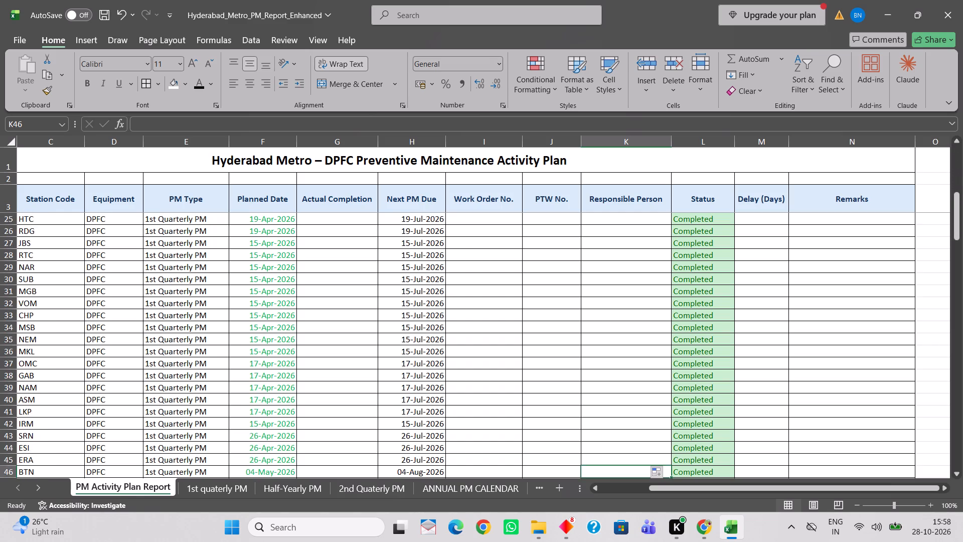
# Review the Status and Planned Date columns from the 1st Quarterly rows through the Half-Yearly rows to the first 2nd Quarterly rows.
pyautogui.scroll(-6, 419, 265)
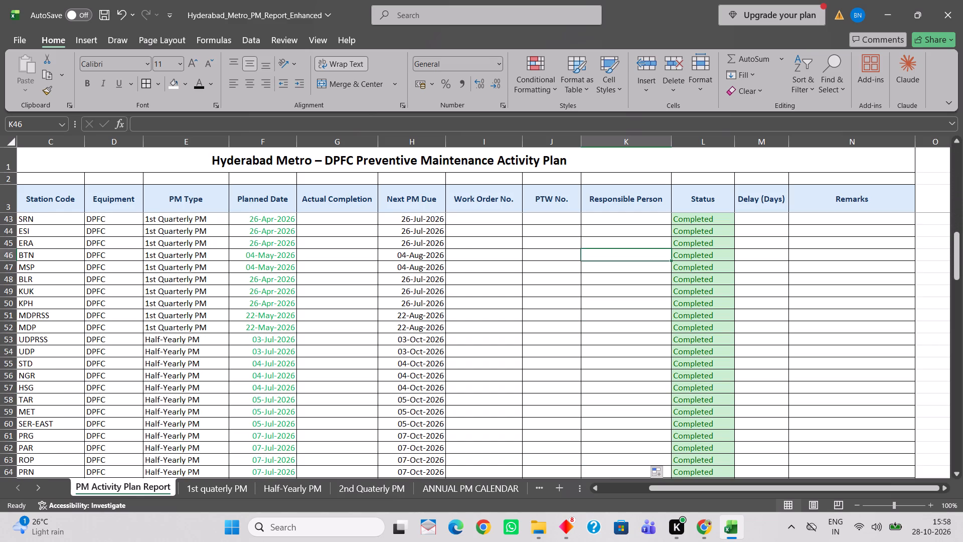
pyautogui.scroll(-9, 419, 265)
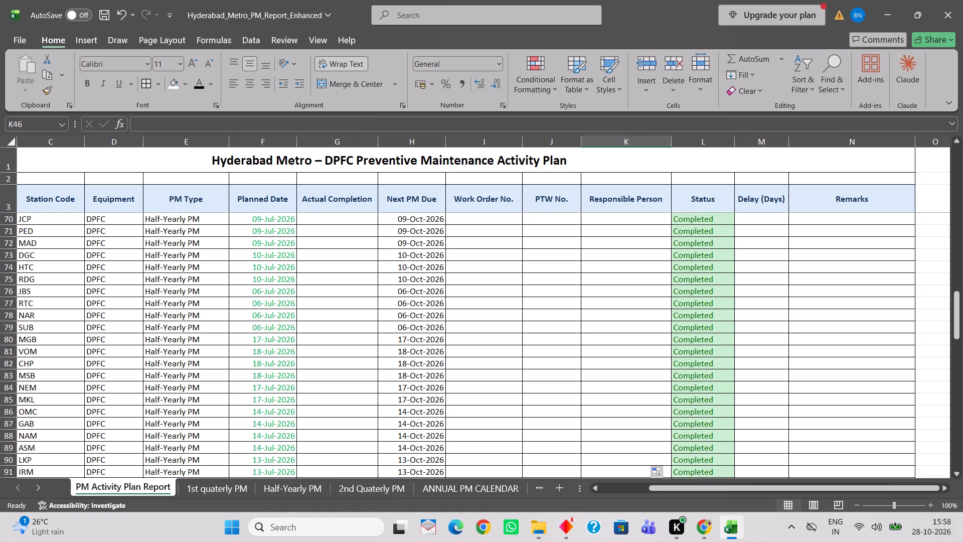
pyautogui.scroll(12, 419, 265)
pyautogui.scroll(9, 419, 265)
pyautogui.scroll(-5, 419, 265)
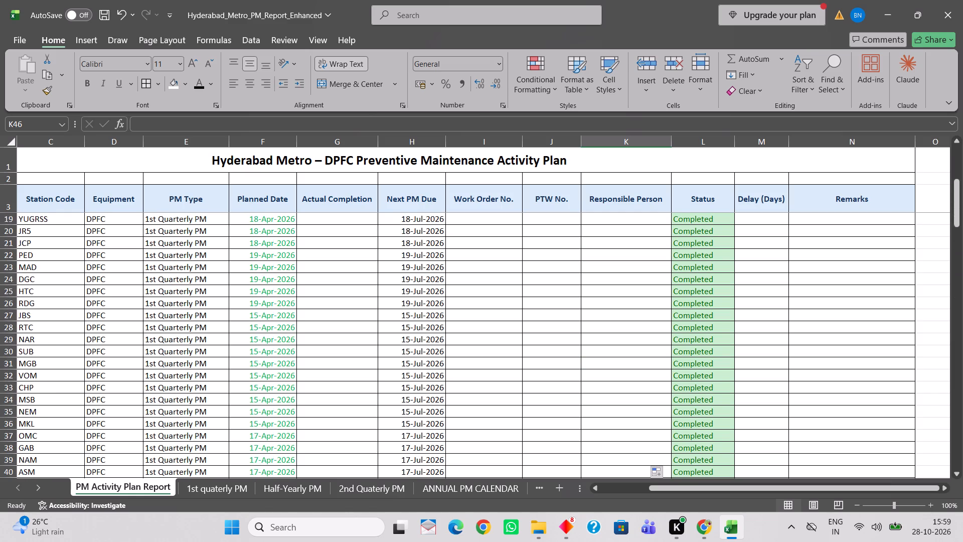
pyautogui.scroll(-2, 419, 265)
pyautogui.scroll(-3, 272, 365)
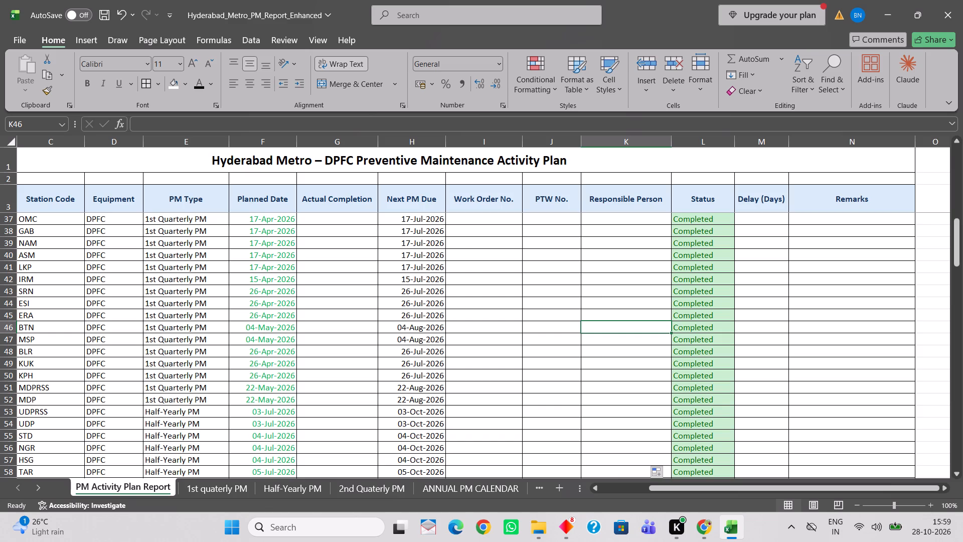
pyautogui.scroll(-14, 416, 419)
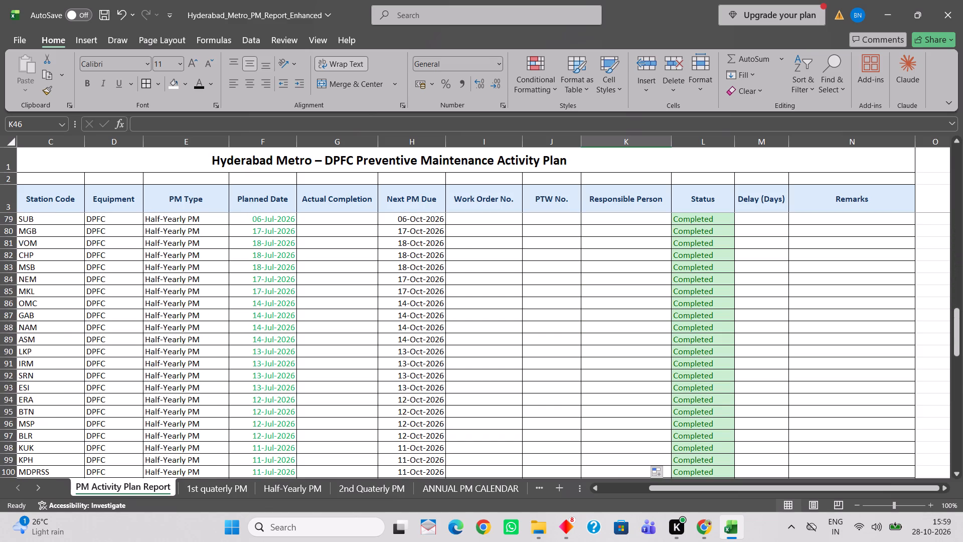
pyautogui.scroll(-4, 416, 419)
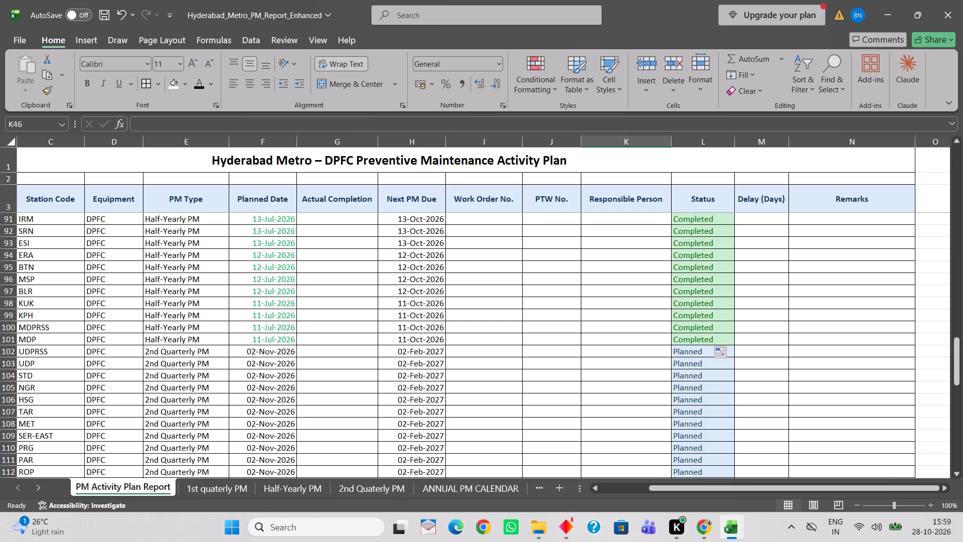
# Consult the system calendar, going back to July 2026 and forward month by month to October 2026, and return to the sheet.
pyautogui.click(933, 530)
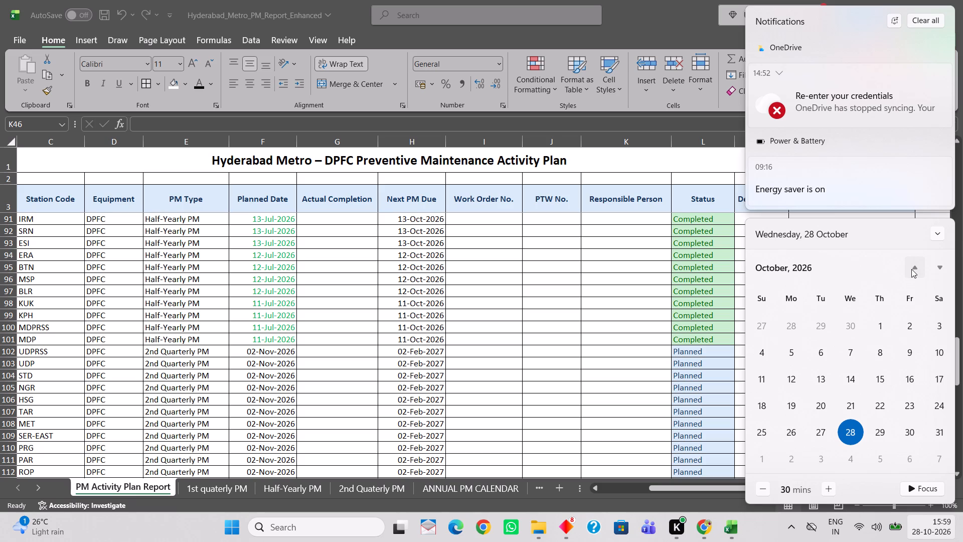
pyautogui.click(911, 269)
pyautogui.click(911, 269)
pyautogui.click(911, 269)
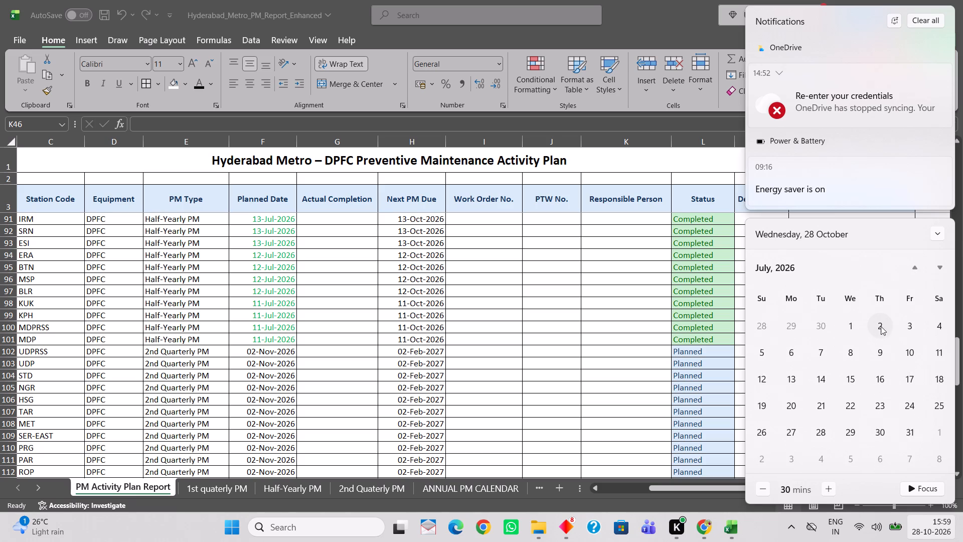
pyautogui.click(940, 266)
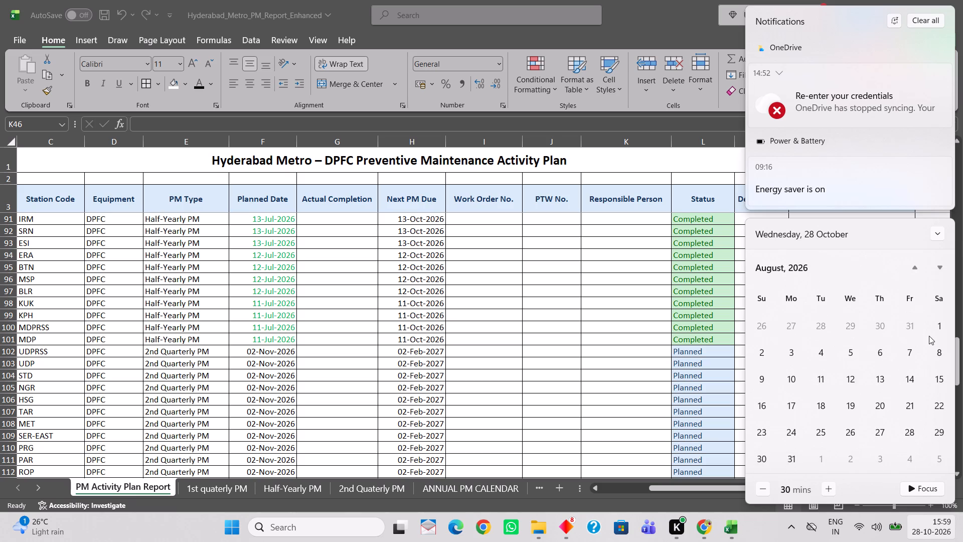
pyautogui.click(941, 272)
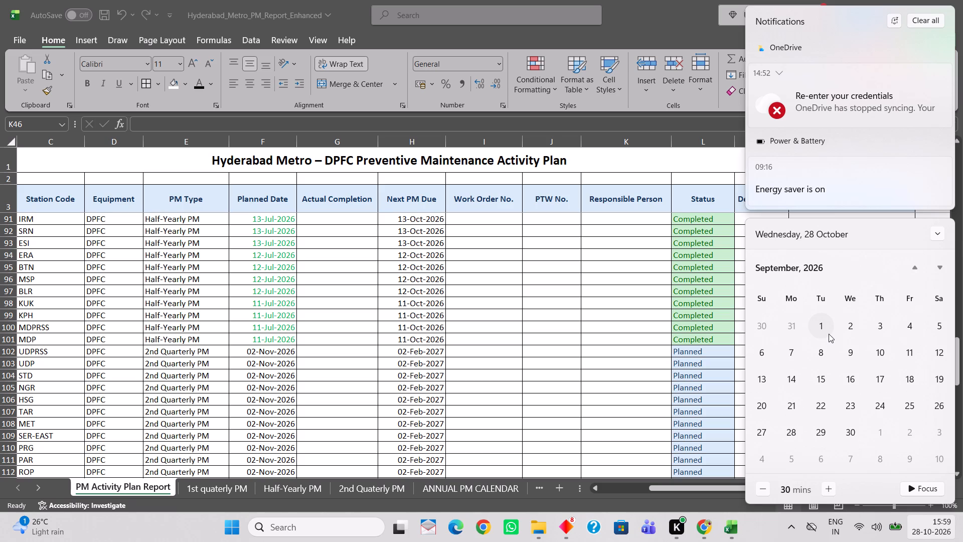
pyautogui.click(940, 264)
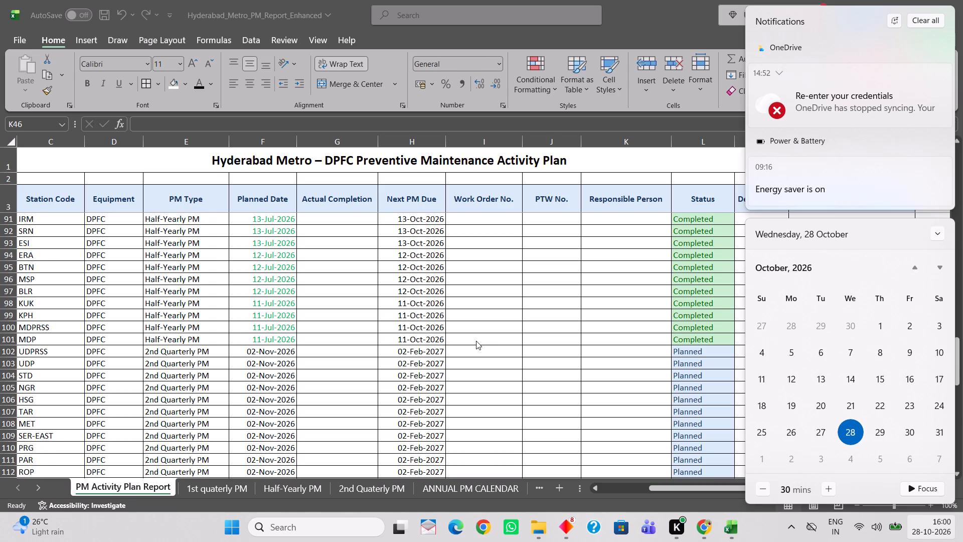
pyautogui.scroll(-5, 482, 329)
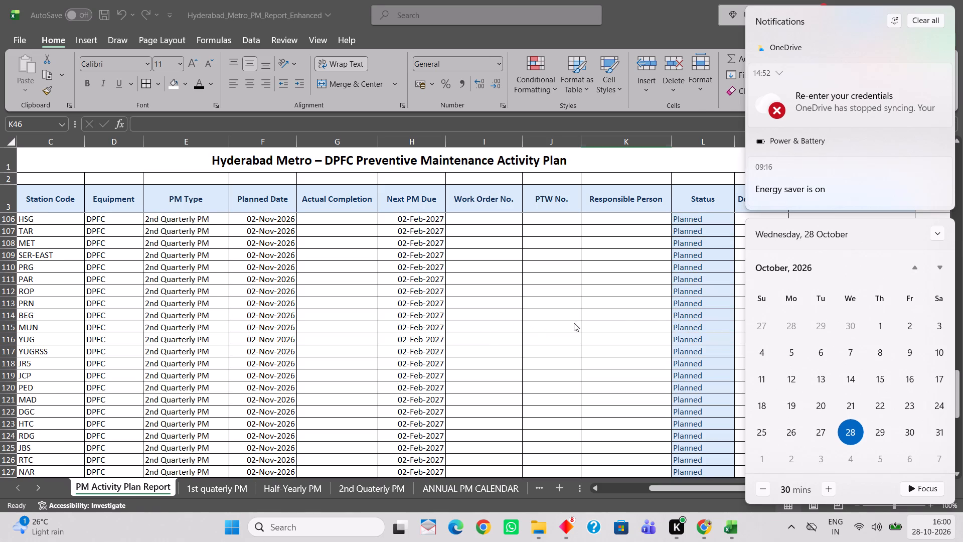
pyautogui.click(574, 323)
# Examine the 2nd Quarterly PM rows down to the end of the plan, and recheck the earlier rows up to the first one.
pyautogui.scroll(6, 584, 312)
pyautogui.scroll(-4, 585, 314)
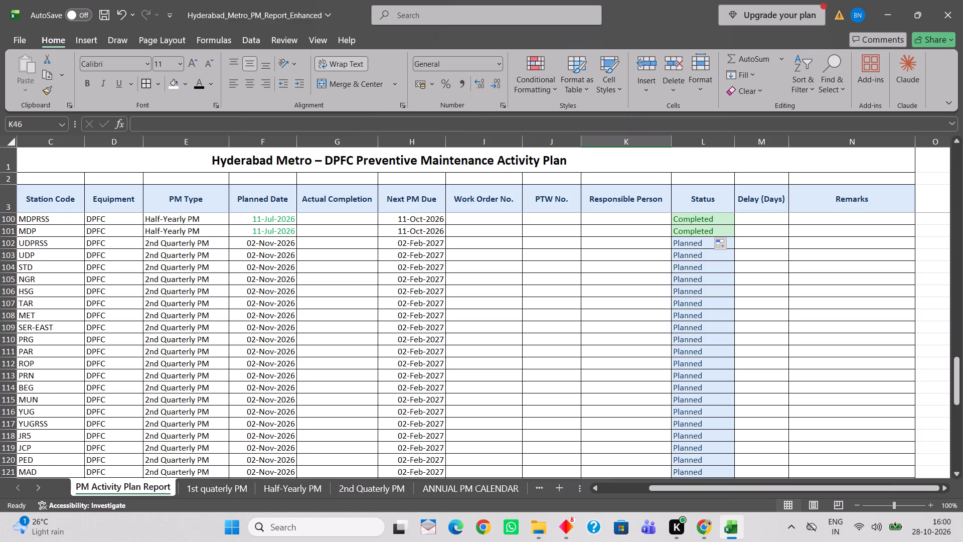
pyautogui.scroll(14, 434, 263)
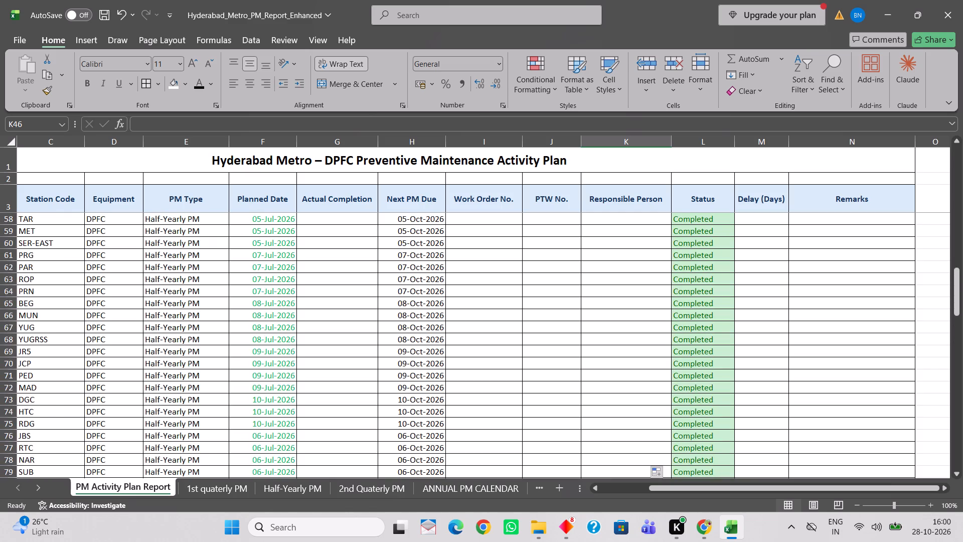
pyautogui.scroll(-2, 434, 263)
pyautogui.scroll(2, 434, 263)
pyautogui.scroll(-20, 434, 263)
pyautogui.scroll(-5, 434, 263)
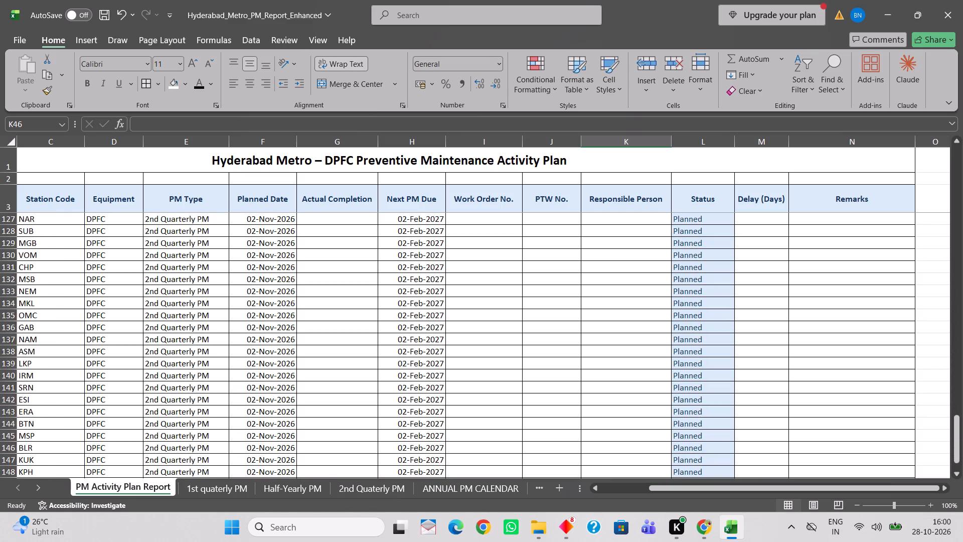
pyautogui.scroll(-3, 418, 333)
pyautogui.scroll(2, 418, 333)
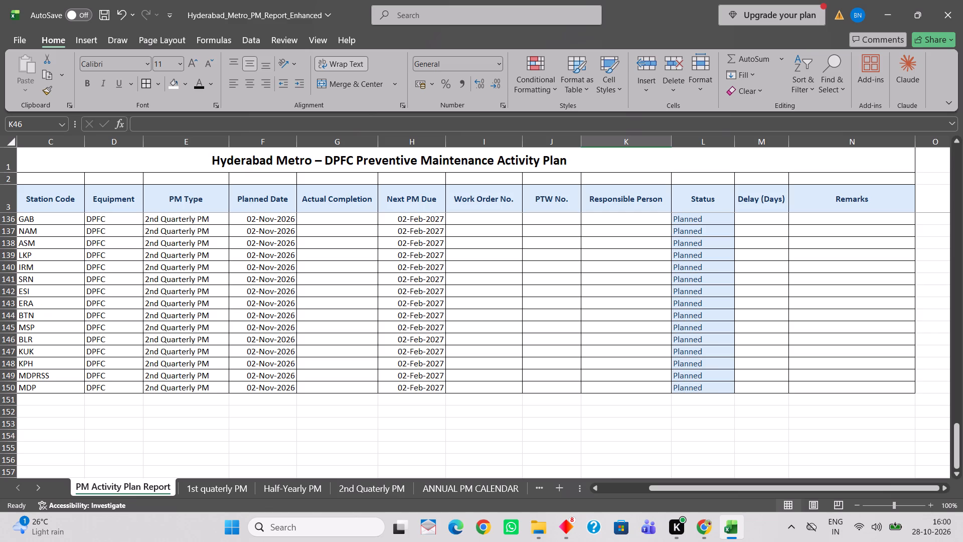
pyautogui.scroll(13, 418, 333)
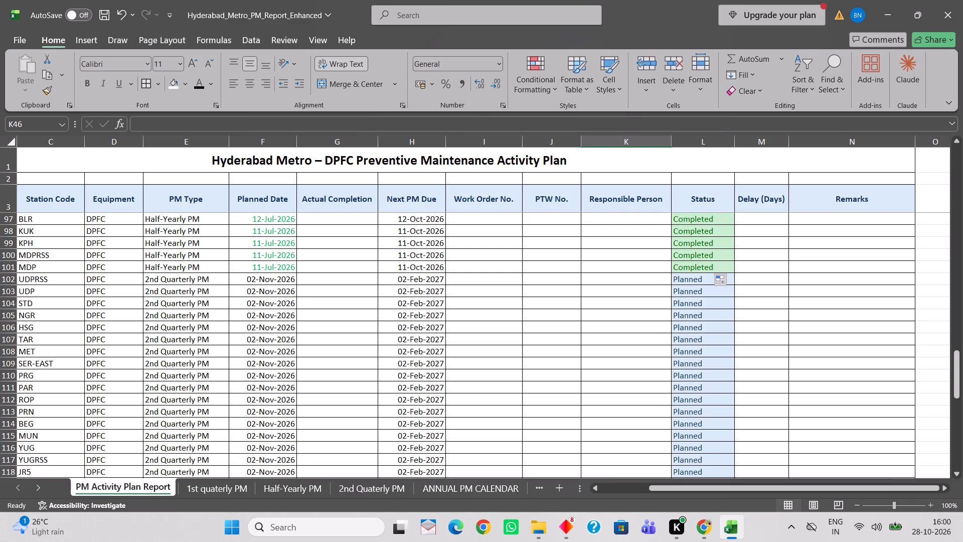
pyautogui.scroll(17, 423, 307)
pyautogui.scroll(-1, 423, 307)
pyautogui.scroll(2, 423, 307)
pyautogui.scroll(-1, 423, 307)
pyautogui.scroll(8, 423, 307)
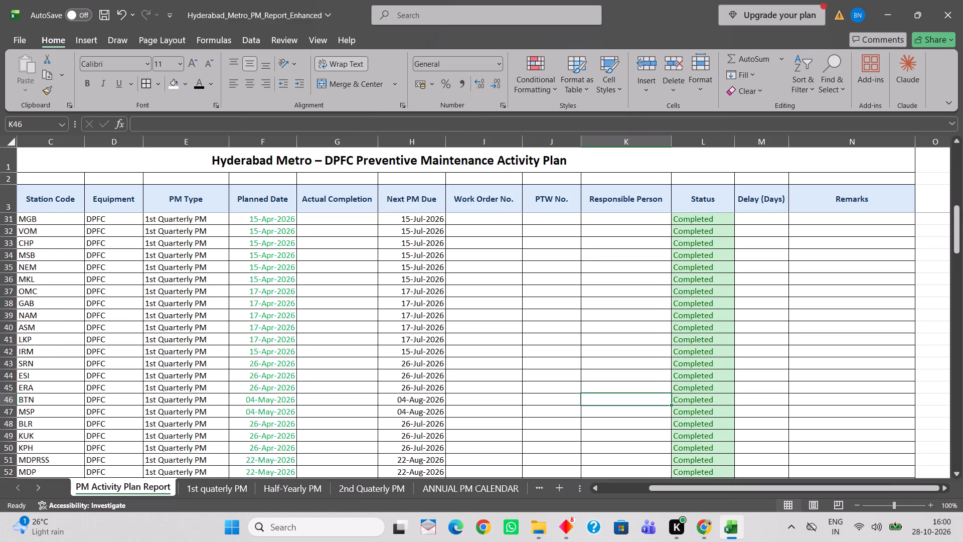
pyautogui.scroll(2, 423, 307)
pyautogui.scroll(-1, 423, 307)
pyautogui.scroll(20, 423, 307)
pyautogui.scroll(4, 423, 307)
pyautogui.scroll(-3, 423, 307)
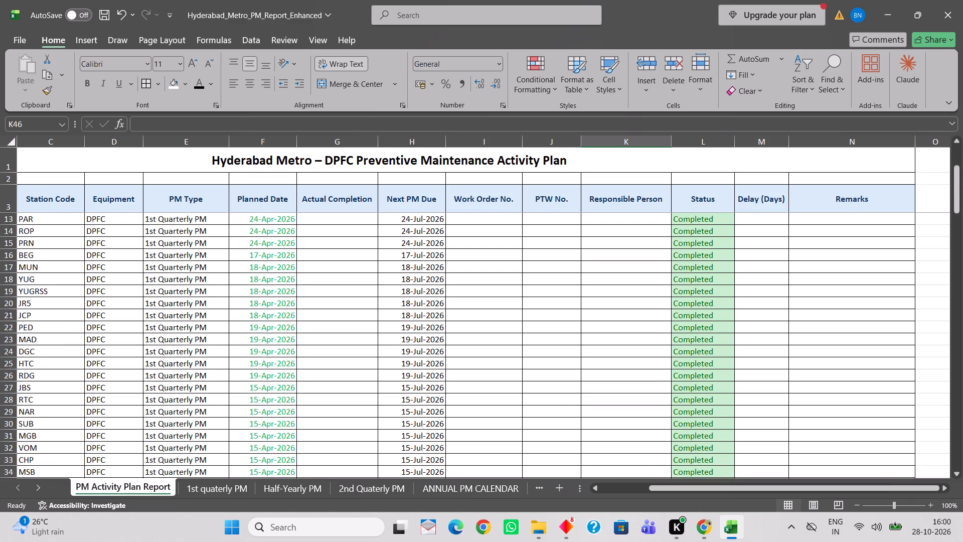
pyautogui.scroll(-2, 423, 307)
pyautogui.scroll(10, 423, 307)
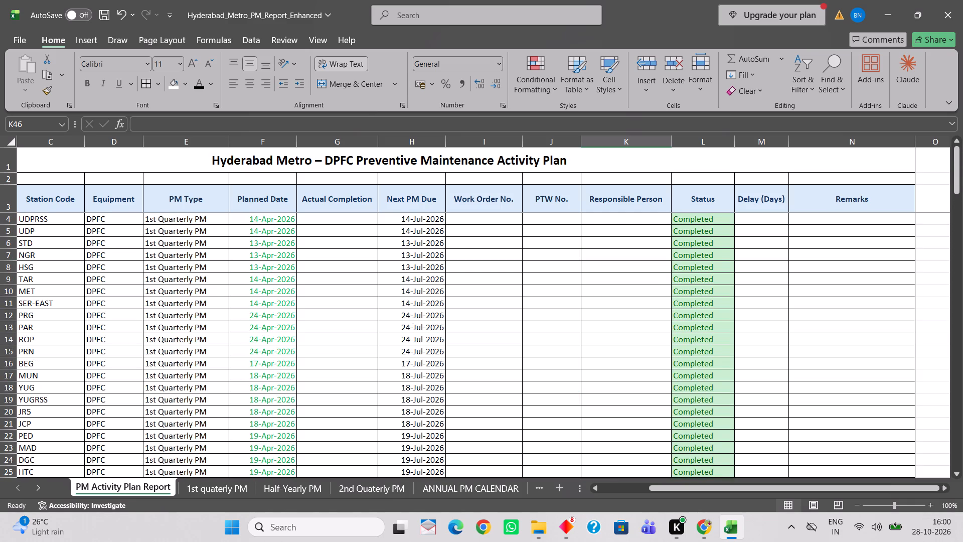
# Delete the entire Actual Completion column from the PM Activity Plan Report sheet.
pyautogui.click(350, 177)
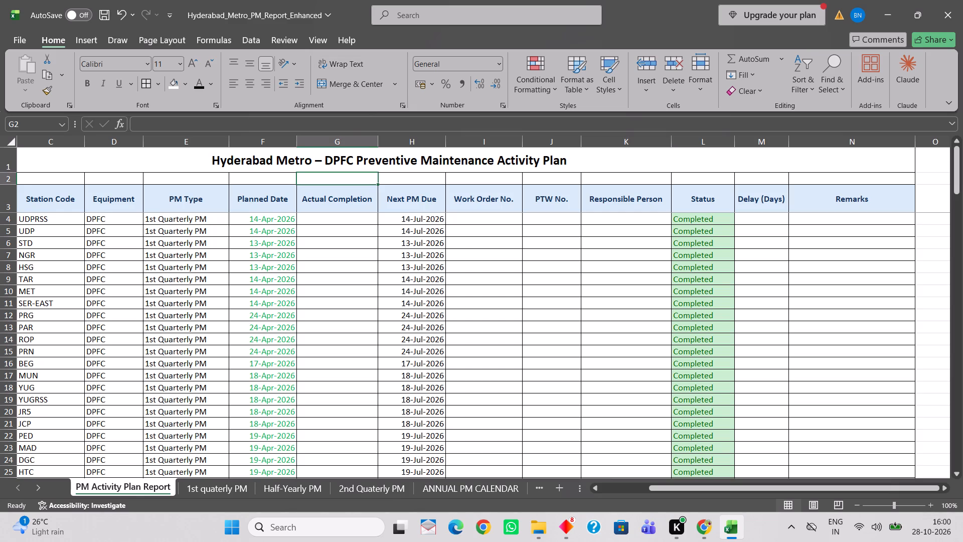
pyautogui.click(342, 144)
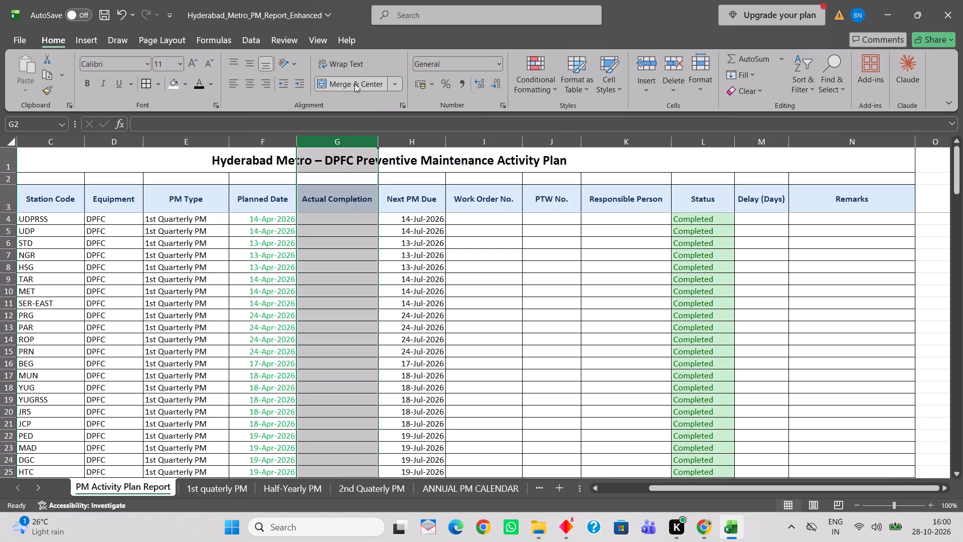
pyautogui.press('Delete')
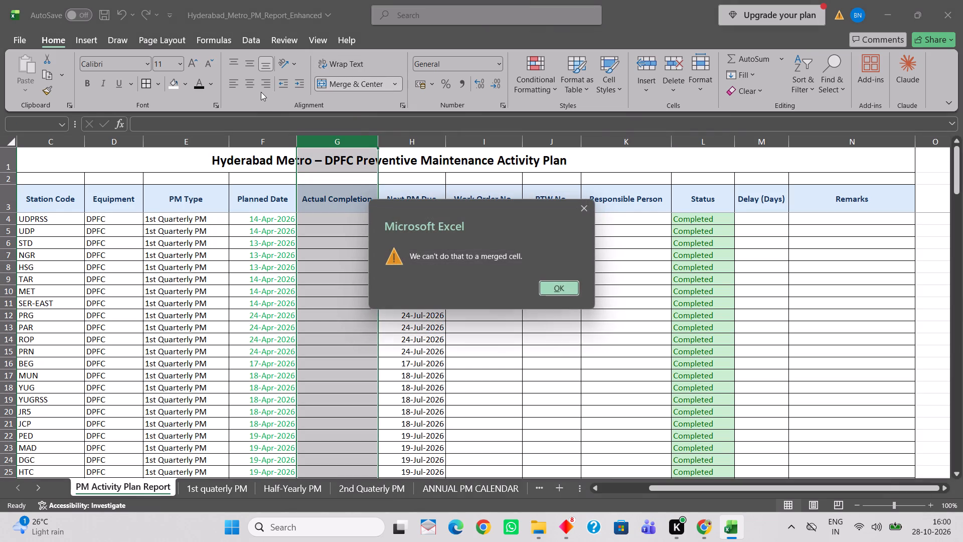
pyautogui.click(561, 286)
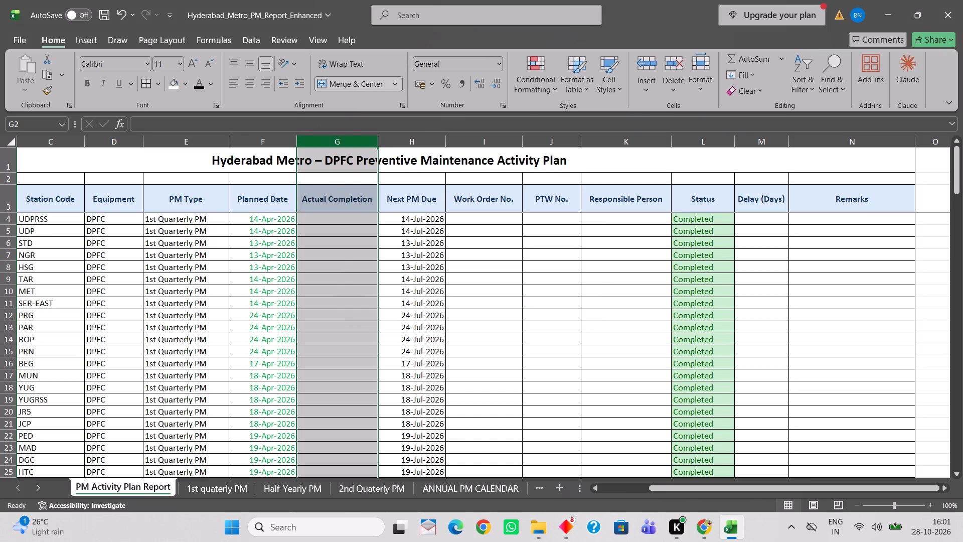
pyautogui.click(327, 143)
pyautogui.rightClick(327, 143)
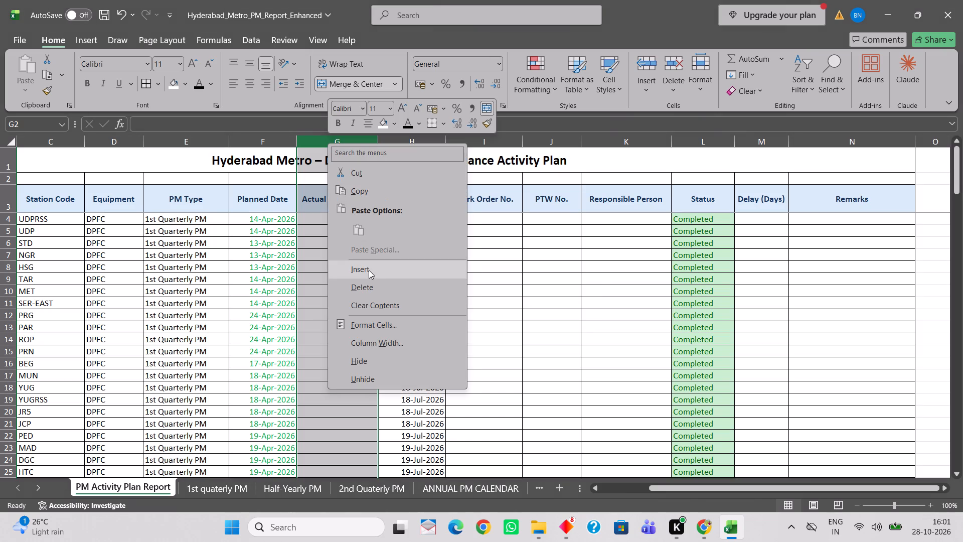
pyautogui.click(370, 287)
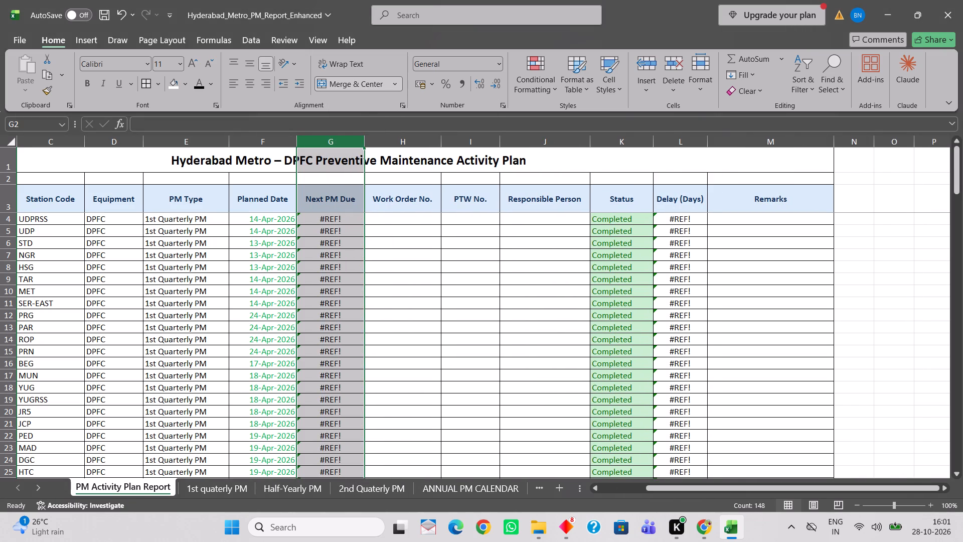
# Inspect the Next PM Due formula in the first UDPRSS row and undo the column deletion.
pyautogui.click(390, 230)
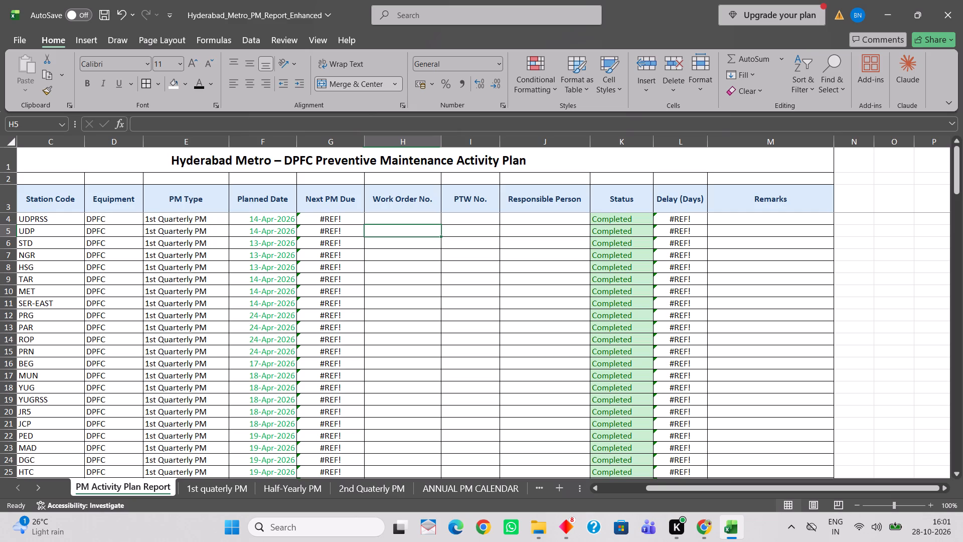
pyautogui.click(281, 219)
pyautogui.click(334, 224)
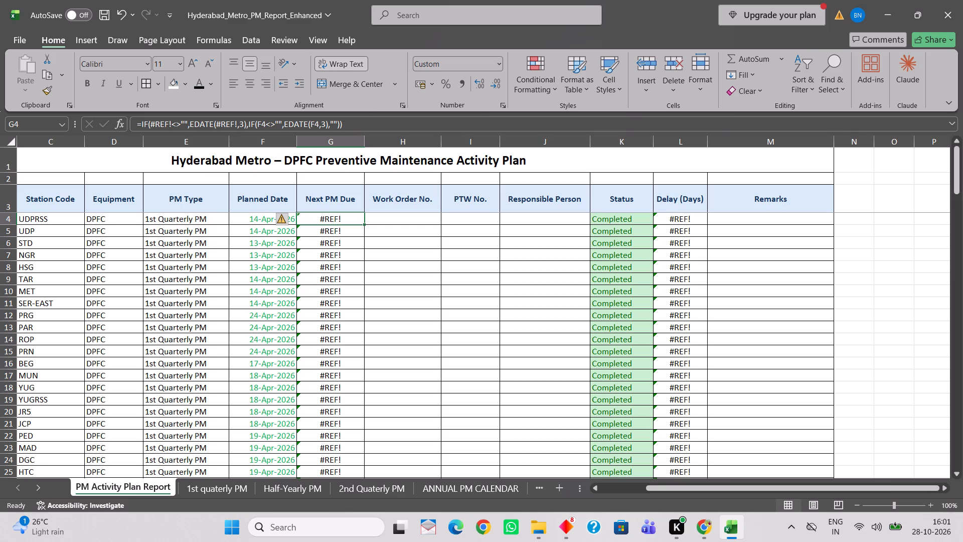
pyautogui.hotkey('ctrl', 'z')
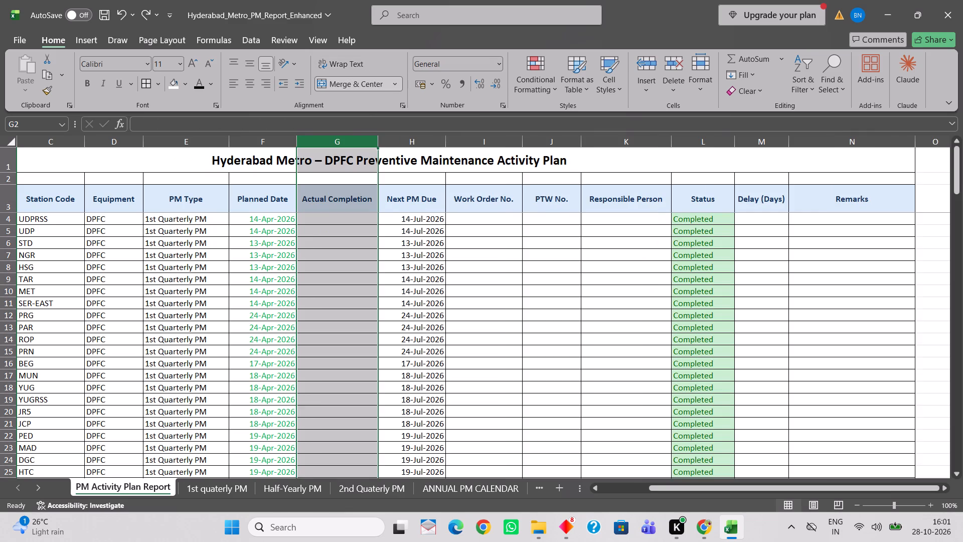
# Copy the 1st Quarterly UDPRSS row's Planned Date, 14-04-2026, into its Actual Completion cell.
pyautogui.click(345, 222)
pyautogui.click(345, 222)
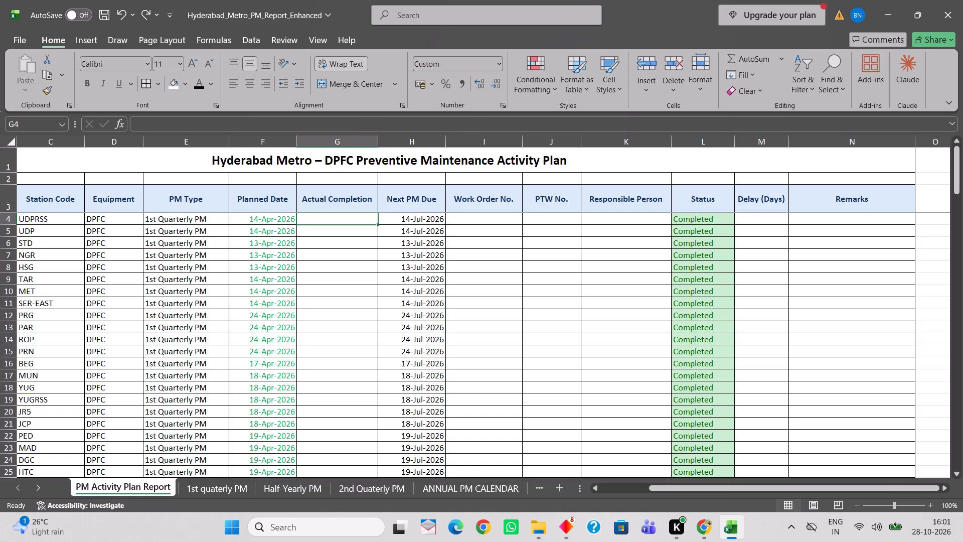
pyautogui.doubleClick(345, 221)
pyautogui.click(278, 221)
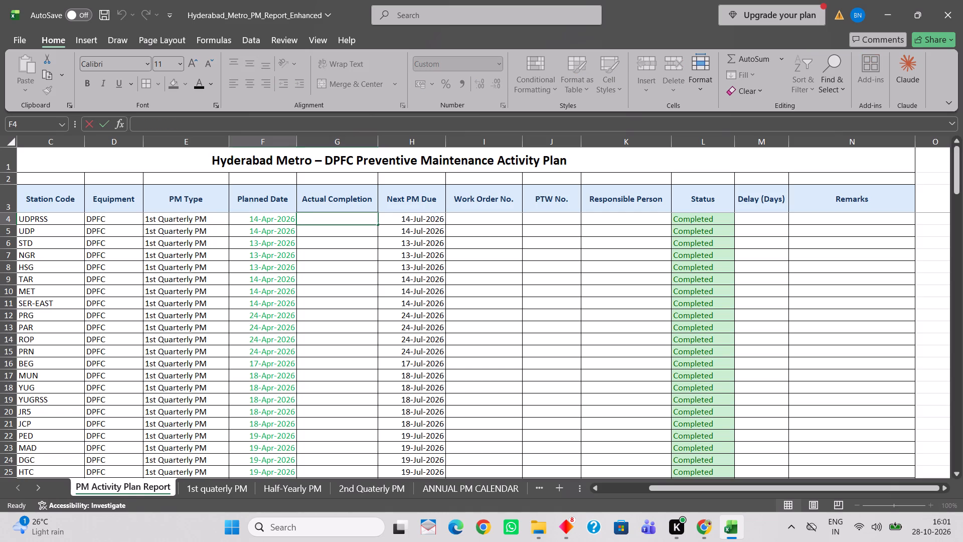
pyautogui.click(316, 219)
pyautogui.click(288, 216)
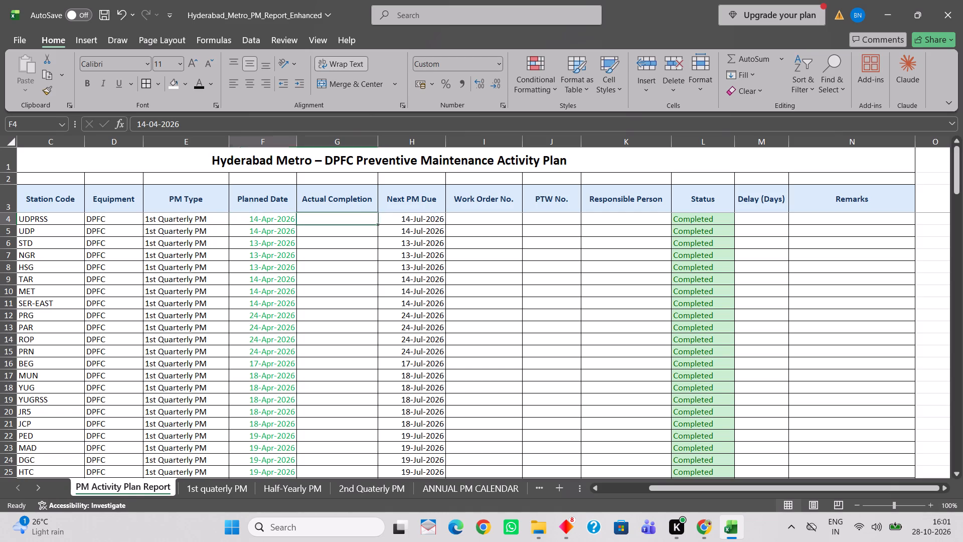
pyautogui.doubleClick(288, 216)
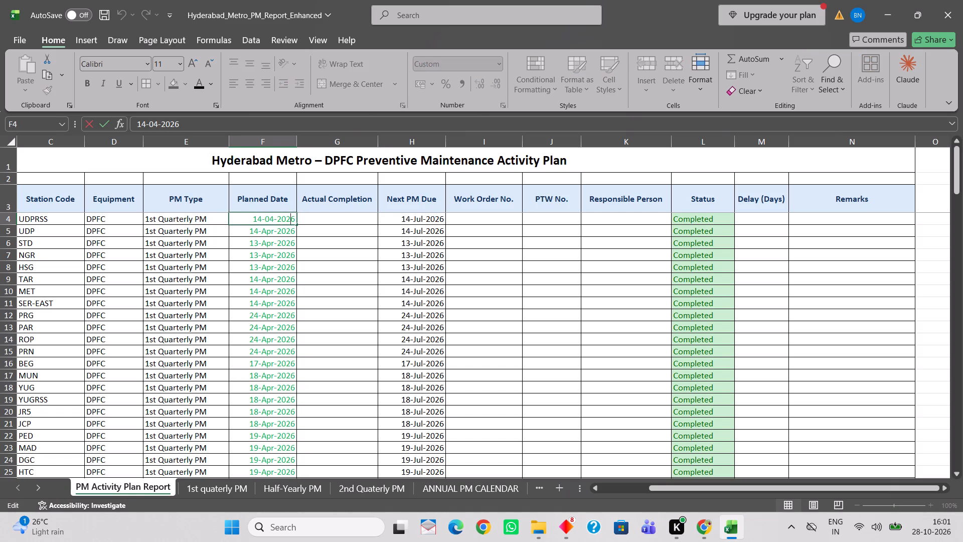
pyautogui.hotkey('ctrl', 'a')
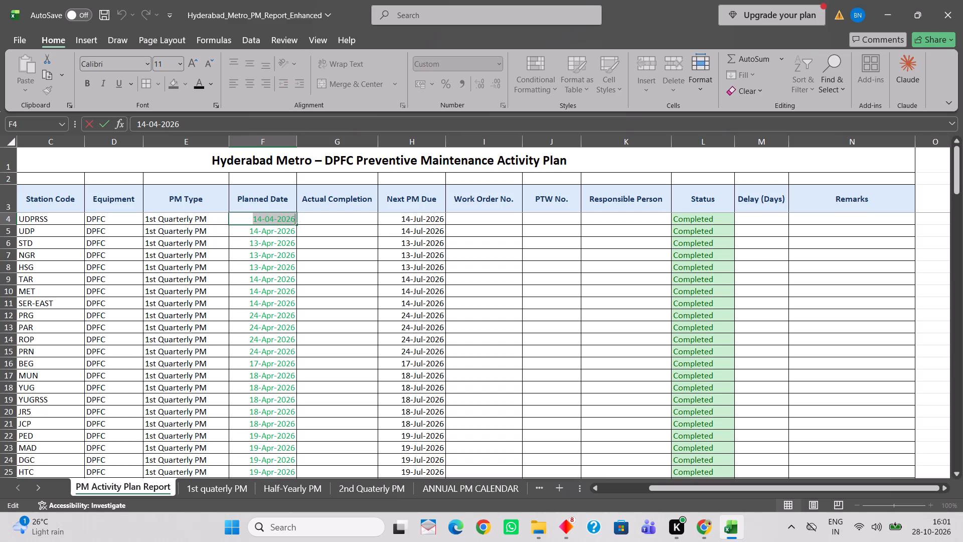
pyautogui.hotkey('ctrl', 'c')
pyautogui.click(326, 219)
pyautogui.hotkey('ctrl', 'v')
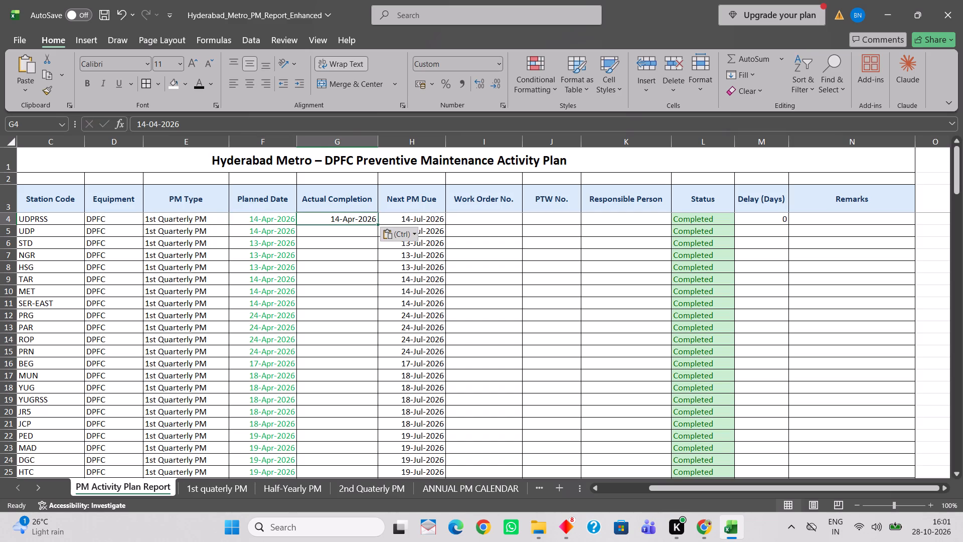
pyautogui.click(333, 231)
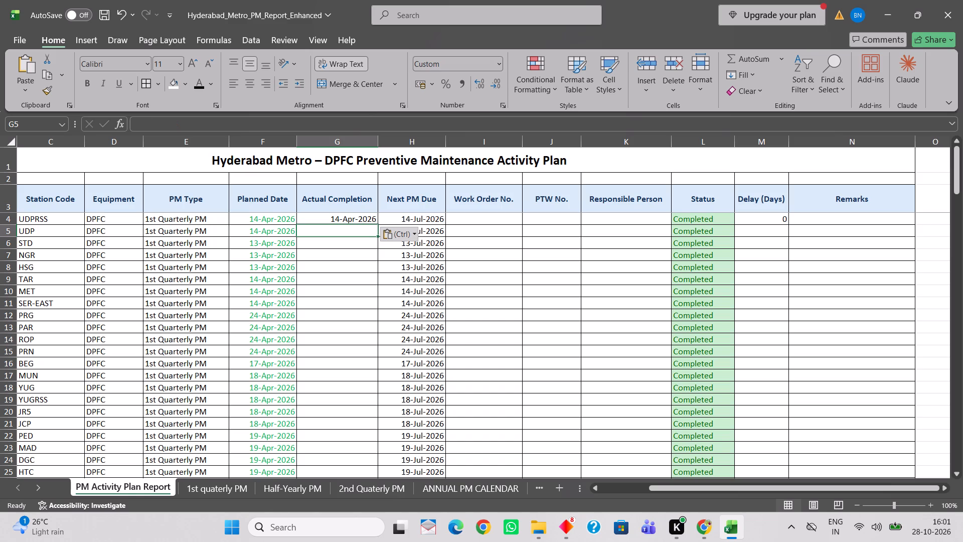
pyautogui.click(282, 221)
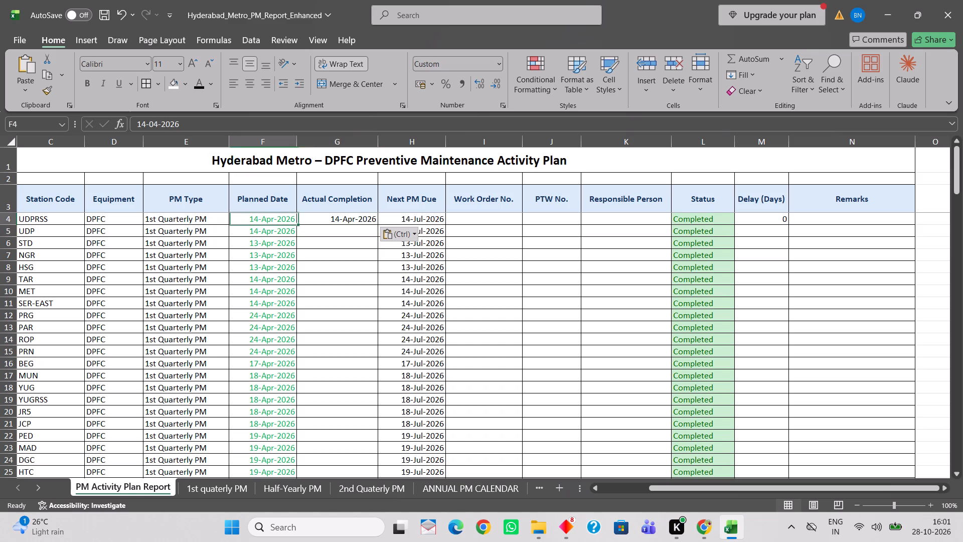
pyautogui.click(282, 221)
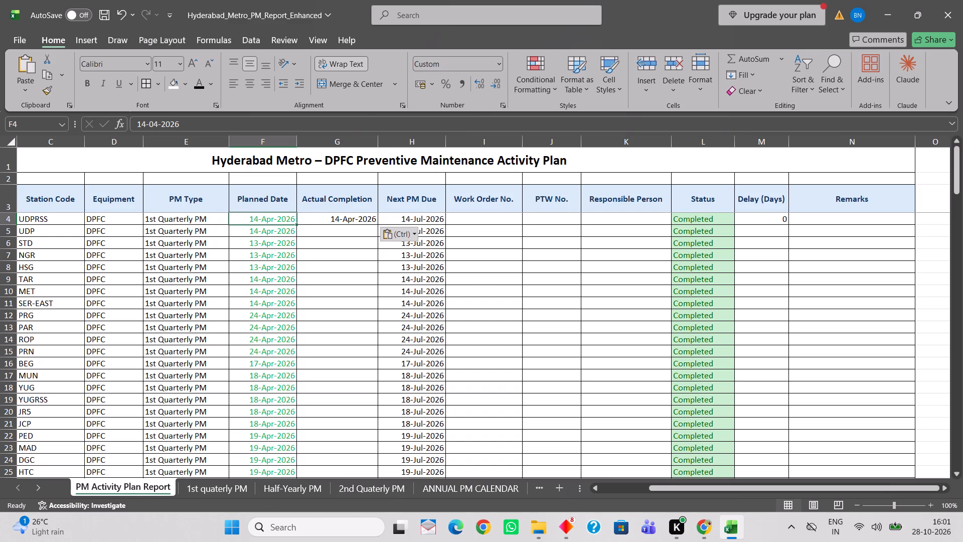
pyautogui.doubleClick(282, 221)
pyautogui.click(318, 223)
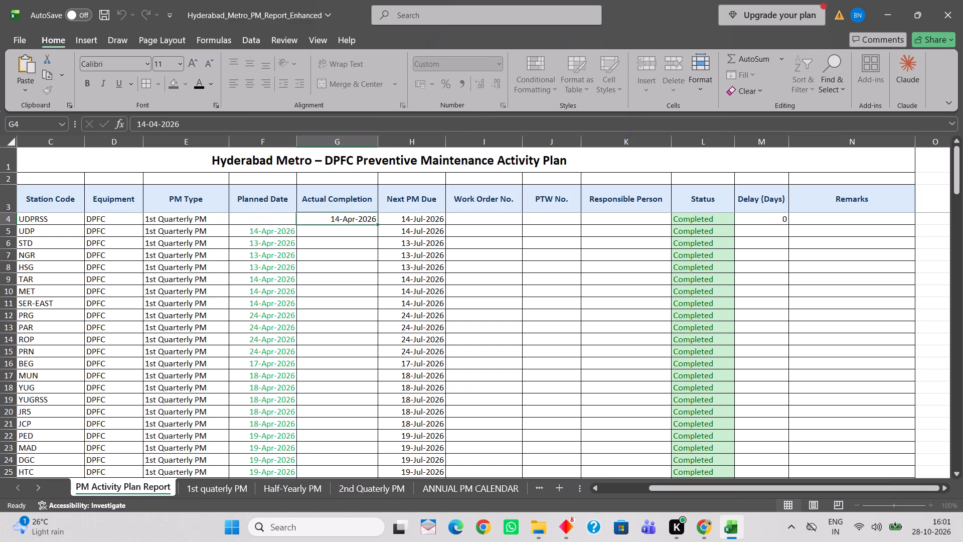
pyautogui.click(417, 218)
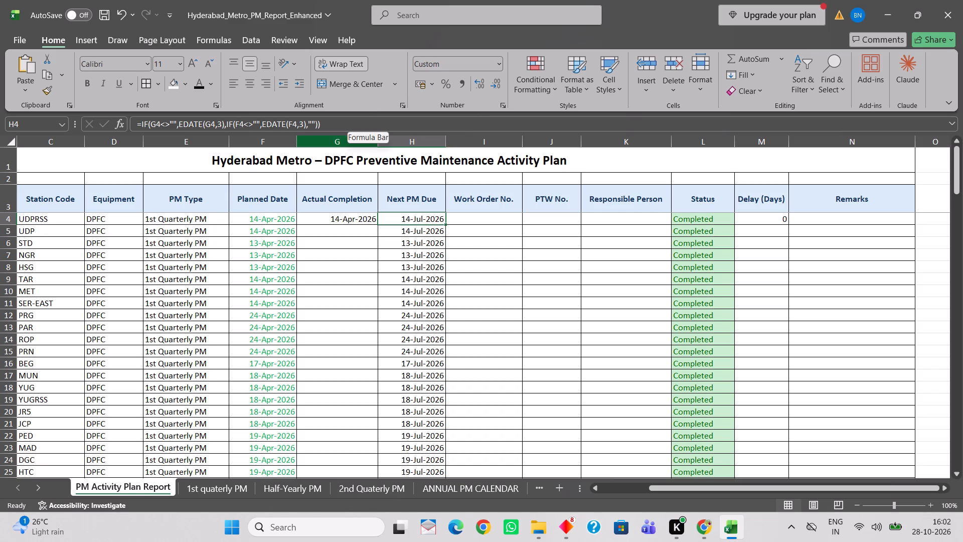
# Replace the 1st Quarterly UDPRSS row's Actual Completion date with the formula =F4 and fill it down the whole column.
pyautogui.click(326, 218)
pyautogui.tripleClick(326, 218)
pyautogui.tripleClick(326, 218)
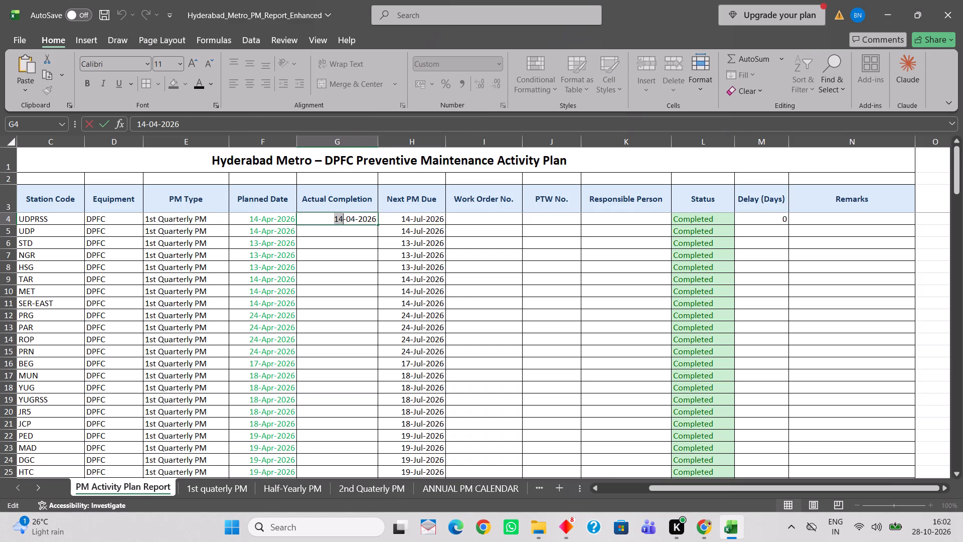
pyautogui.click(326, 218)
pyautogui.click(326, 218)
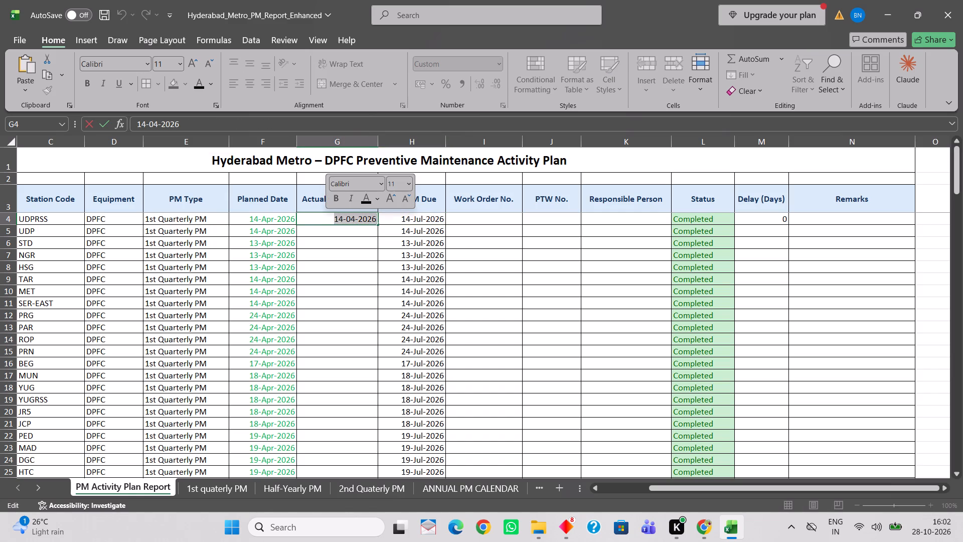
pyautogui.press('BackSpace')
pyautogui.press('=')
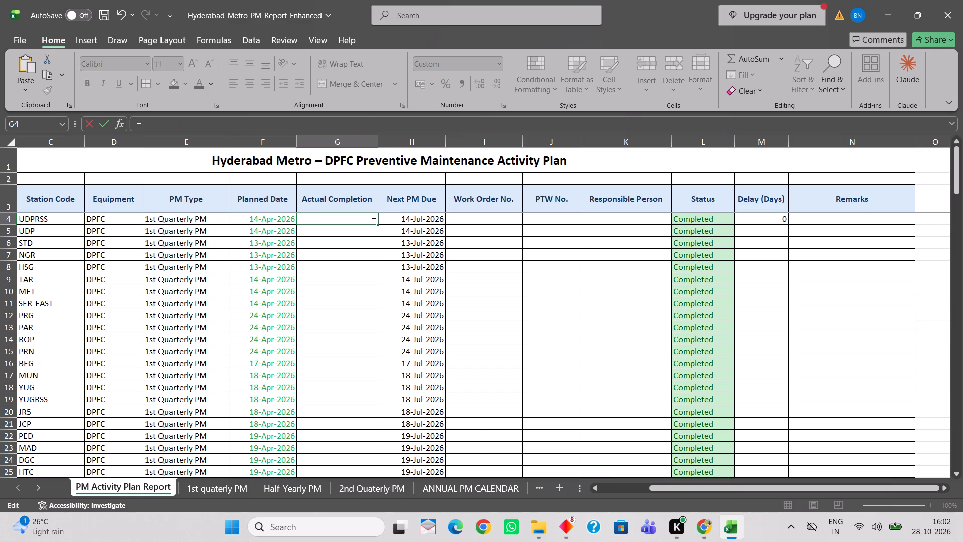
pyautogui.click(278, 218)
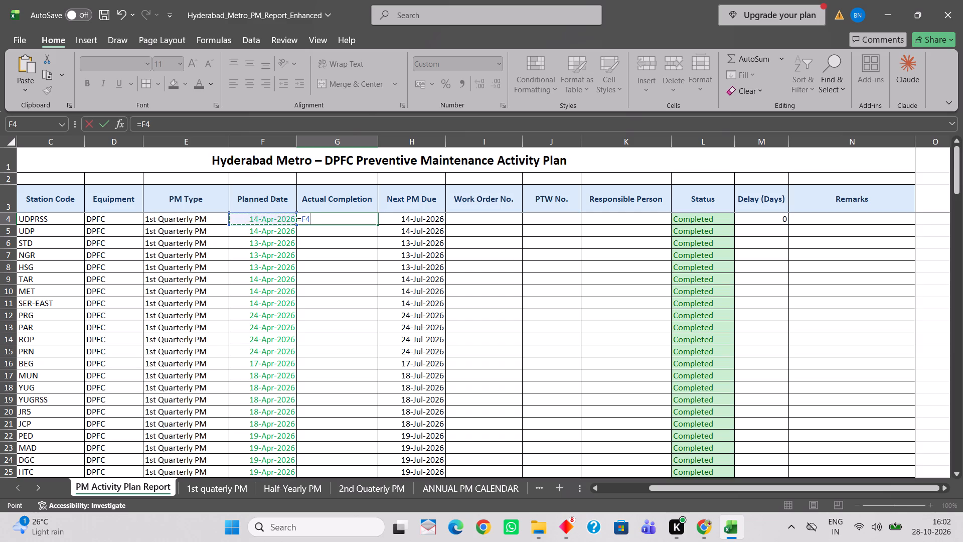
pyautogui.press('Return')
pyautogui.click(344, 218)
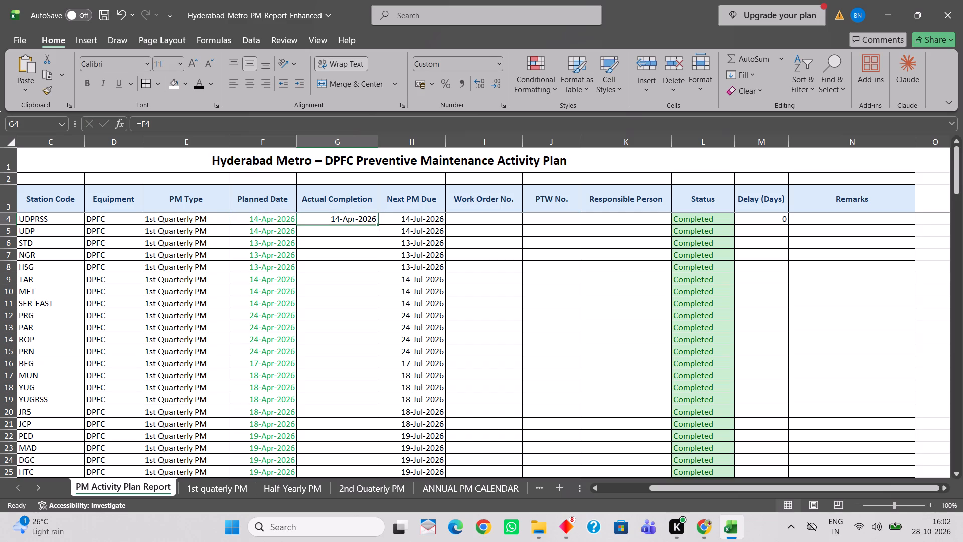
pyautogui.doubleClick(378, 223)
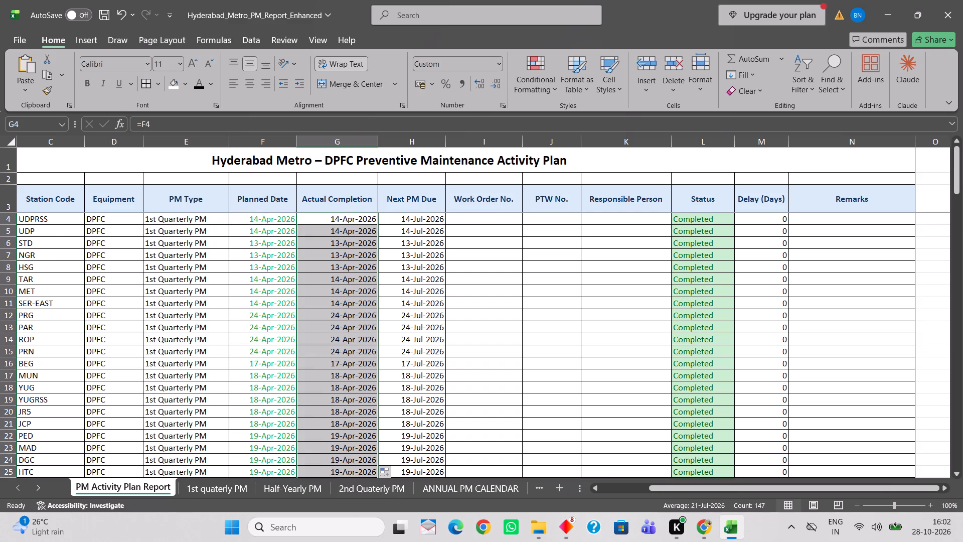
# Clear the Actual Completion dates of all 2nd Quarterly PM rows, from UDPRSS in row 102 to MDP in row 150.
pyautogui.scroll(-11, 378, 223)
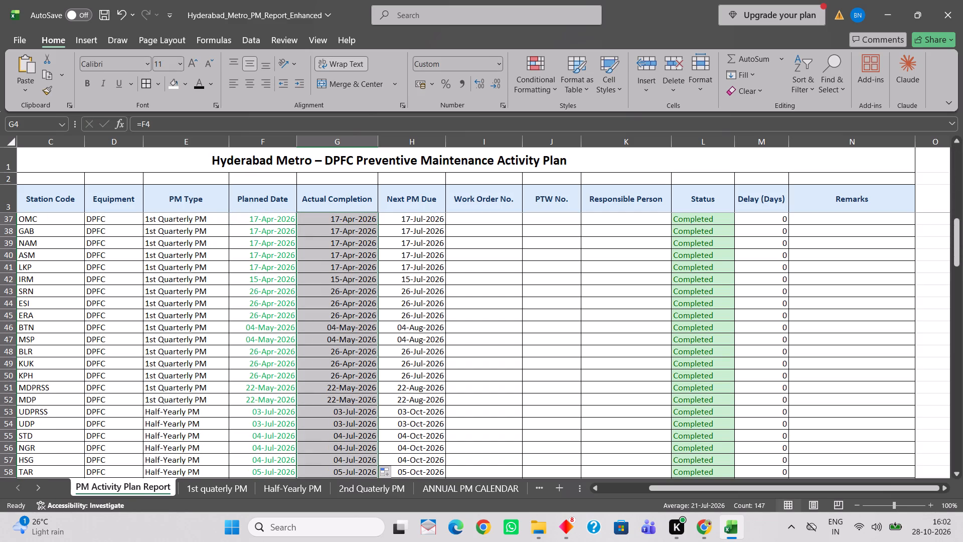
pyautogui.scroll(-7, 378, 223)
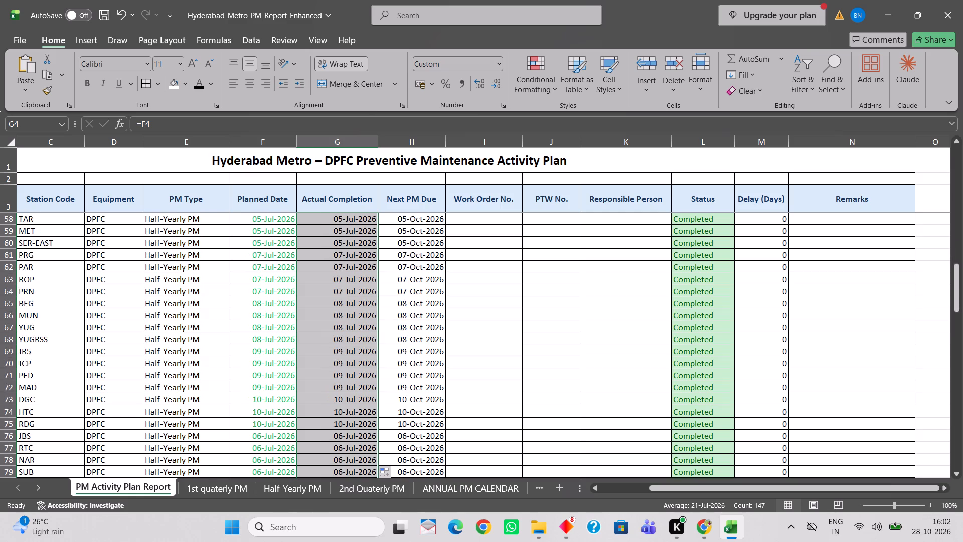
pyautogui.scroll(-18, 378, 223)
pyautogui.scroll(-8, 378, 223)
pyautogui.scroll(10, 378, 223)
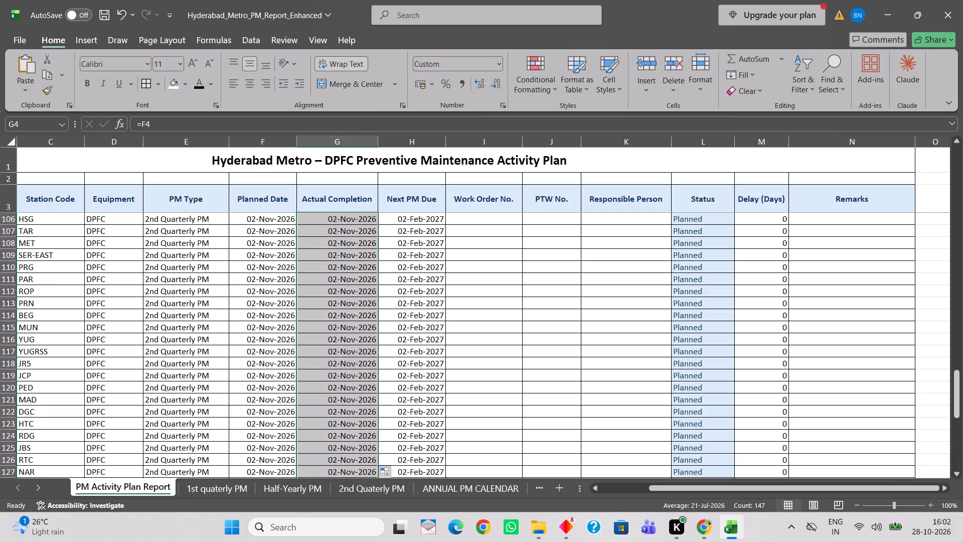
pyautogui.scroll(5, 378, 223)
pyautogui.scroll(-1, 378, 223)
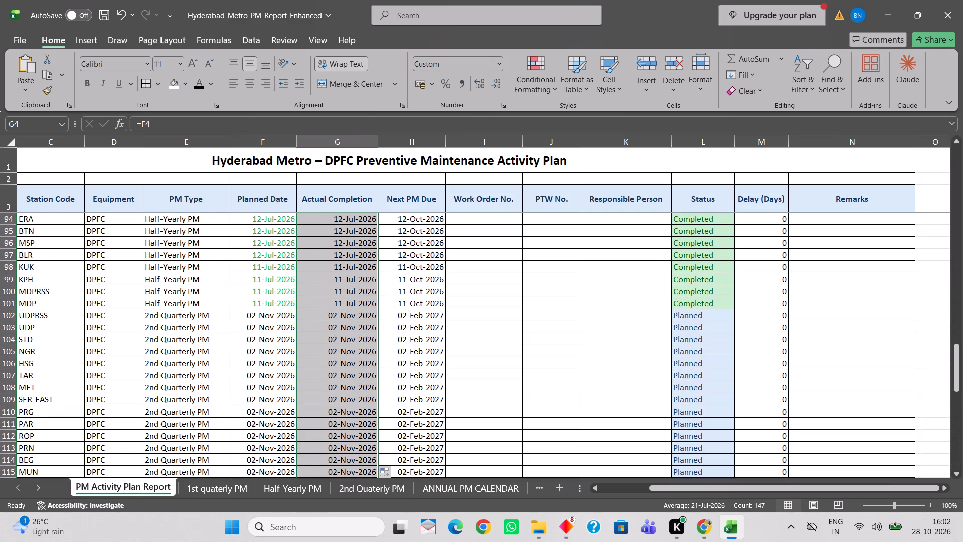
pyautogui.click(347, 313)
pyautogui.moveTo(347, 313); pyautogui.dragTo(347, 378)
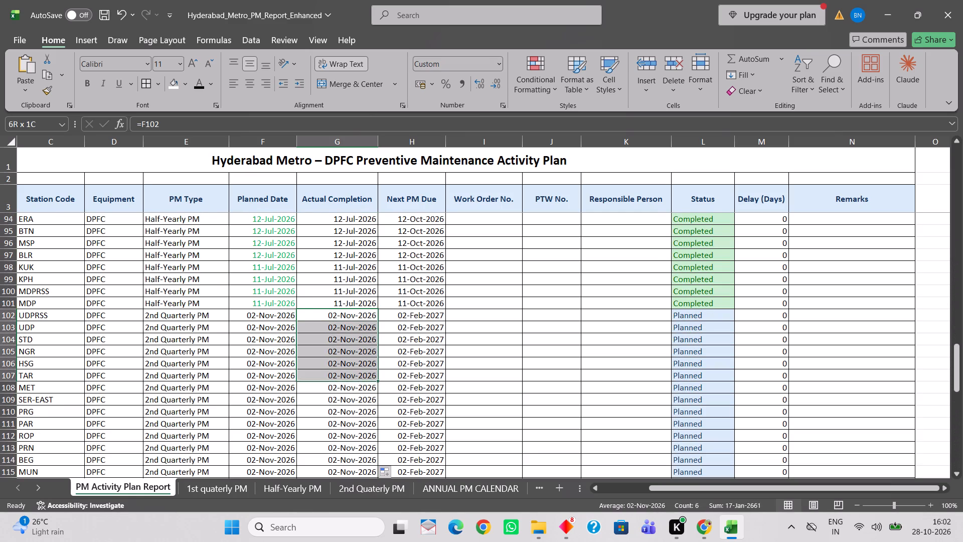
pyautogui.moveTo(347, 378); pyautogui.dragTo(361, 541)
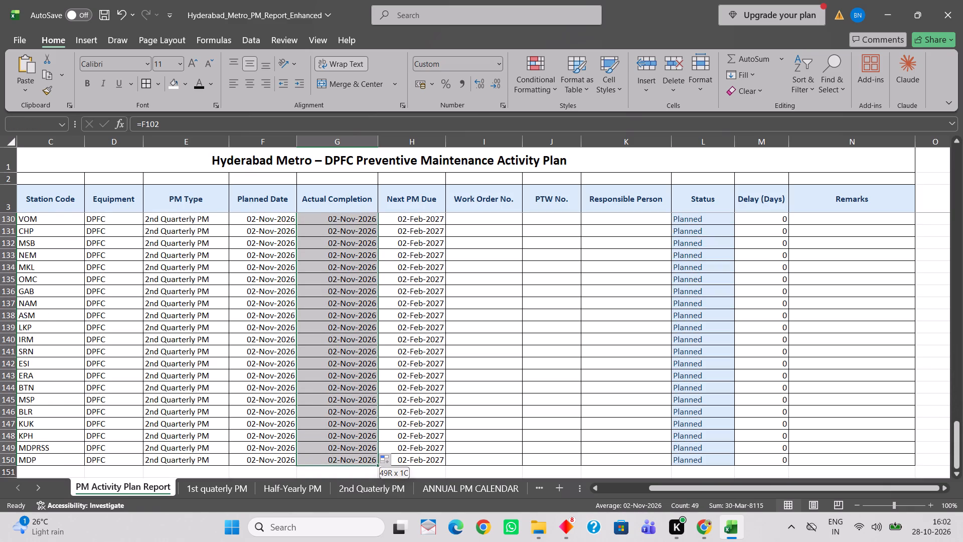
pyautogui.moveTo(361, 541); pyautogui.dragTo(372, 355)
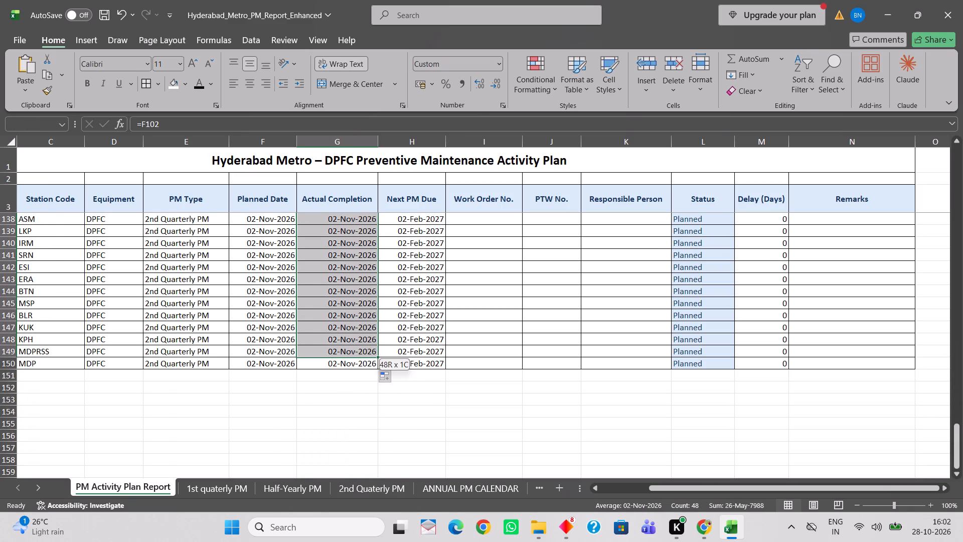
pyautogui.moveTo(372, 355); pyautogui.dragTo(372, 357)
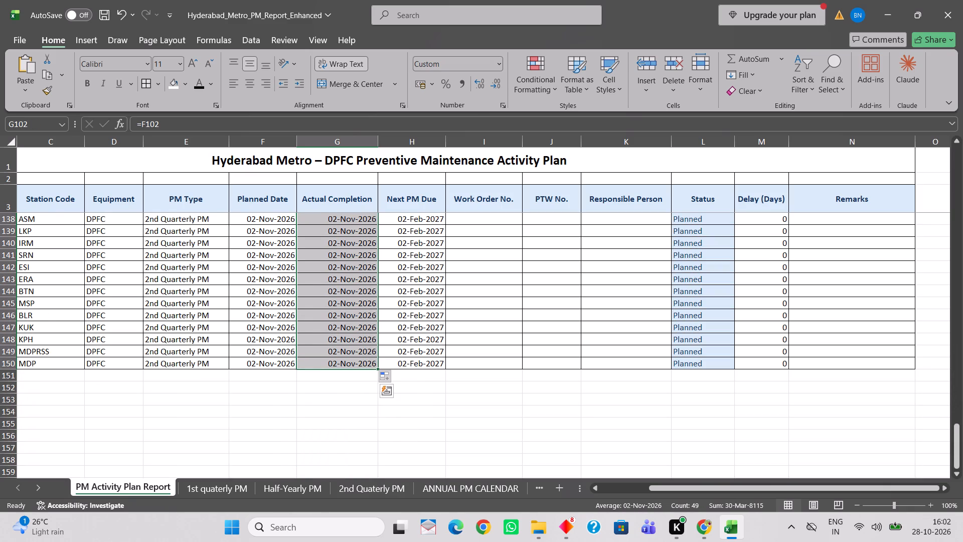
pyautogui.press('Delete')
# Examine the Actual Completion, Next PM Due and Delay (Days) entries from the 2nd Quarterly rows back up to the first row.
pyautogui.scroll(7, 363, 328)
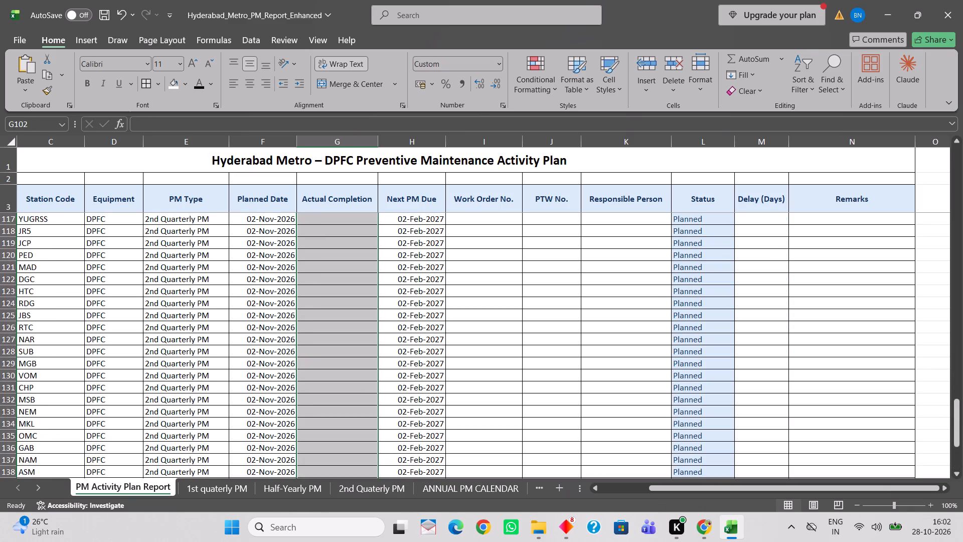
pyautogui.scroll(9, 363, 328)
pyautogui.click(441, 325)
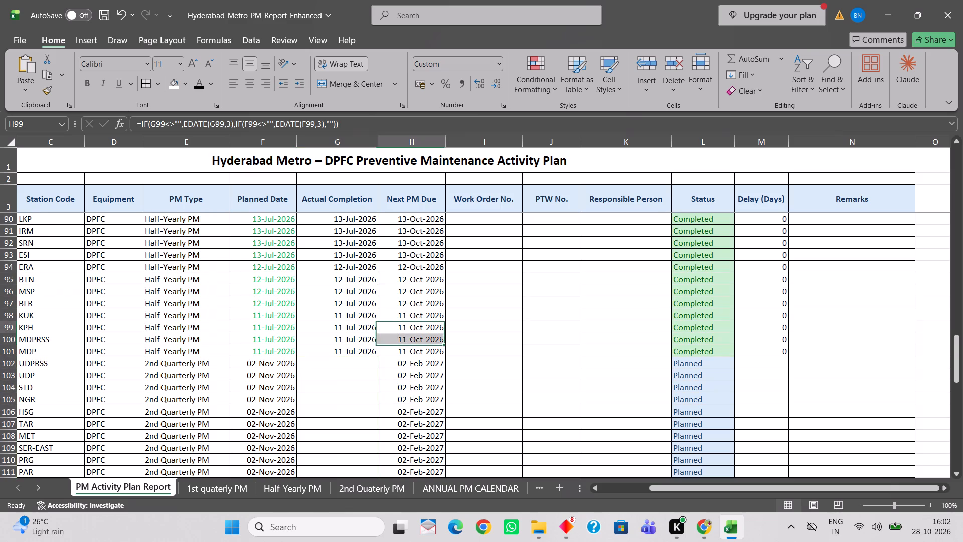
pyautogui.scroll(20, 487, 268)
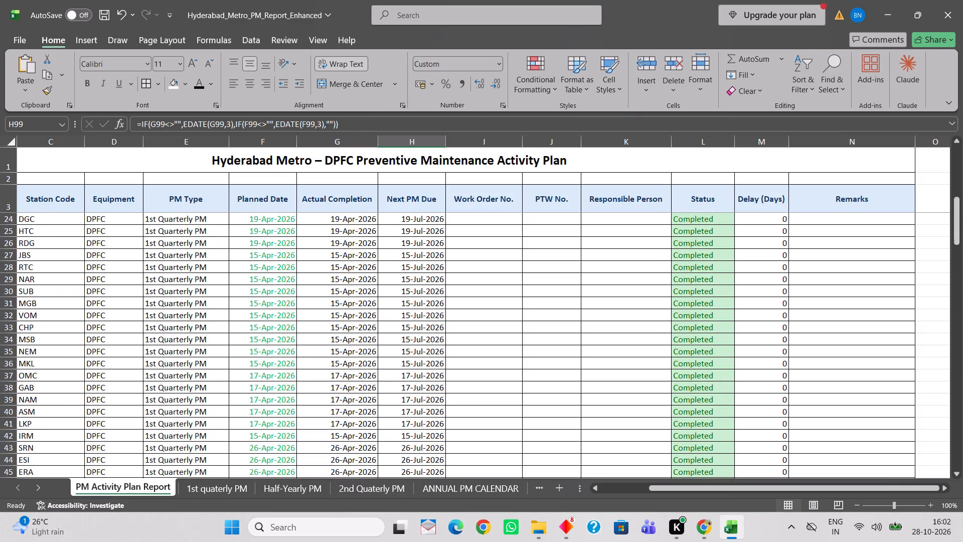
pyautogui.scroll(10, 487, 268)
pyautogui.scroll(-1, 487, 268)
pyautogui.scroll(15, 487, 268)
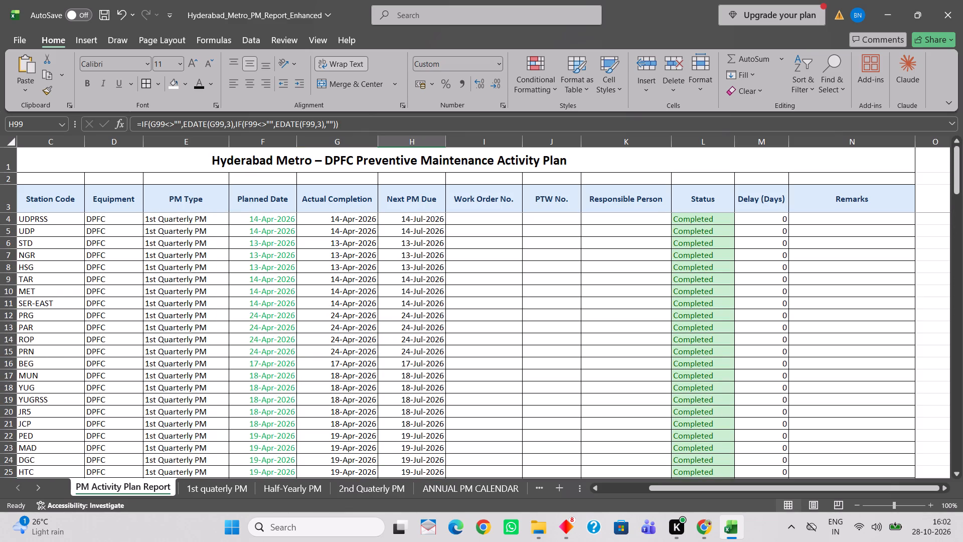
pyautogui.scroll(3, 487, 268)
pyautogui.scroll(-1, 487, 268)
pyautogui.scroll(1, 487, 268)
# Delete the empty row 2 between the sheet title and the column headers.
pyautogui.click(54, 178)
pyautogui.click(6, 181)
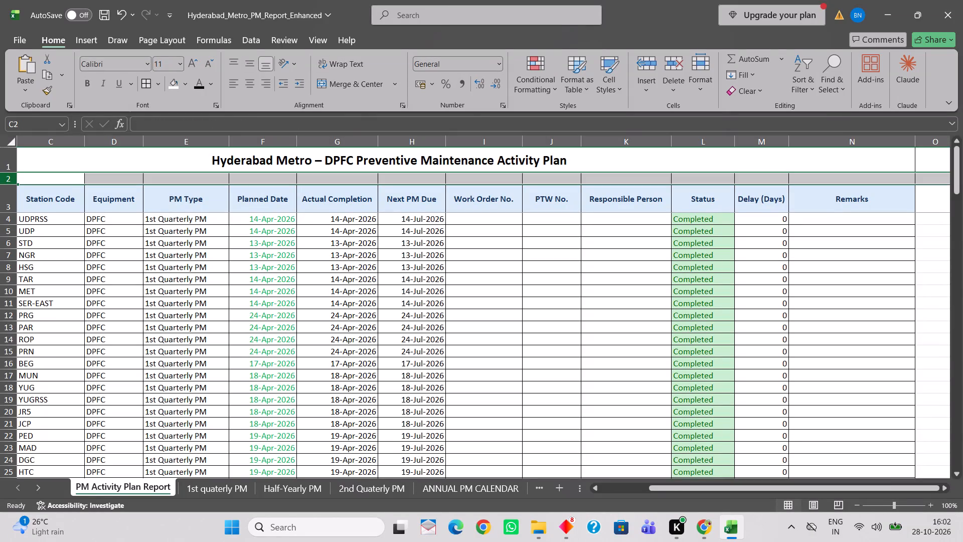
pyautogui.rightClick(8, 181)
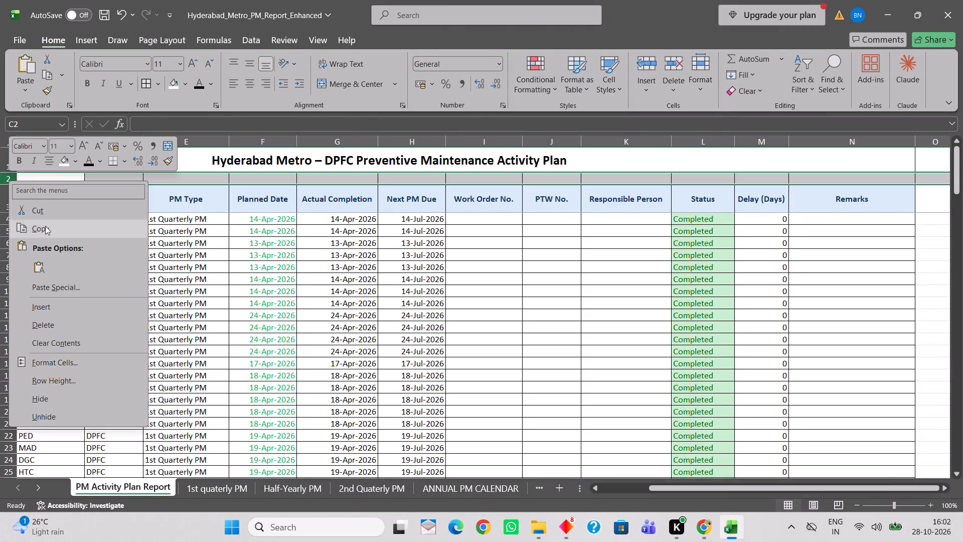
pyautogui.click(64, 321)
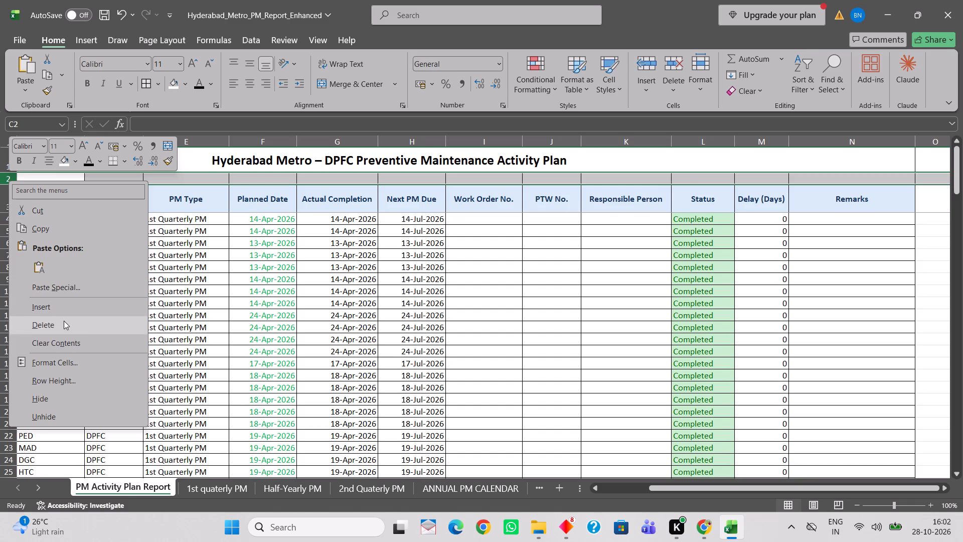
pyautogui.click(71, 240)
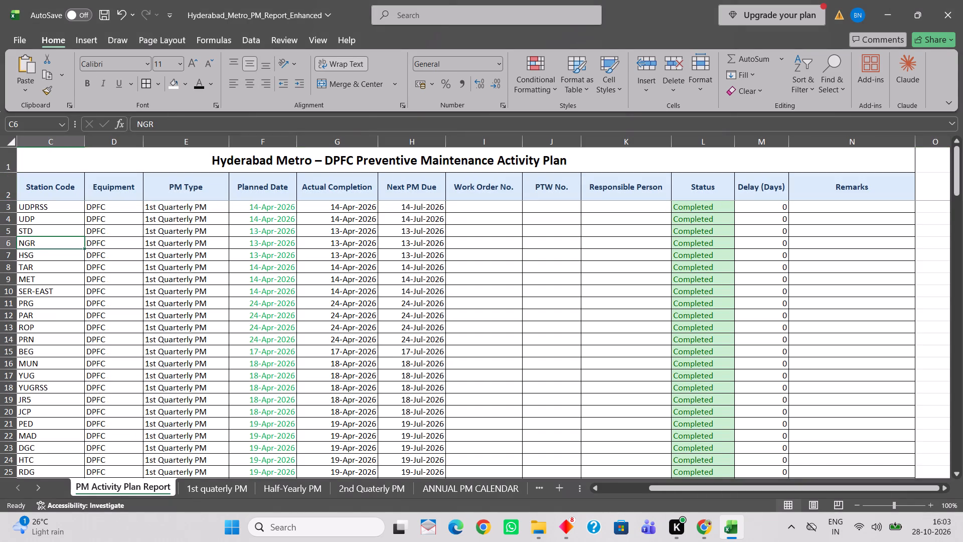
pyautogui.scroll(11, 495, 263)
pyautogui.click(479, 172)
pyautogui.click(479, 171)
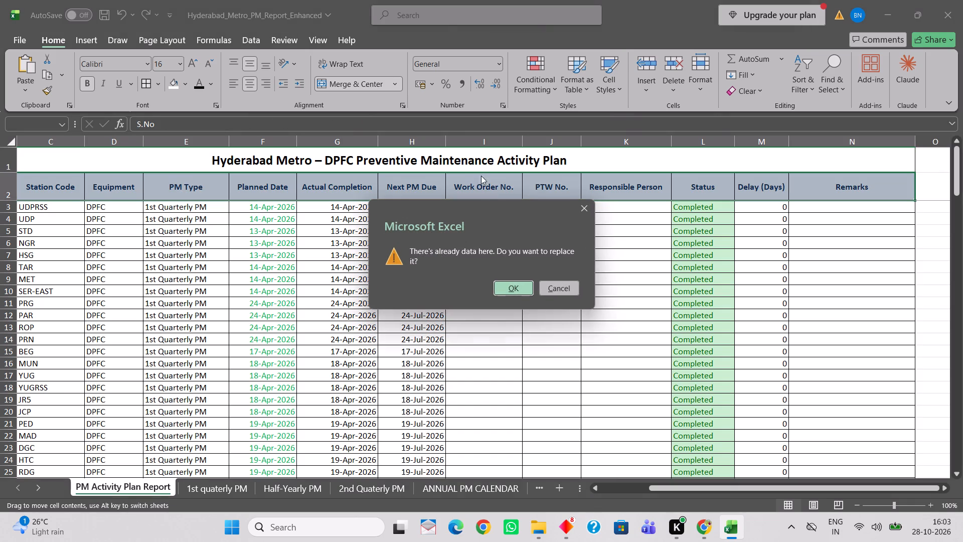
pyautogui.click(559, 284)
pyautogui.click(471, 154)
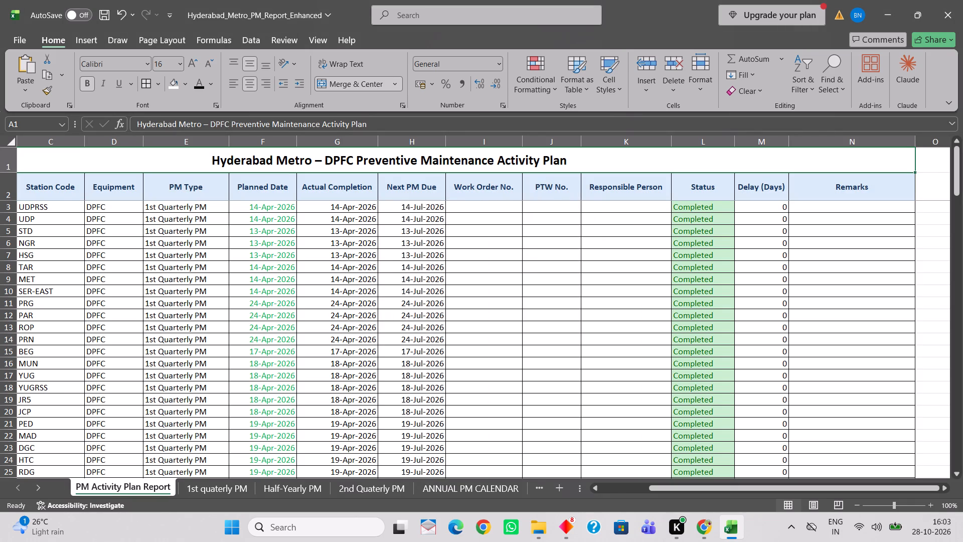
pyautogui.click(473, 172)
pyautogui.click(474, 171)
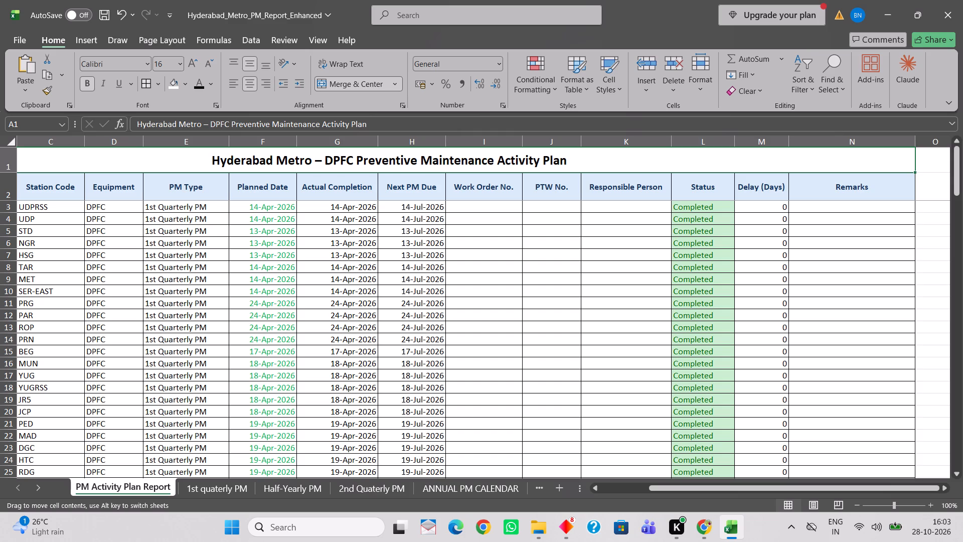
# Increase the height of title row 1 to about 34.2 (57 pixels).
pyautogui.moveTo(12, 171); pyautogui.dragTo(12, 175)
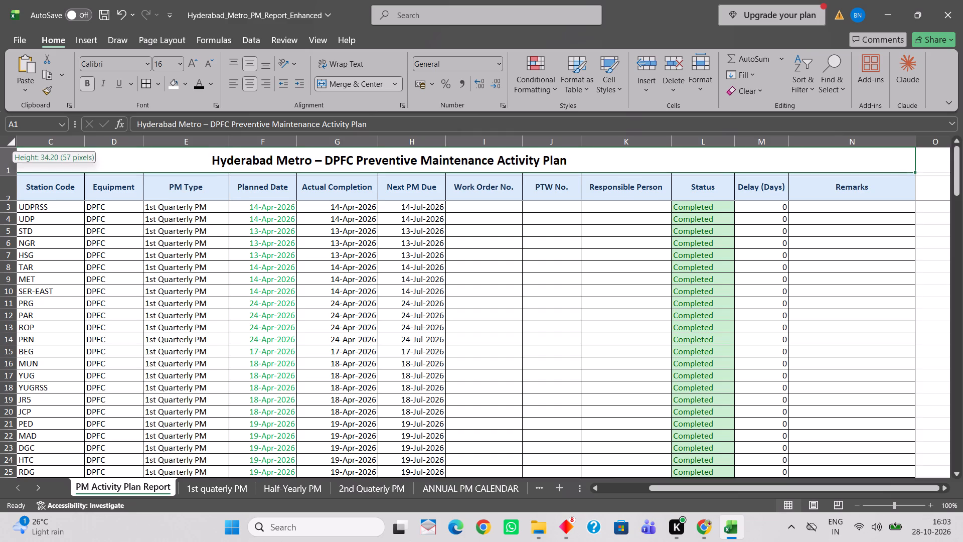
pyautogui.moveTo(12, 175); pyautogui.dragTo(12, 175)
# Delete the Remarks column (N) from the activity plan.
pyautogui.scroll(8, 501, 274)
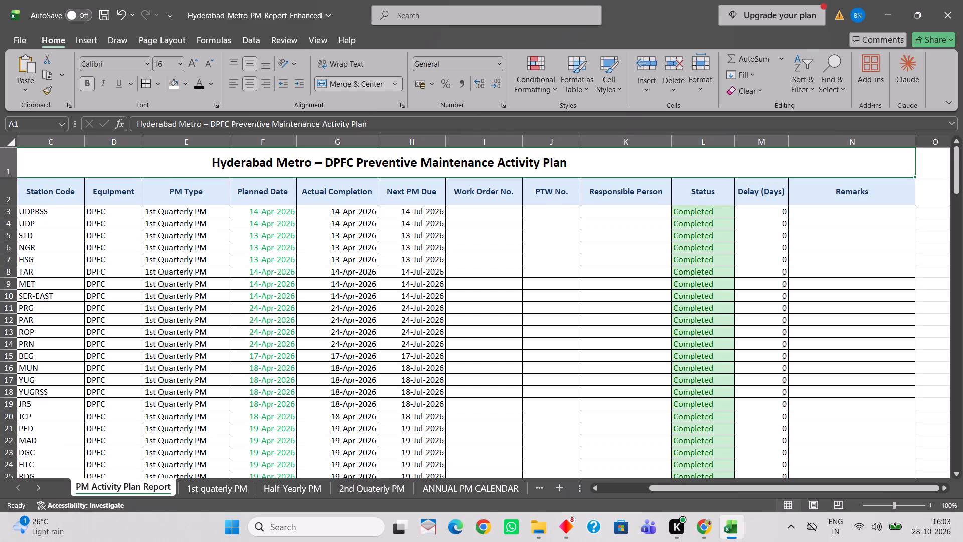
pyautogui.click(816, 144)
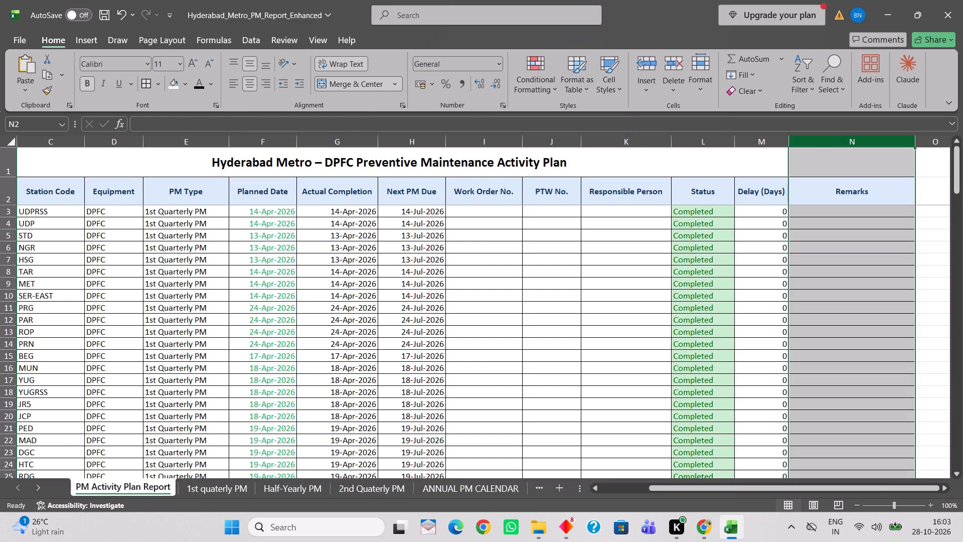
pyautogui.rightClick(816, 143)
pyautogui.click(869, 286)
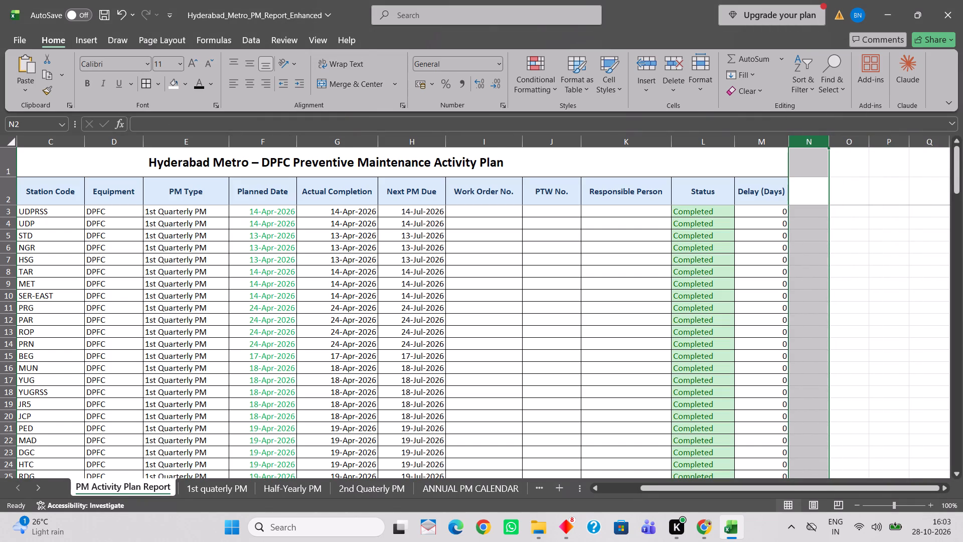
# Delete the Delay (Days) column (M) from the activity plan.
pyautogui.scroll(-6, 762, 263)
pyautogui.scroll(1, 762, 263)
pyautogui.scroll(-8, 762, 263)
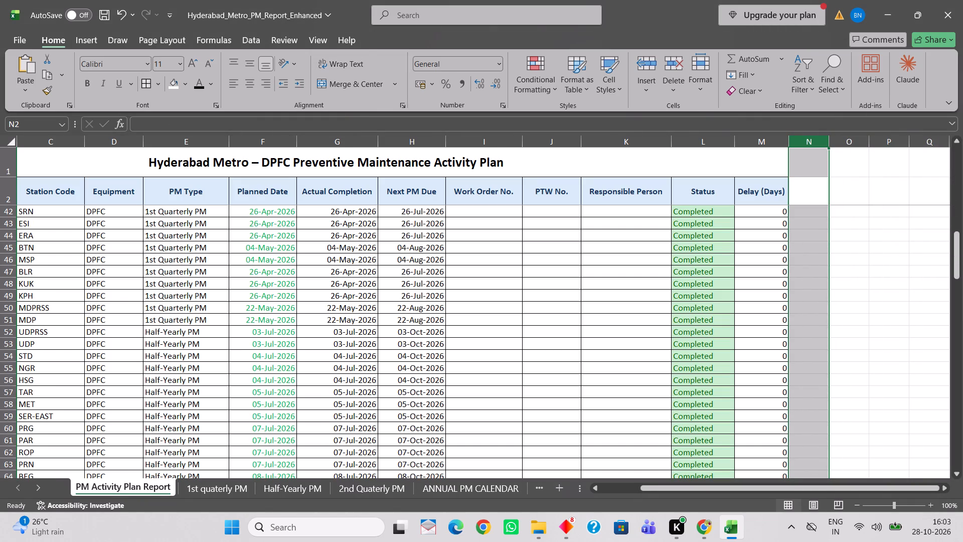
pyautogui.click(758, 215)
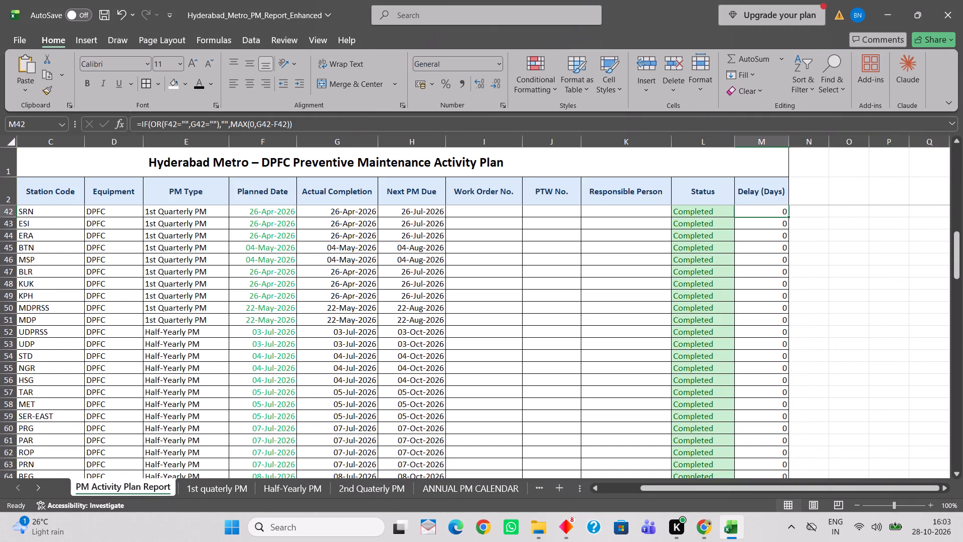
pyautogui.scroll(5, 774, 207)
pyautogui.scroll(-12, 774, 207)
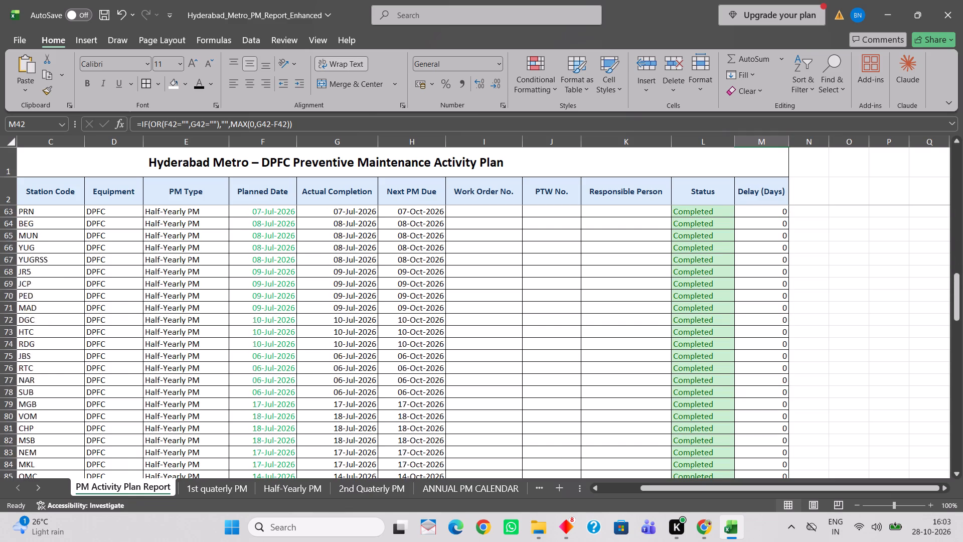
pyautogui.scroll(-11, 774, 207)
pyautogui.scroll(11, 774, 207)
pyautogui.rightClick(750, 141)
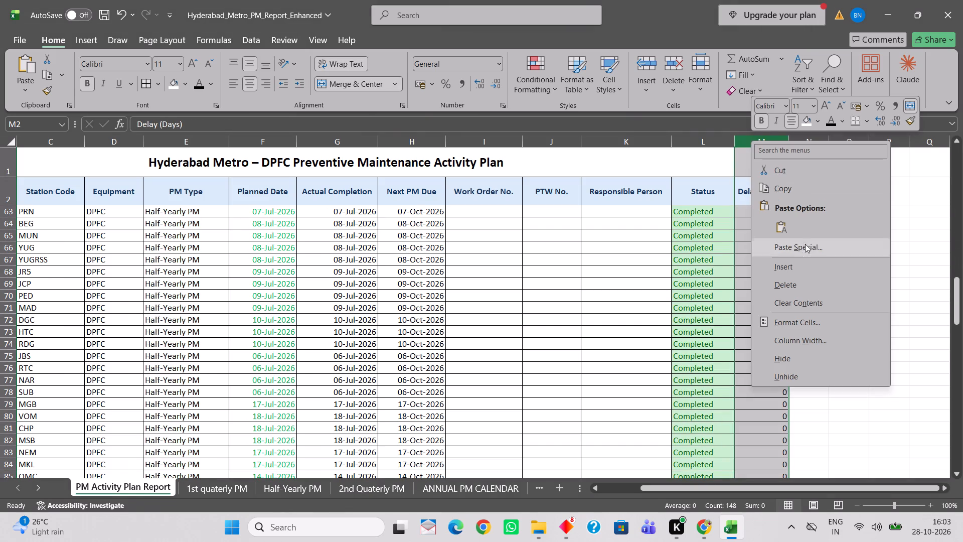
pyautogui.click(807, 282)
# Enter the responsible person's name in K3 for the 1st Quarterly PM of UDPRSS.
pyautogui.scroll(5, 716, 216)
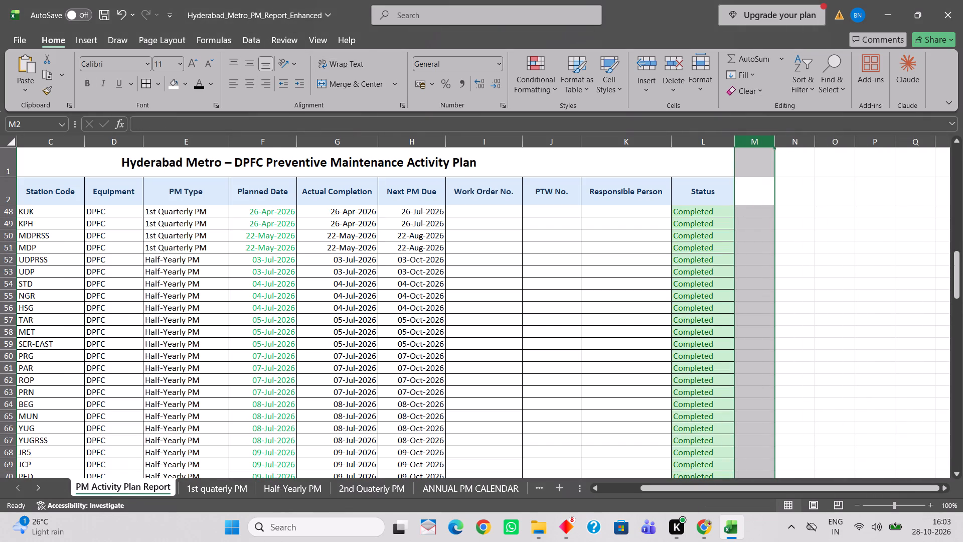
pyautogui.scroll(16, 719, 193)
pyautogui.scroll(-1, 720, 193)
pyautogui.scroll(2, 720, 193)
pyautogui.scroll(-1, 720, 193)
pyautogui.scroll(7, 720, 193)
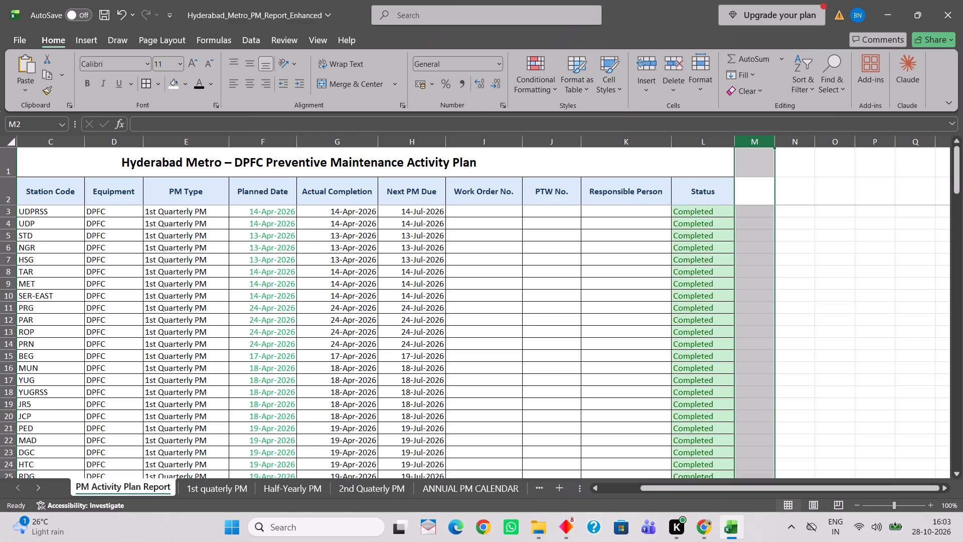
pyautogui.scroll(13, 720, 193)
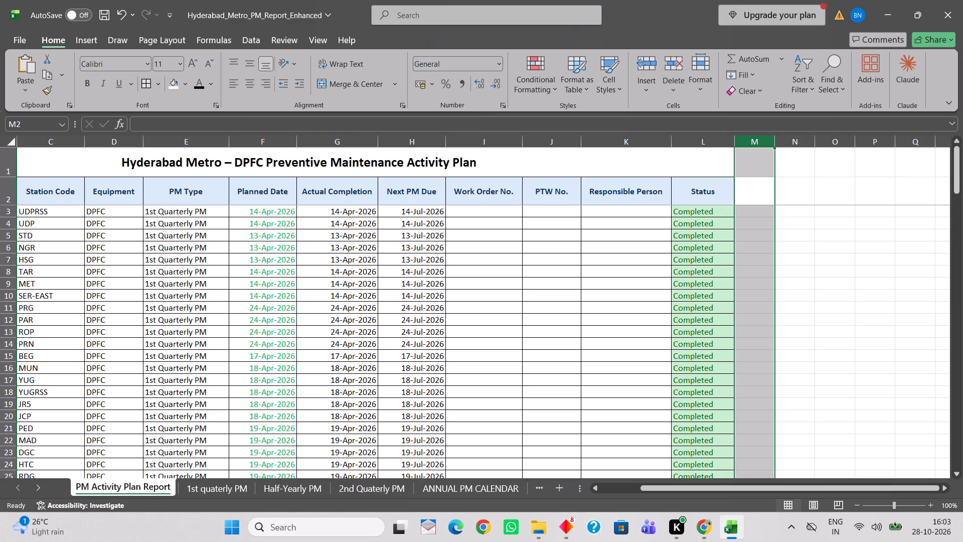
pyautogui.click(625, 211)
pyautogui.doubleClick(625, 211)
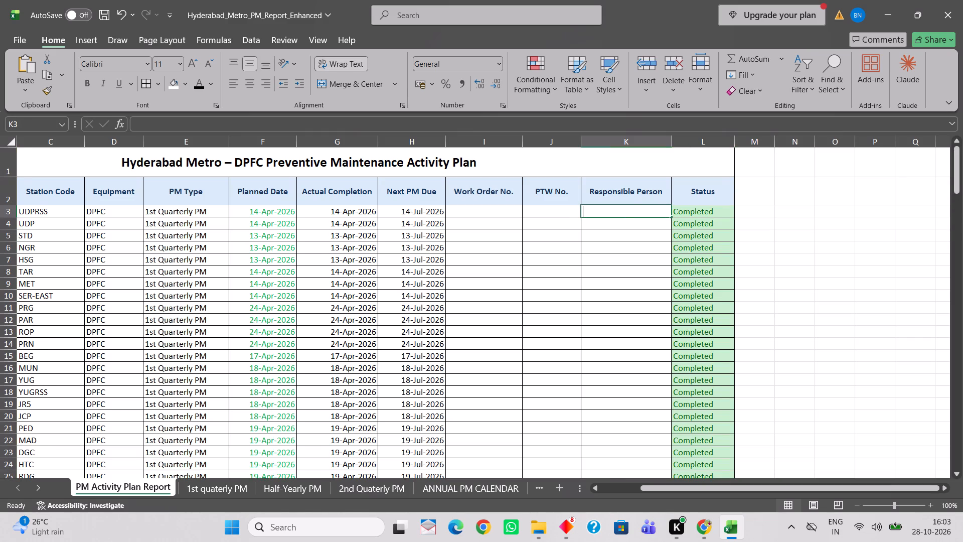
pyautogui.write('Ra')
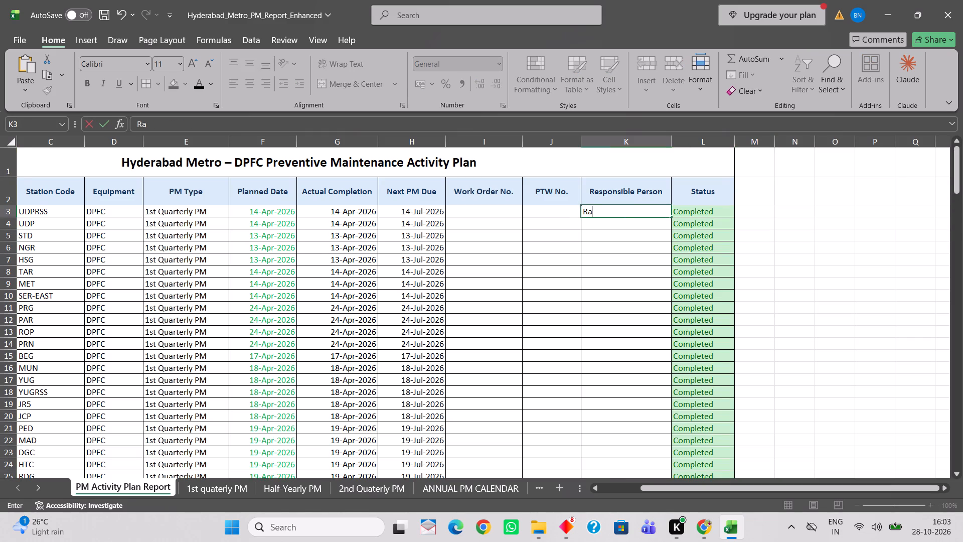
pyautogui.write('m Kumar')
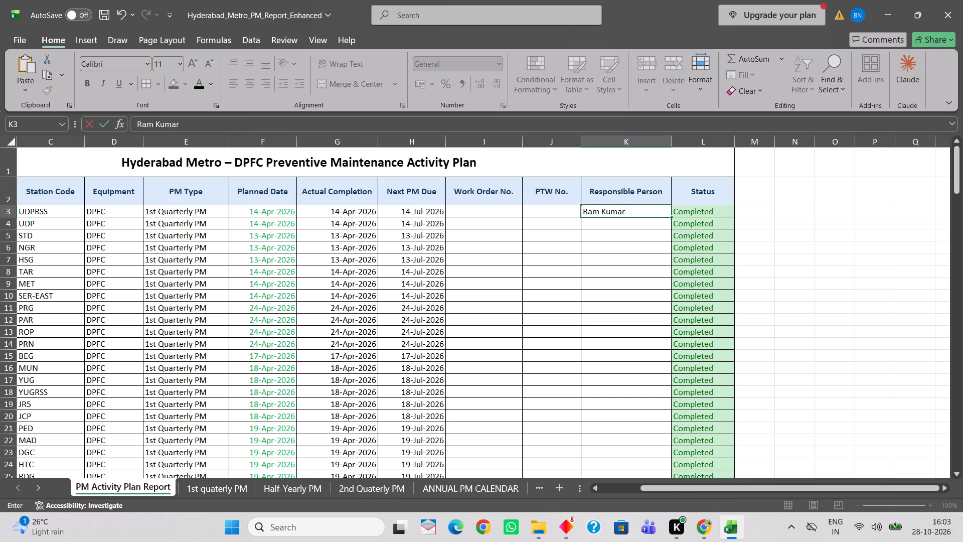
pyautogui.click(617, 220)
pyautogui.click(621, 209)
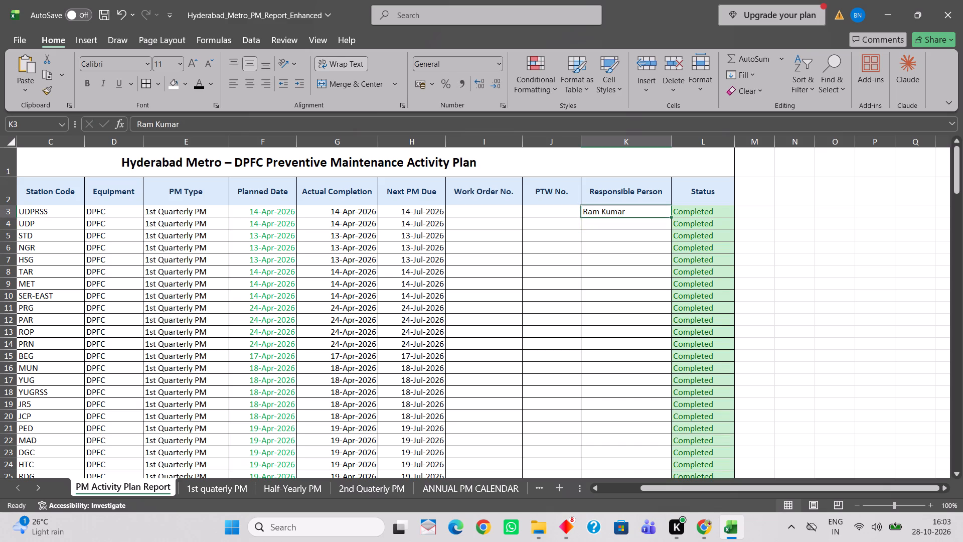
# Fill the responsible person's name from K3 down all 1st Quarterly PM rows, ending at MDP in row 51.
pyautogui.moveTo(670, 217); pyautogui.dragTo(670, 289)
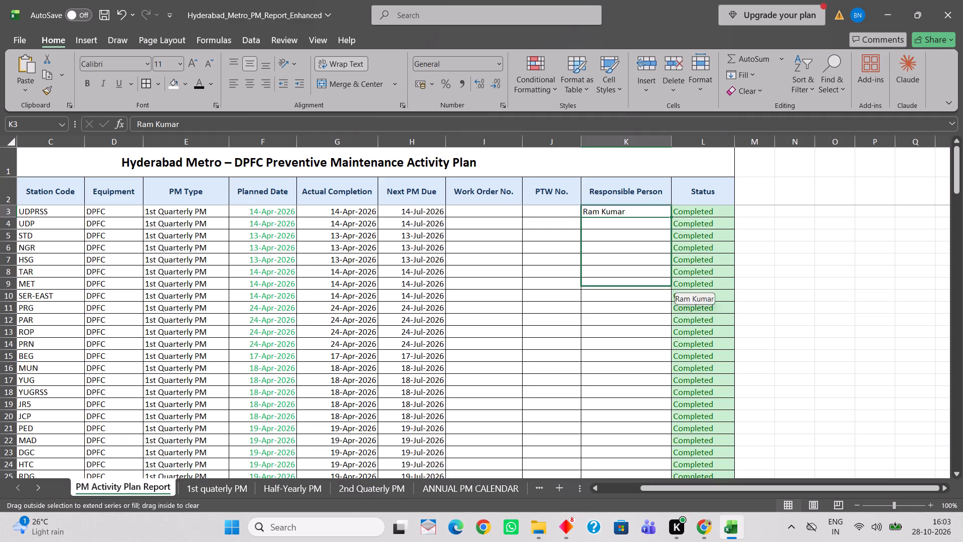
pyautogui.moveTo(670, 289); pyautogui.dragTo(641, 496)
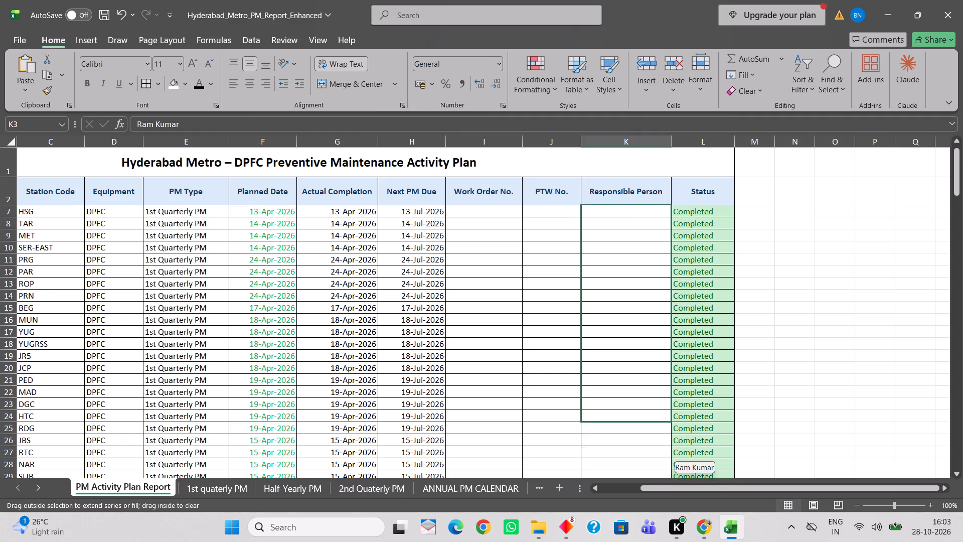
pyautogui.moveTo(641, 496); pyautogui.dragTo(650, 312)
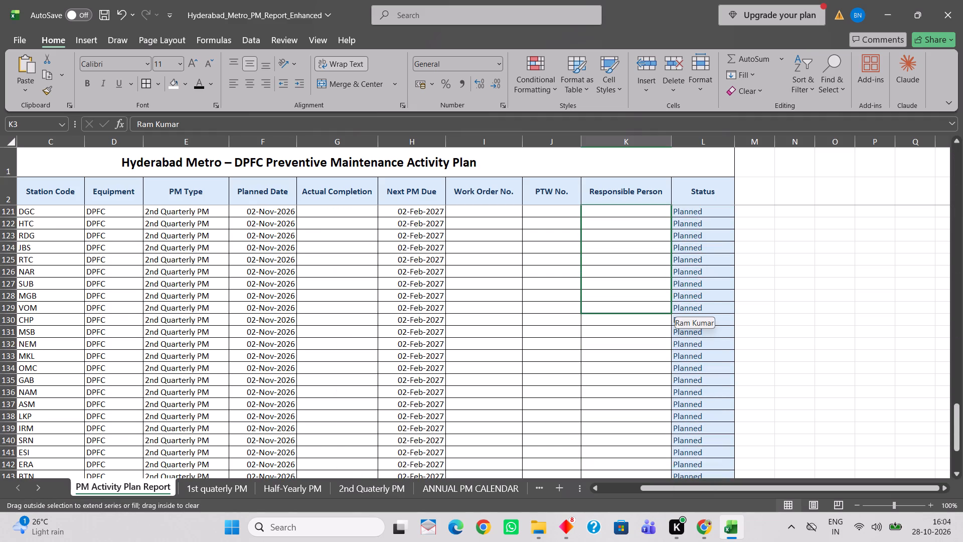
pyautogui.moveTo(650, 312); pyautogui.dragTo(647, 185)
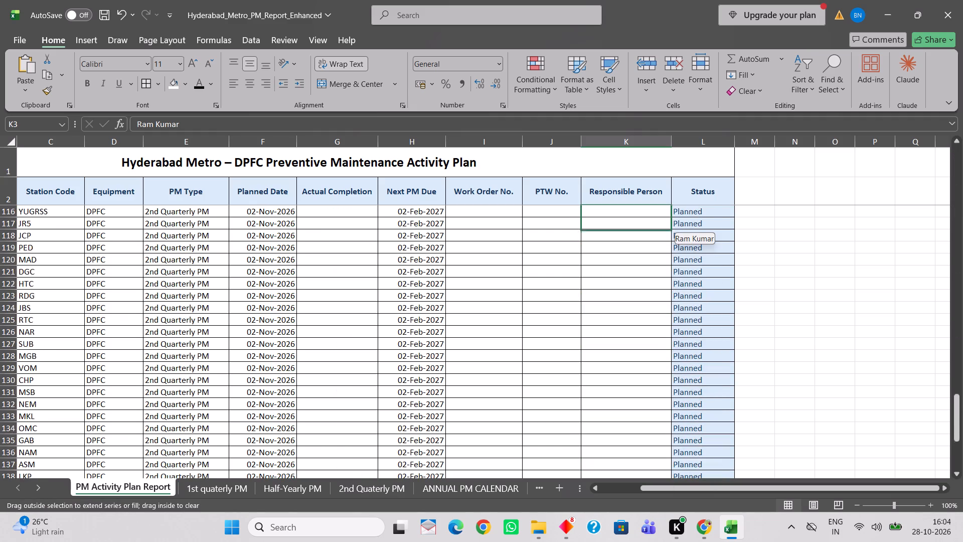
pyautogui.moveTo(647, 185); pyautogui.dragTo(642, 170)
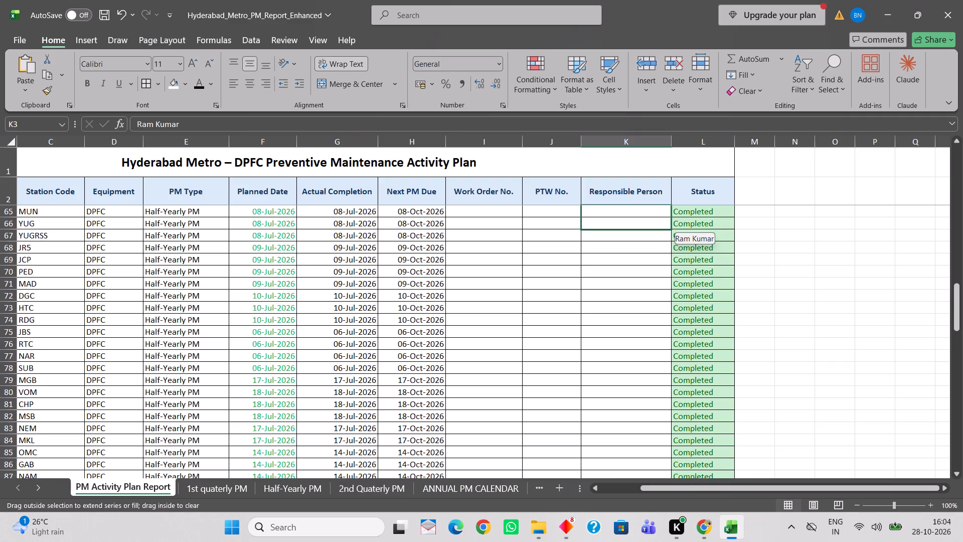
pyautogui.moveTo(642, 170); pyautogui.dragTo(613, 285)
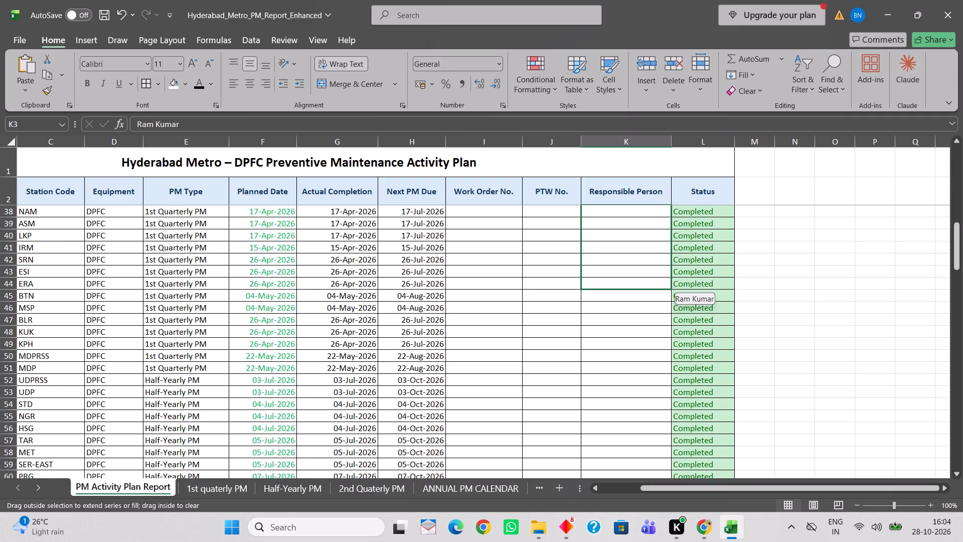
pyautogui.moveTo(613, 285); pyautogui.dragTo(616, 340)
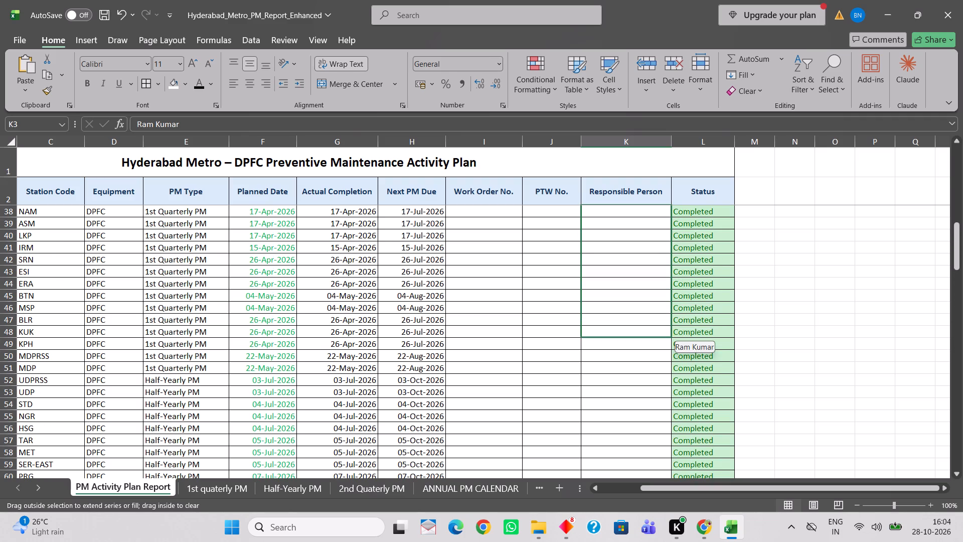
pyautogui.moveTo(616, 340); pyautogui.dragTo(617, 371)
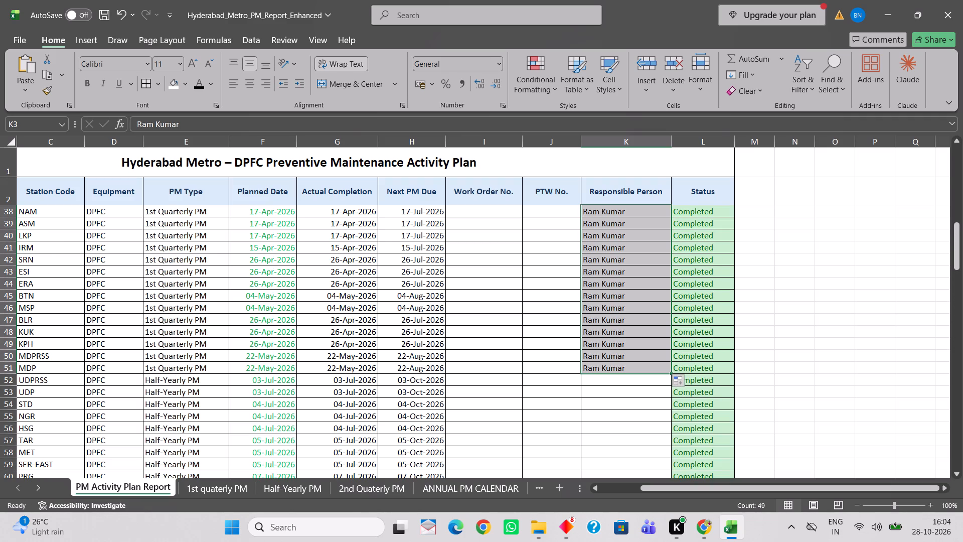
# Enter the same responsible person's name followed by "/ Naveen" in K52 for the Half-Yearly PM of UDPRSS.
pyautogui.click(615, 380)
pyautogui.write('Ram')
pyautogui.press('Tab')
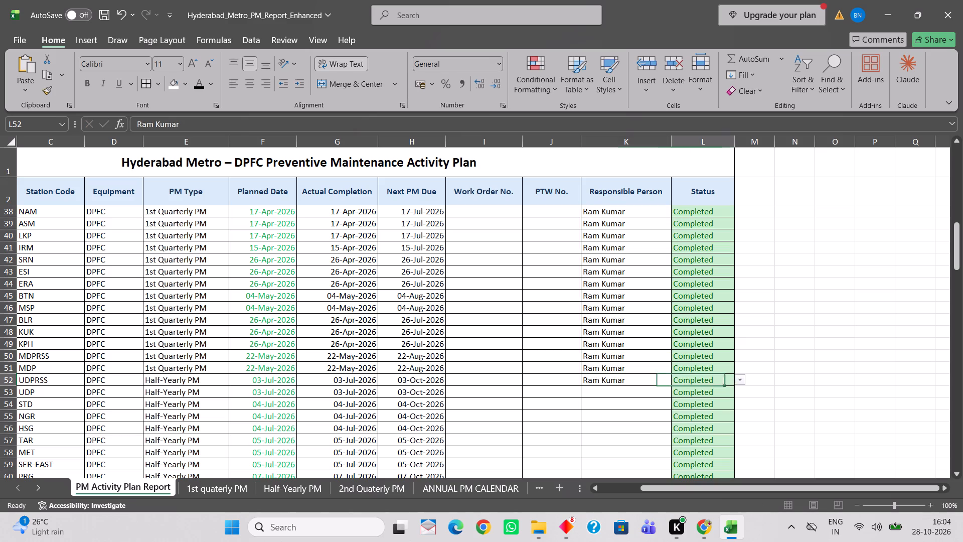
pyautogui.click(643, 382)
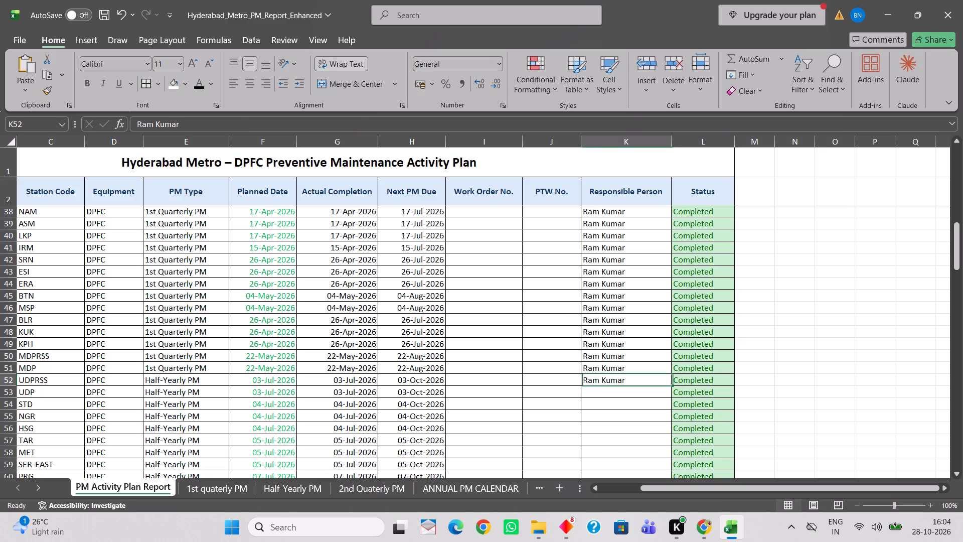
pyautogui.doubleClick(643, 382)
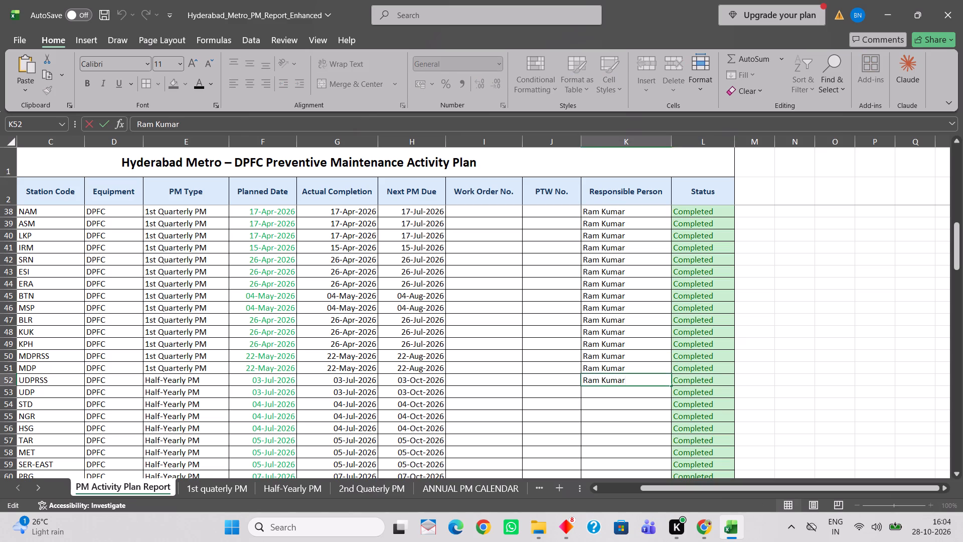
pyautogui.hotkey('shift', '?')
pyautogui.press('BackSpace')
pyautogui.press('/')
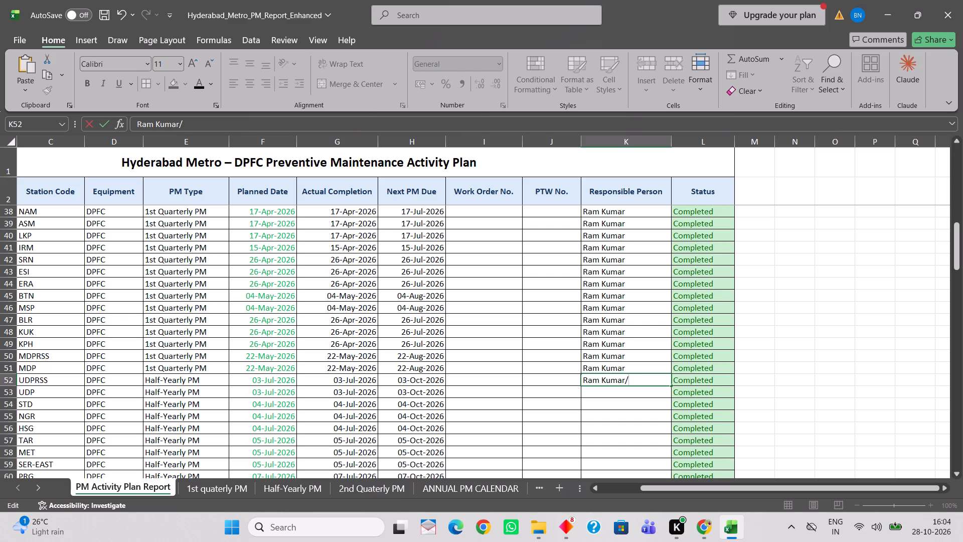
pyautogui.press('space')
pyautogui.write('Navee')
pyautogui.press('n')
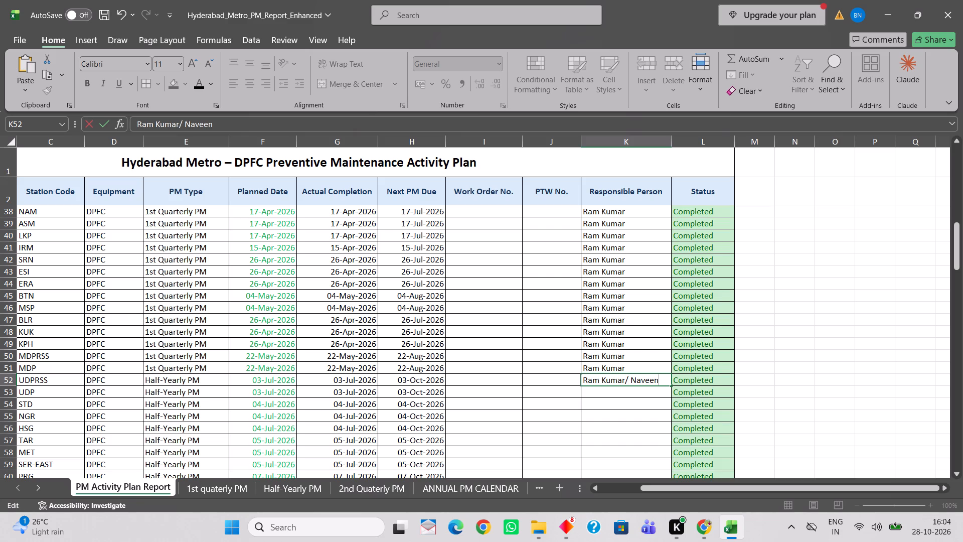
pyautogui.click(663, 378)
pyautogui.click(632, 393)
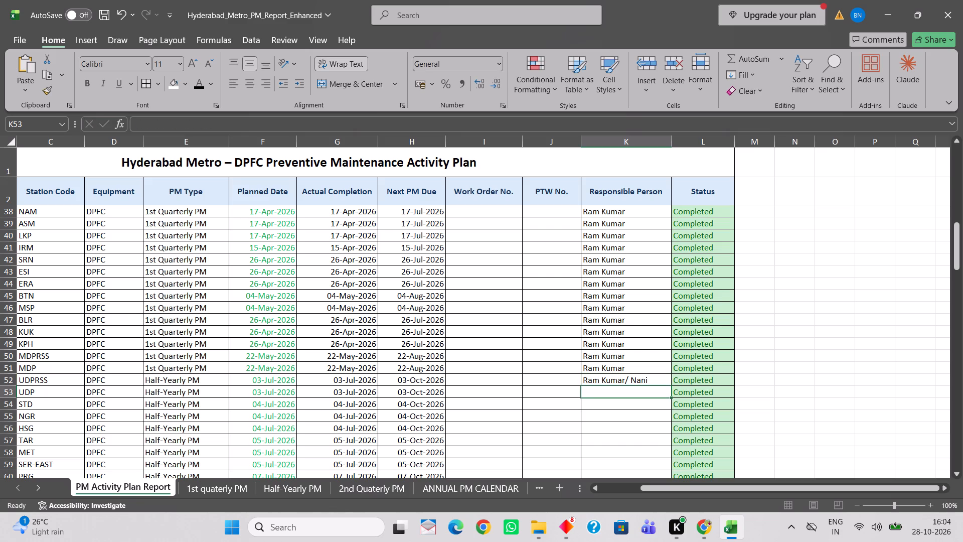
# Correct the second responsible person's name in K52 to Naveen, followed by a trailing space.
pyautogui.click(645, 383)
pyautogui.click(665, 383)
pyautogui.doubleClick(662, 378)
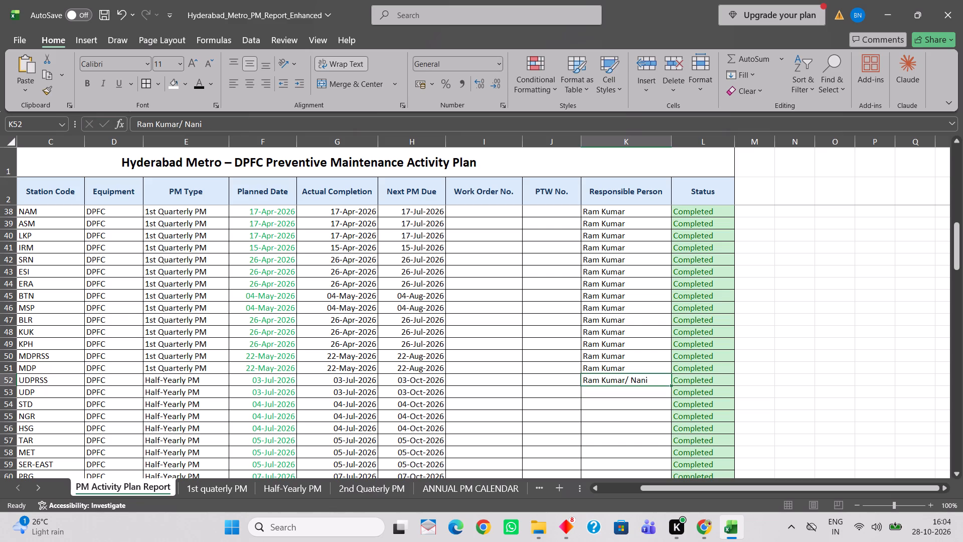
pyautogui.press('BackSpace')
pyautogui.press('BackSpace')
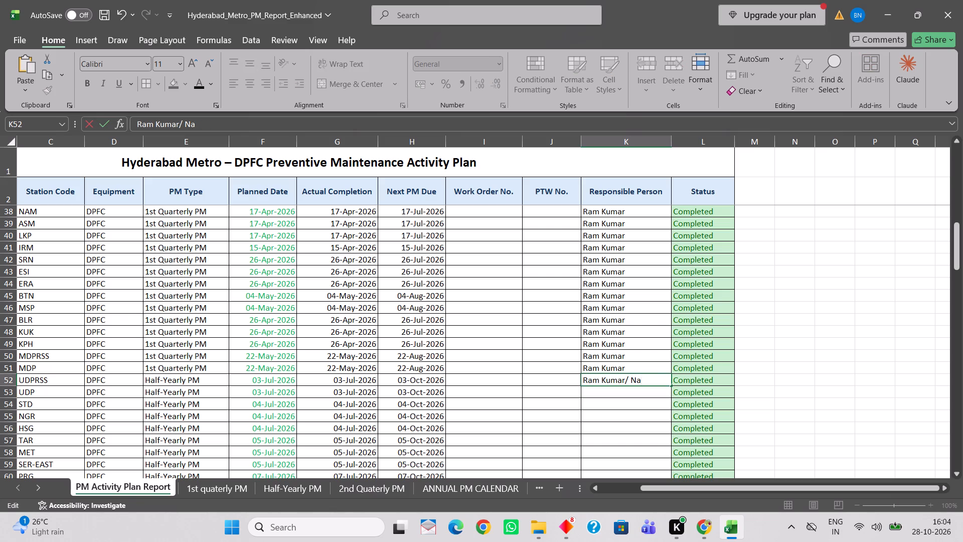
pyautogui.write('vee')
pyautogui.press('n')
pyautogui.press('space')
pyautogui.click(648, 392)
pyautogui.click(656, 378)
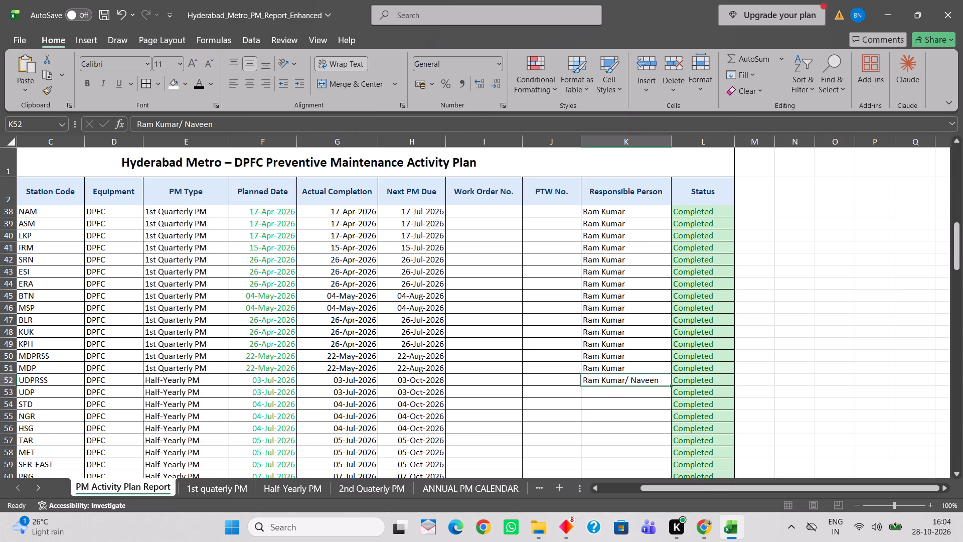
# Fill the K52 responsible person entry down all Half-Yearly PM rows, ending at MDP in row 100.
pyautogui.moveTo(669, 383); pyautogui.dragTo(638, 274)
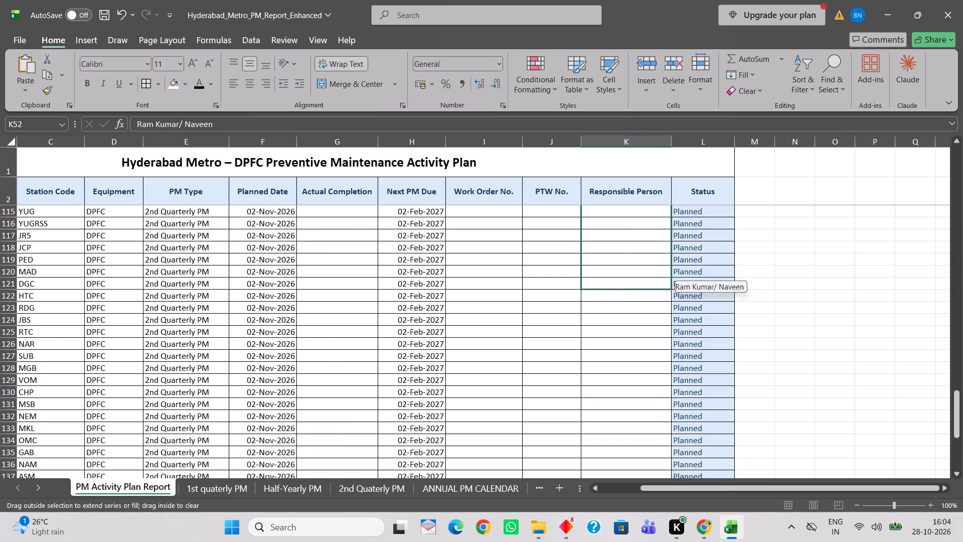
pyautogui.moveTo(638, 274); pyautogui.dragTo(576, 456)
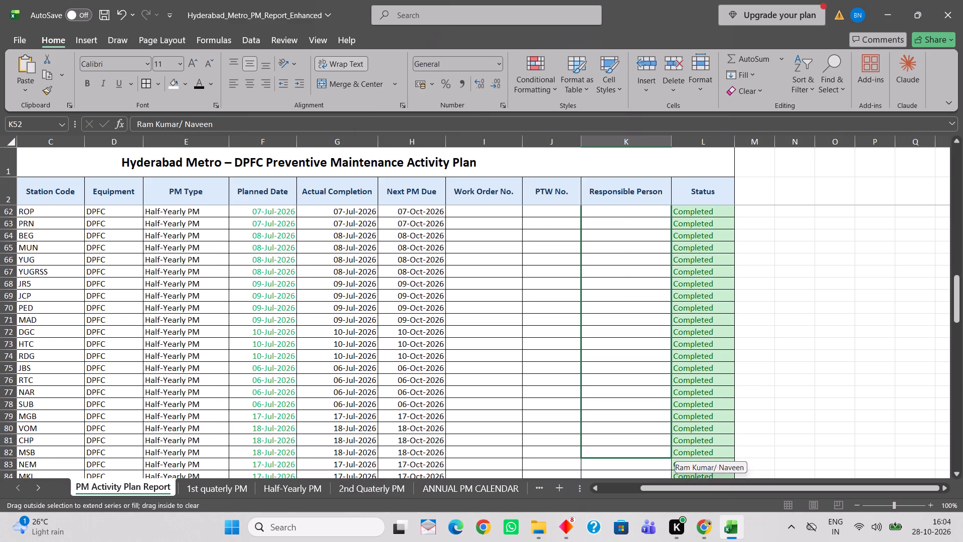
pyautogui.moveTo(576, 456); pyautogui.dragTo(582, 483)
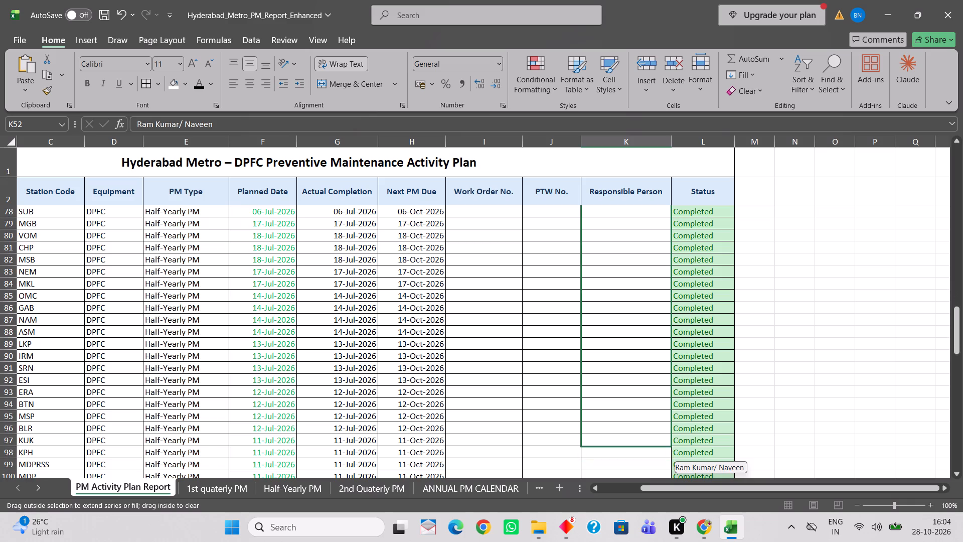
pyautogui.moveTo(582, 483); pyautogui.dragTo(576, 405)
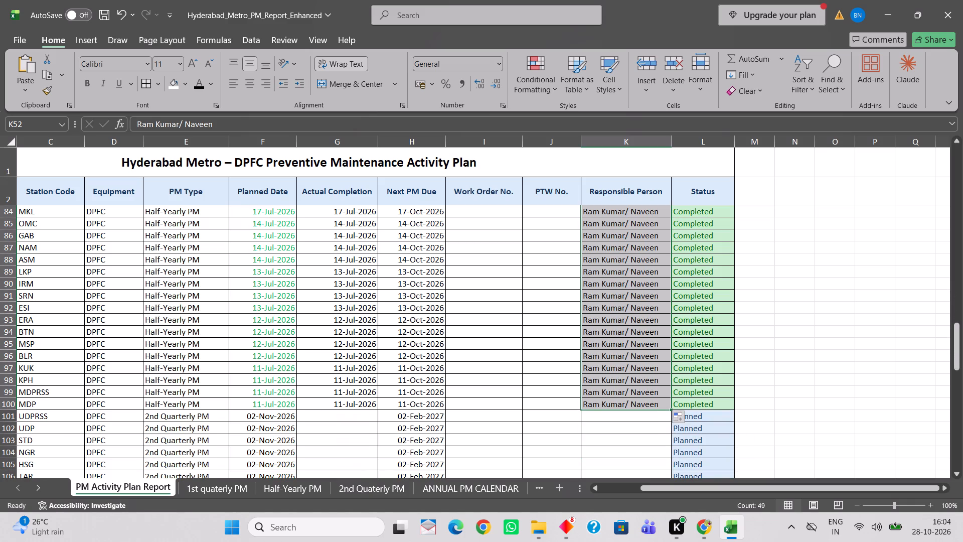
pyautogui.scroll(10, 581, 384)
pyautogui.click(560, 326)
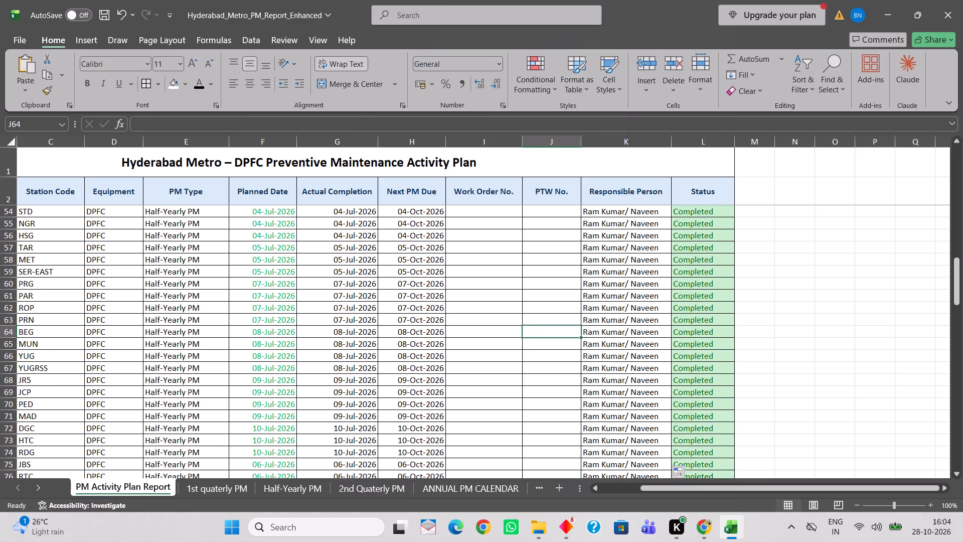
# Review the Responsible Person entries across the 1st Quarterly and Half-Yearly rows of the activity plan.
pyautogui.scroll(20, 553, 277)
pyautogui.scroll(2, 553, 277)
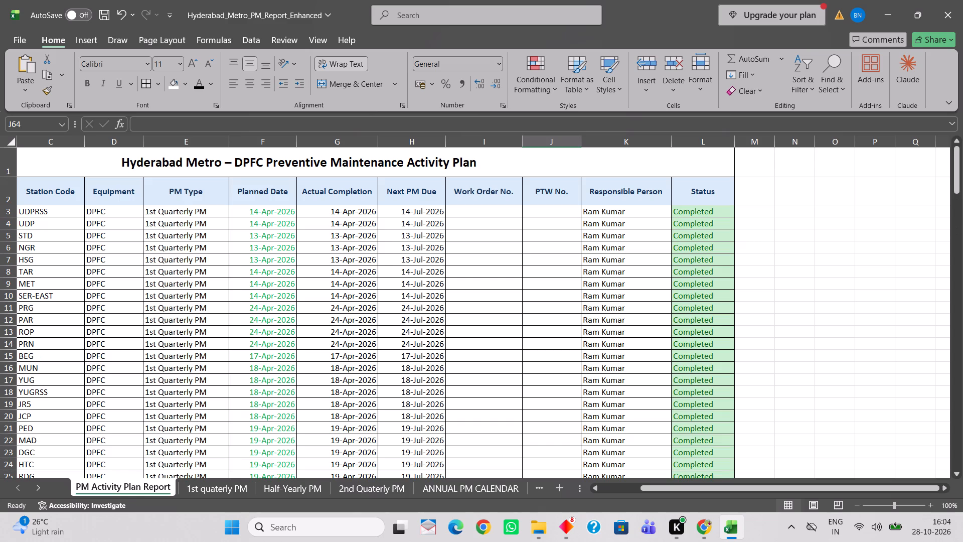
pyautogui.scroll(6, 557, 275)
pyautogui.scroll(-1, 557, 275)
pyautogui.scroll(2, 559, 267)
pyautogui.scroll(-1, 559, 267)
pyautogui.scroll(9, 559, 267)
pyautogui.scroll(7, 584, 191)
pyautogui.scroll(-4, 584, 191)
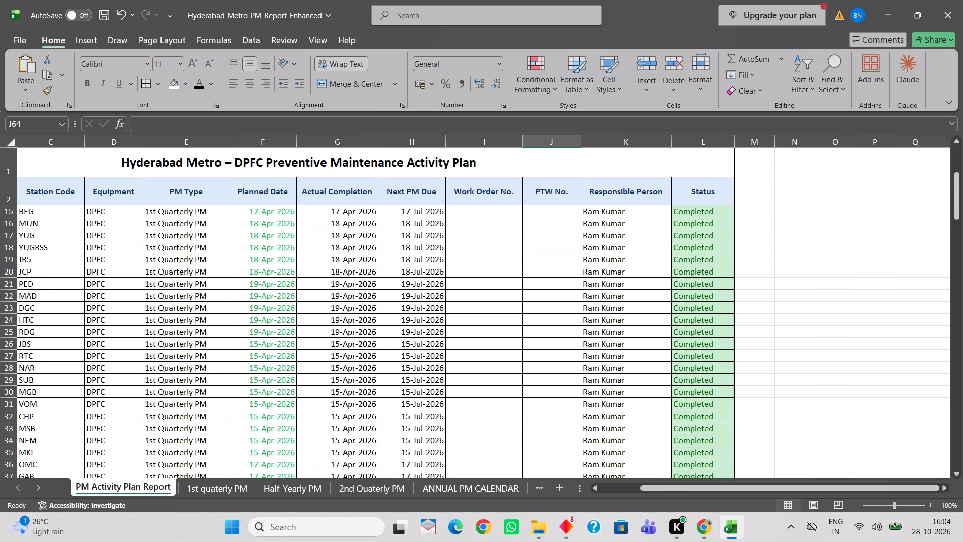
pyautogui.scroll(-5, 584, 191)
pyautogui.scroll(6, 436, 237)
pyautogui.scroll(6, 374, 234)
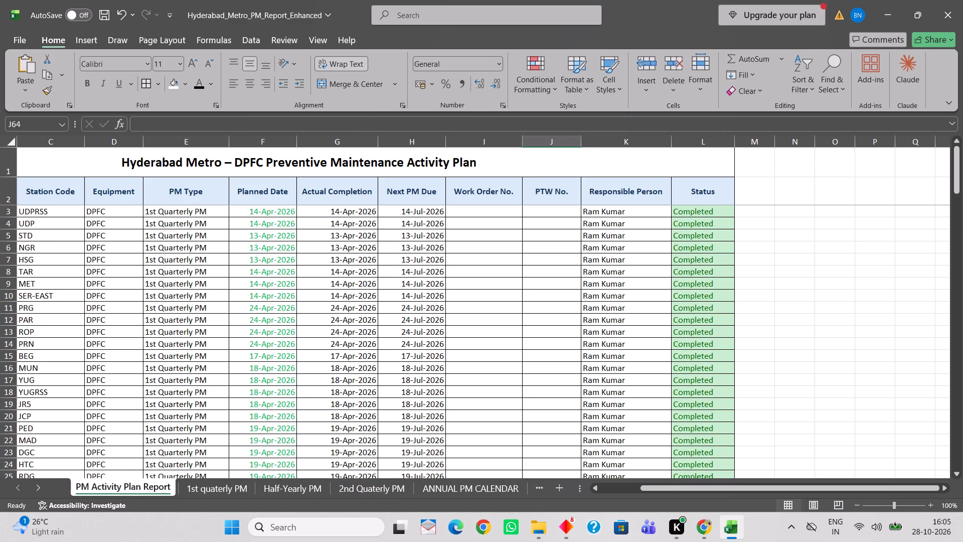
pyautogui.scroll(10, 157, 219)
pyautogui.scroll(-16, 157, 219)
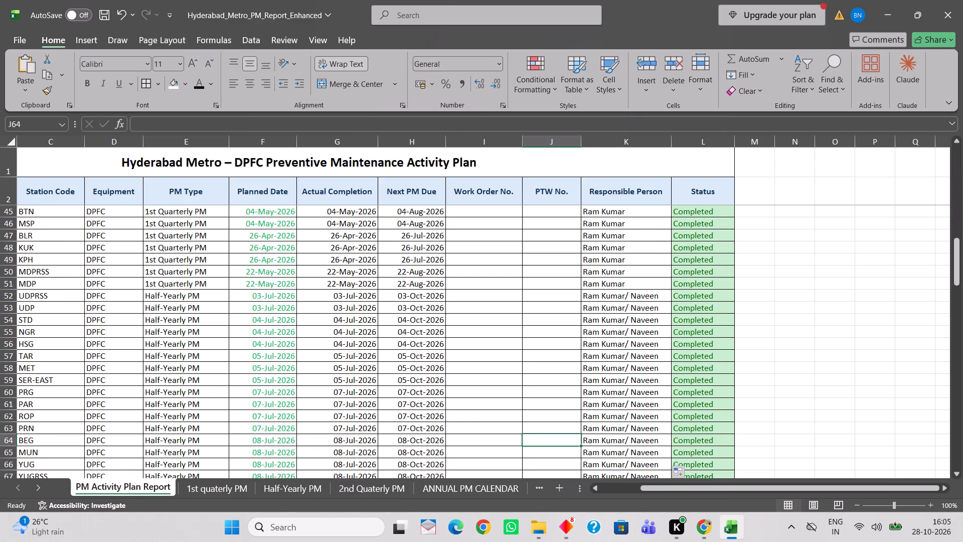
pyautogui.scroll(-3, 157, 219)
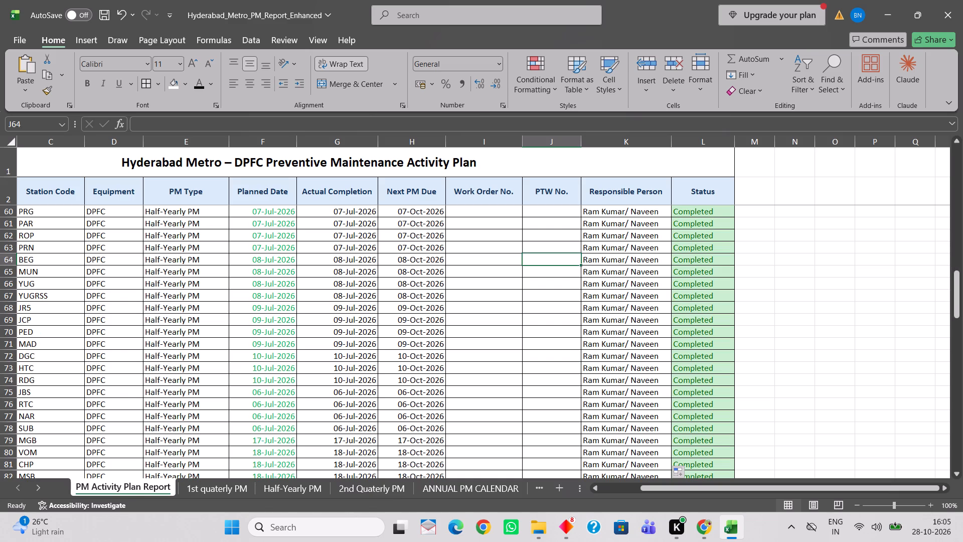
# Examine the 1st quaterly PM, Half-Yearly PM and 2nd Quaterly PM sheets to compare their columns.
pyautogui.click(217, 488)
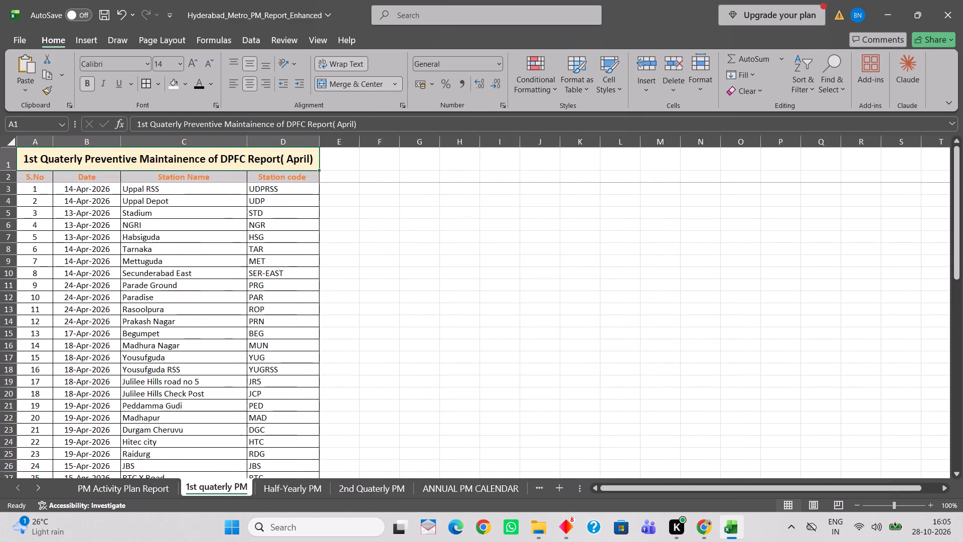
pyautogui.scroll(7, 218, 283)
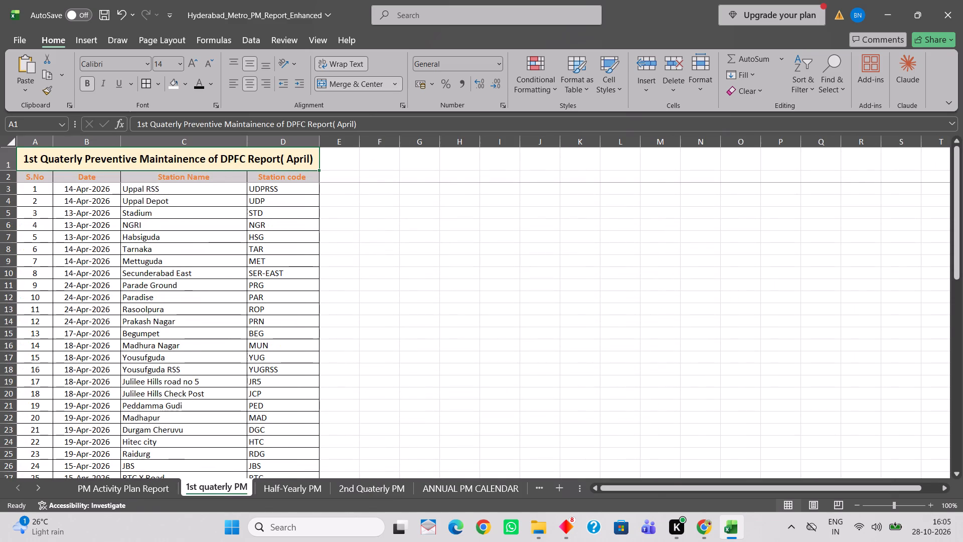
pyautogui.scroll(7, 219, 282)
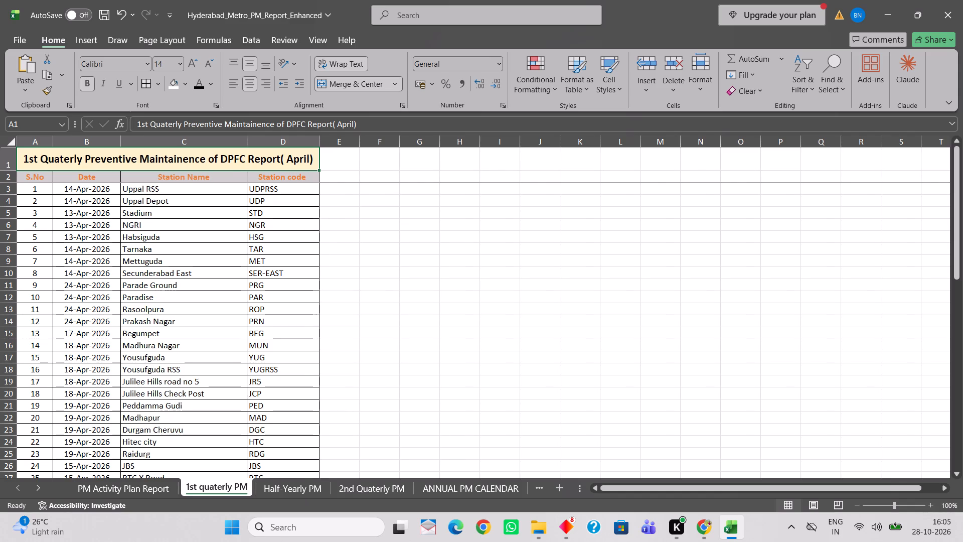
pyautogui.click(274, 486)
pyautogui.scroll(4, 298, 266)
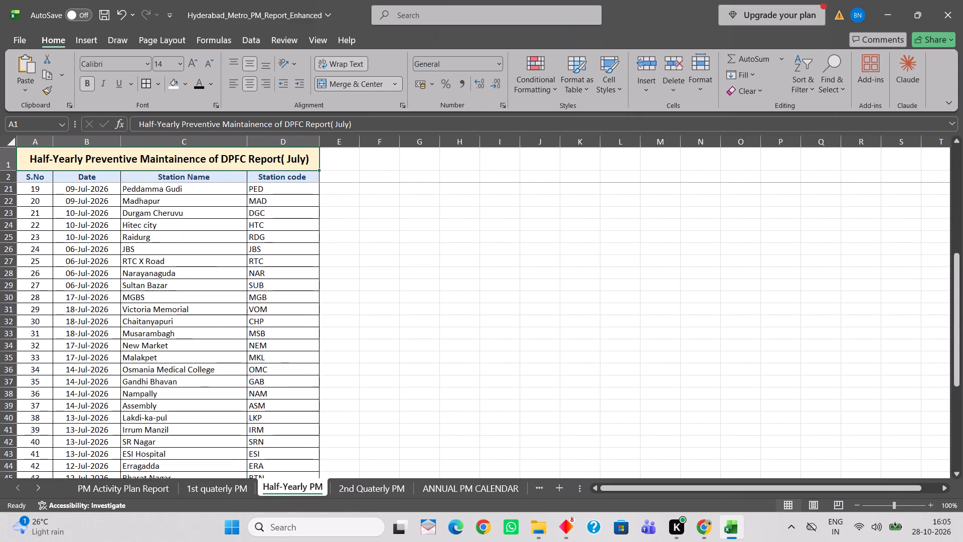
pyautogui.scroll(18, 298, 266)
pyautogui.click(372, 492)
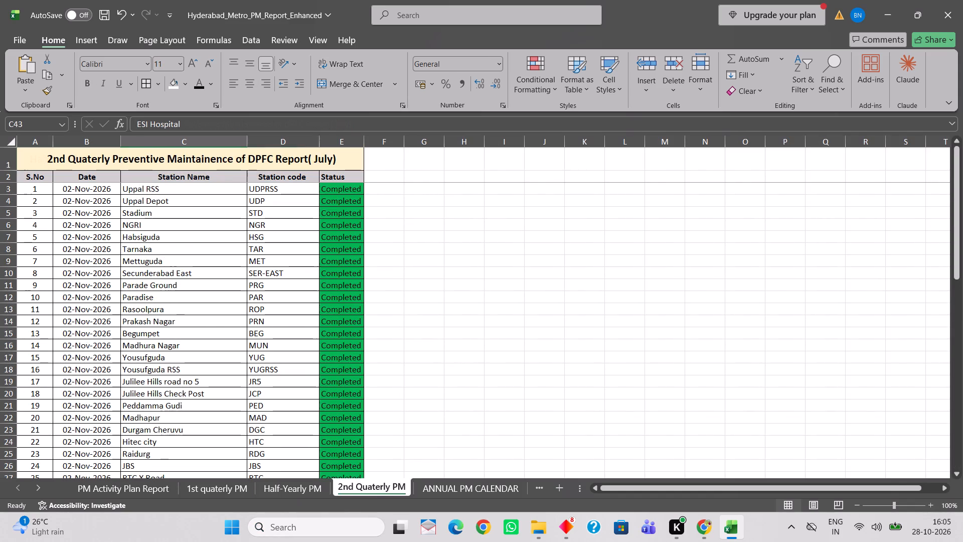
pyautogui.scroll(7, 327, 334)
pyautogui.scroll(-8, 327, 334)
pyautogui.scroll(5, 327, 334)
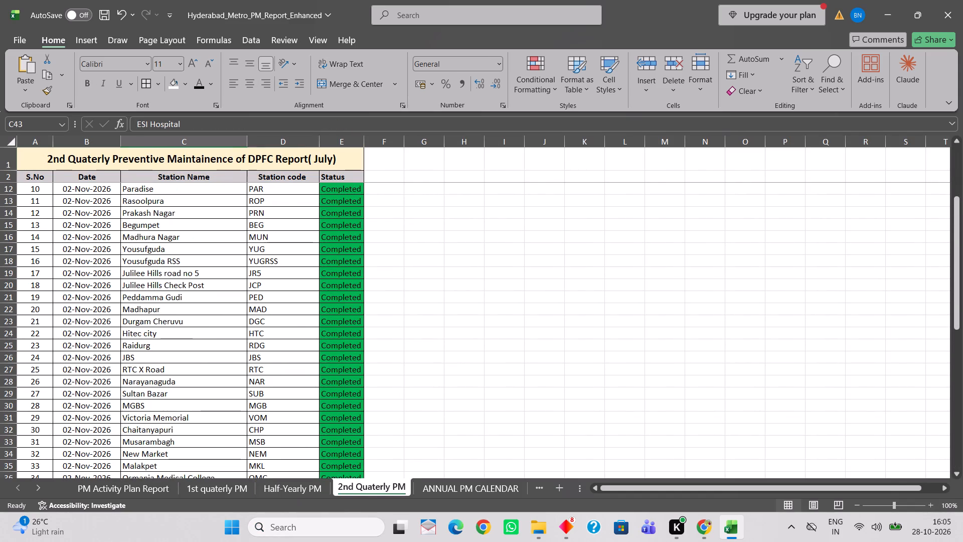
# Copy the Status column E2:E51 from the 2nd Quaterly PM sheet to E2 of the Half-Yearly PM sheet.
pyautogui.moveTo(340, 177); pyautogui.dragTo(329, 527)
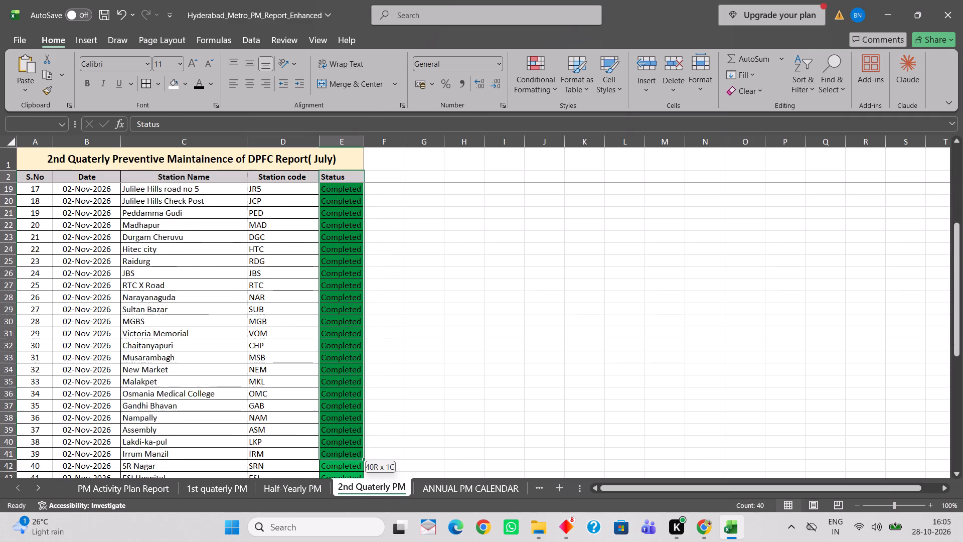
pyautogui.moveTo(329, 527); pyautogui.dragTo(341, 454)
pyautogui.hotkey('ctrl', 'c')
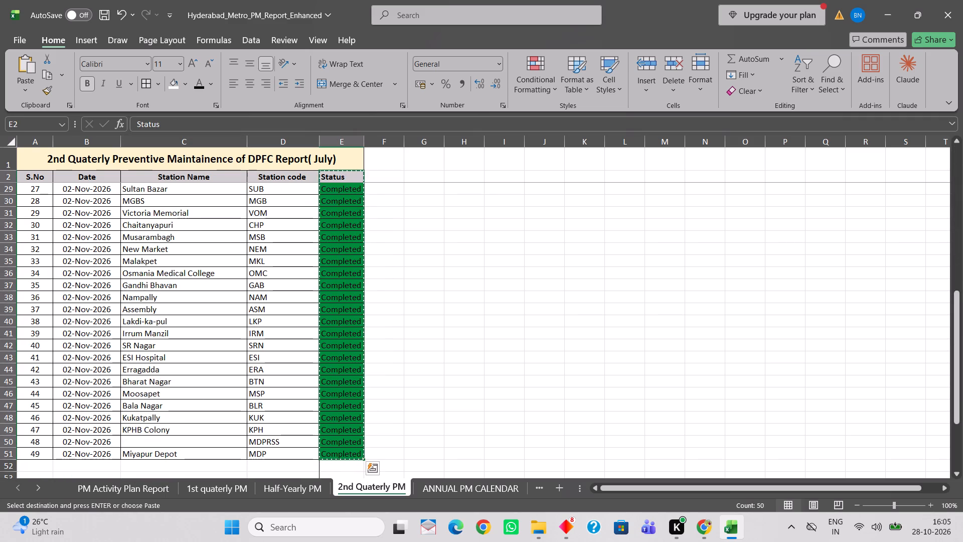
pyautogui.click(313, 479)
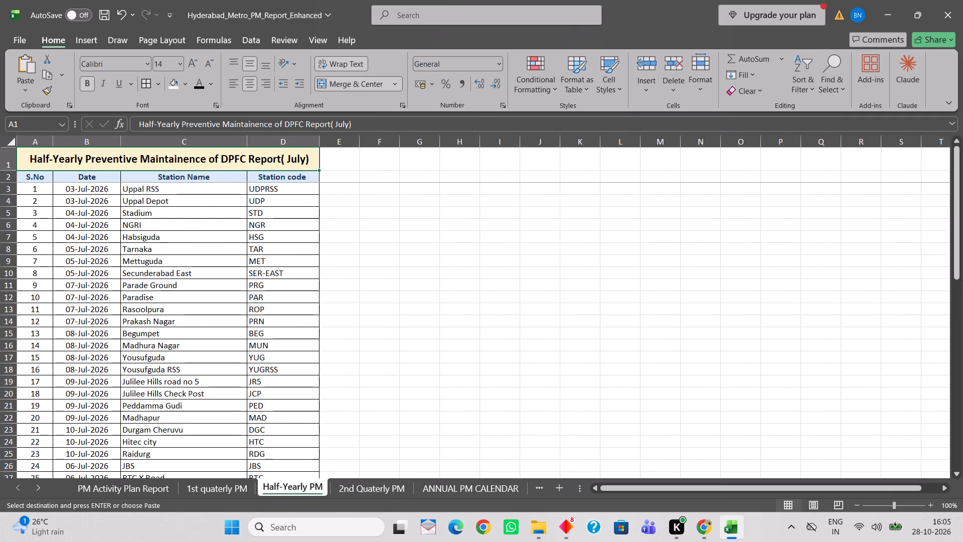
pyautogui.click(340, 179)
pyautogui.hotkey('ctrl', 'v')
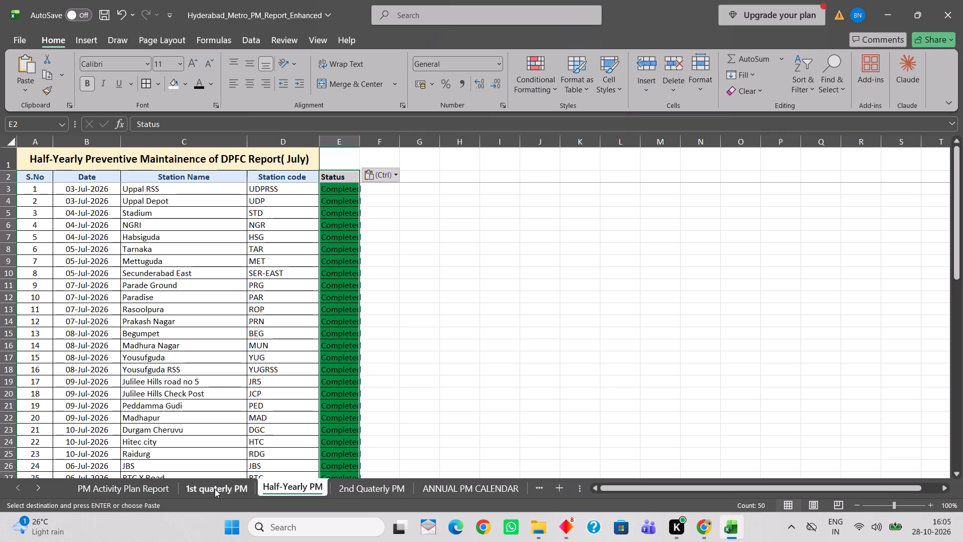
# Paste the copied Status column at E2 of the 1st quaterly PM sheet and autofit column E's width.
pyautogui.click(212, 489)
pyautogui.click(330, 179)
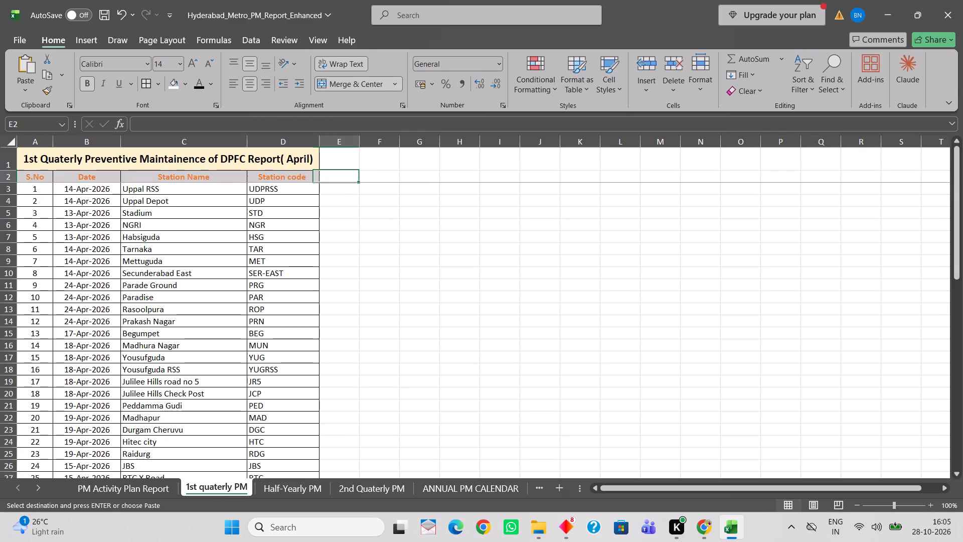
pyautogui.hotkey('ctrl', 'v')
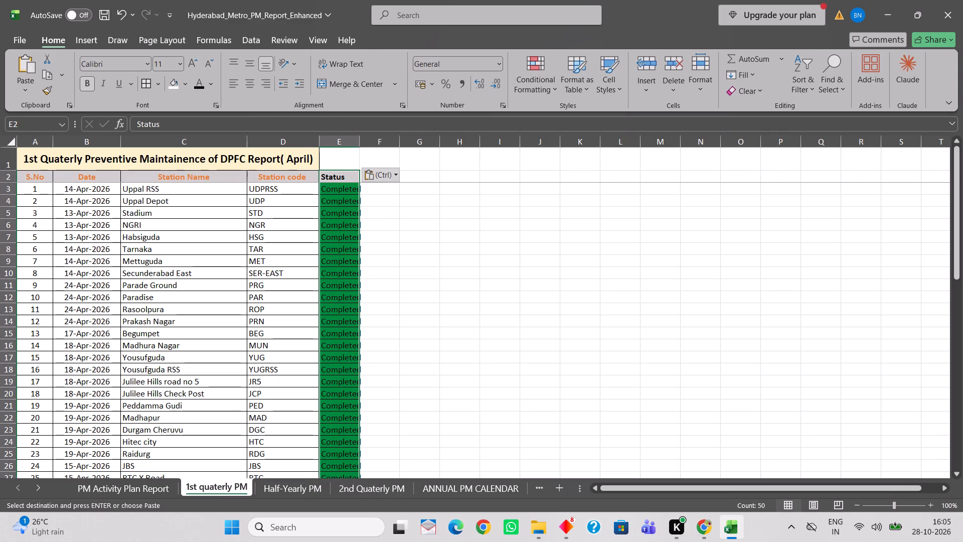
pyautogui.click(355, 138)
pyautogui.click(354, 143)
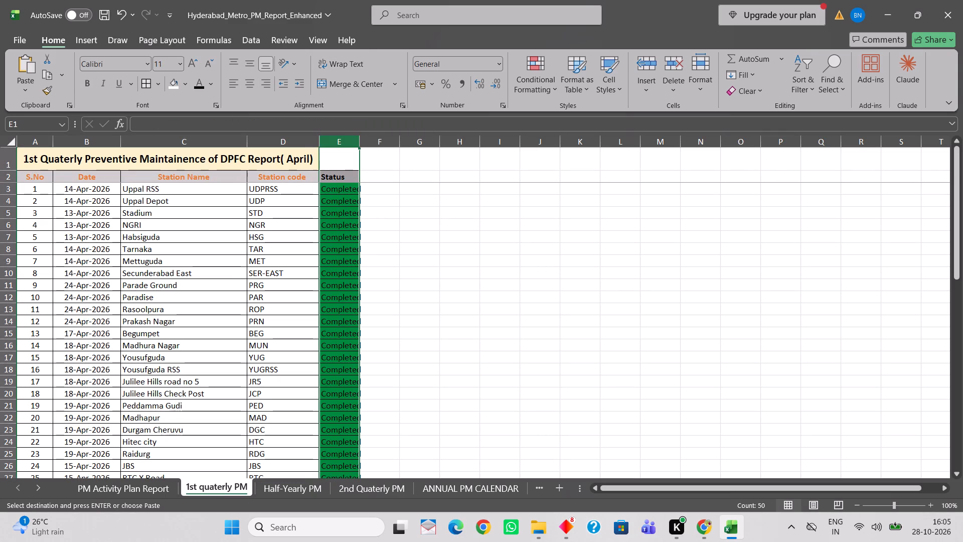
pyautogui.doubleClick(358, 143)
# Re-merge and center the 1st quaterly PM sheet's title across A1:E1 so it spans the Status column.
pyautogui.click(304, 156)
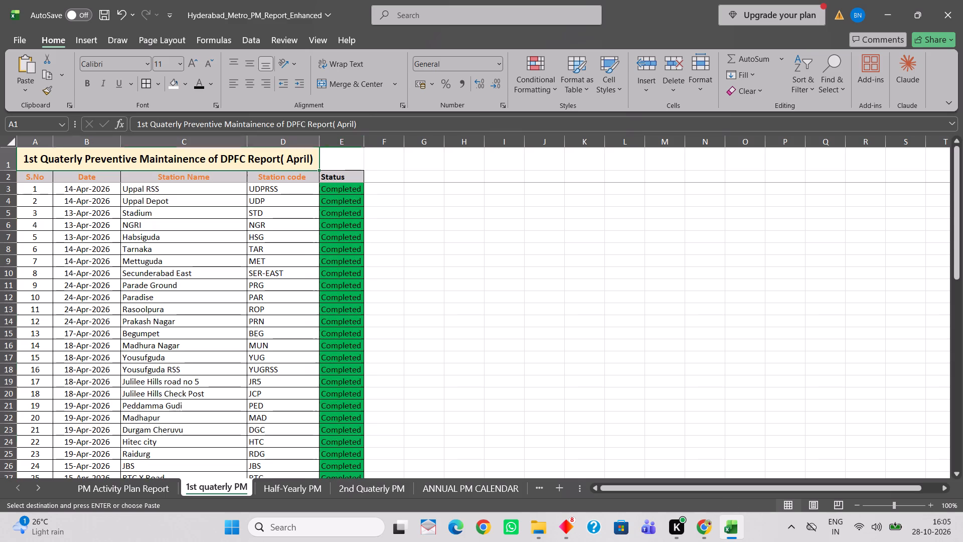
pyautogui.moveTo(339, 157); pyautogui.dragTo(307, 158)
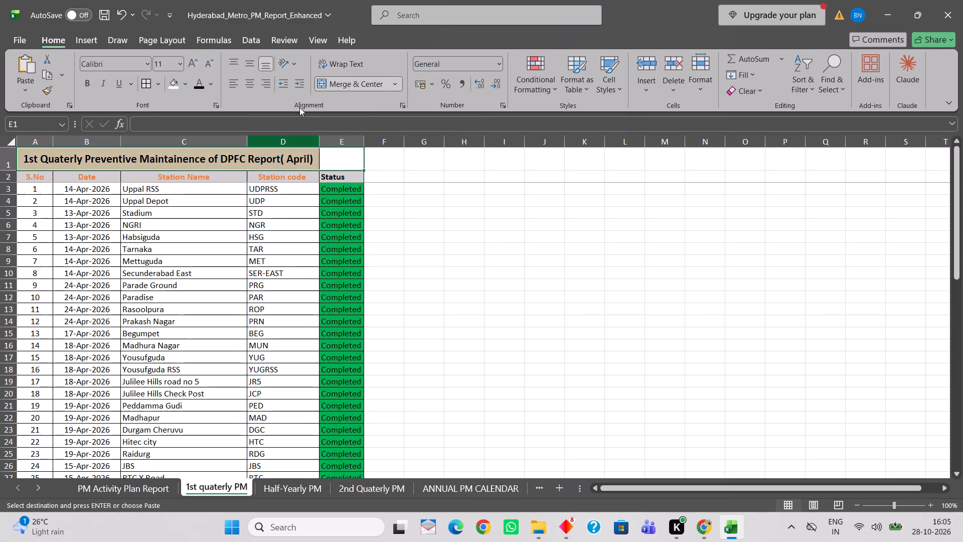
pyautogui.click(344, 79)
pyautogui.click(344, 79)
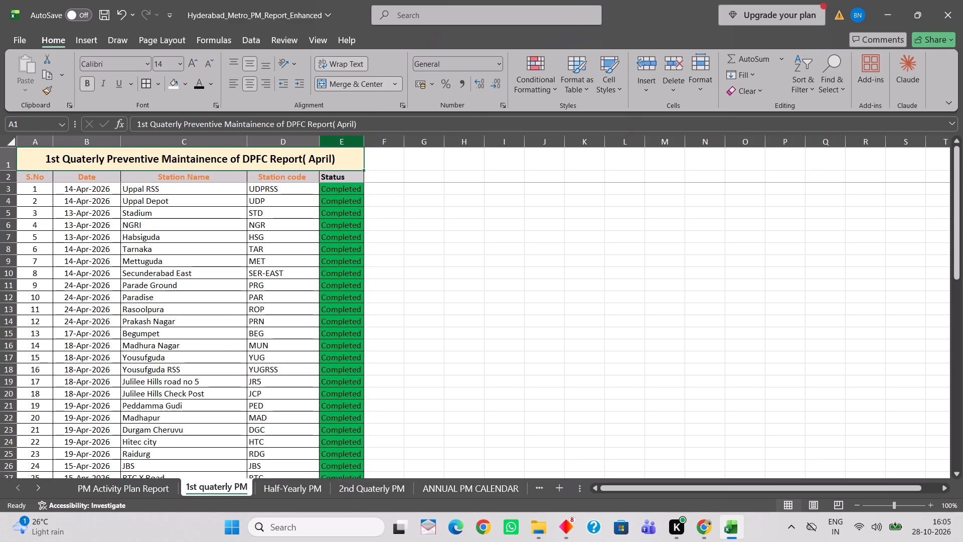
# Re-merge and center the Half-Yearly PM sheet's title across A1:E1 so it spans the Status column.
pyautogui.click(285, 484)
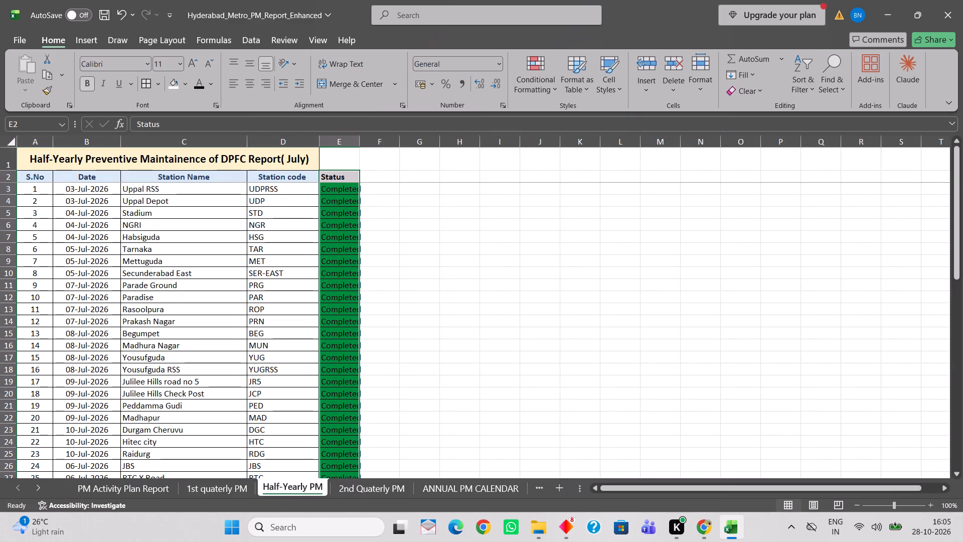
pyautogui.moveTo(251, 161); pyautogui.dragTo(348, 156)
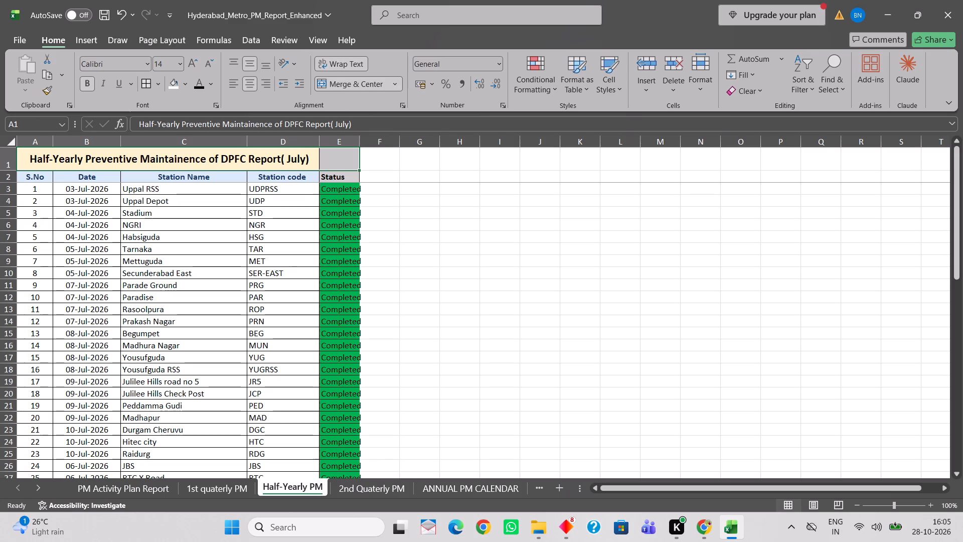
pyautogui.click(340, 81)
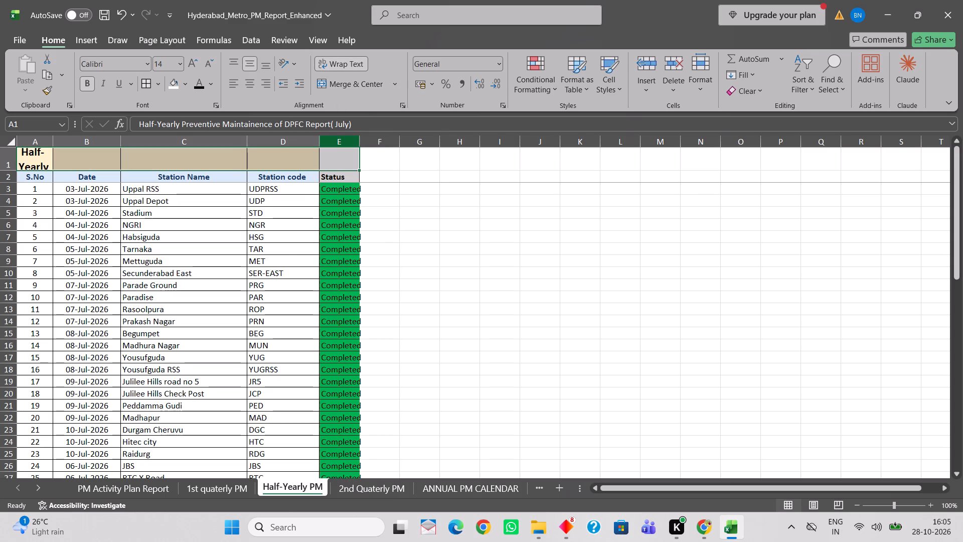
pyautogui.click(329, 160)
pyautogui.moveTo(329, 160); pyautogui.dragTo(107, 161)
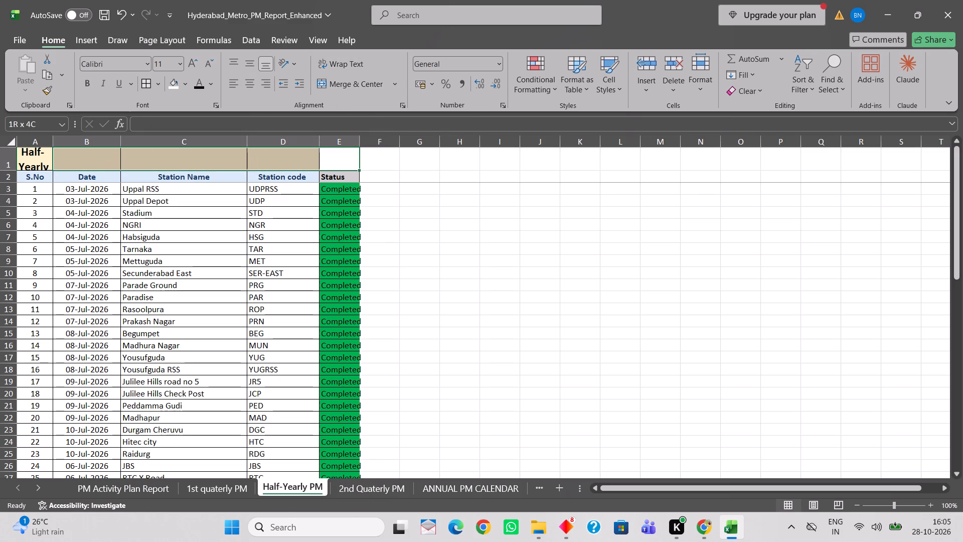
pyautogui.moveTo(107, 161); pyautogui.dragTo(40, 159)
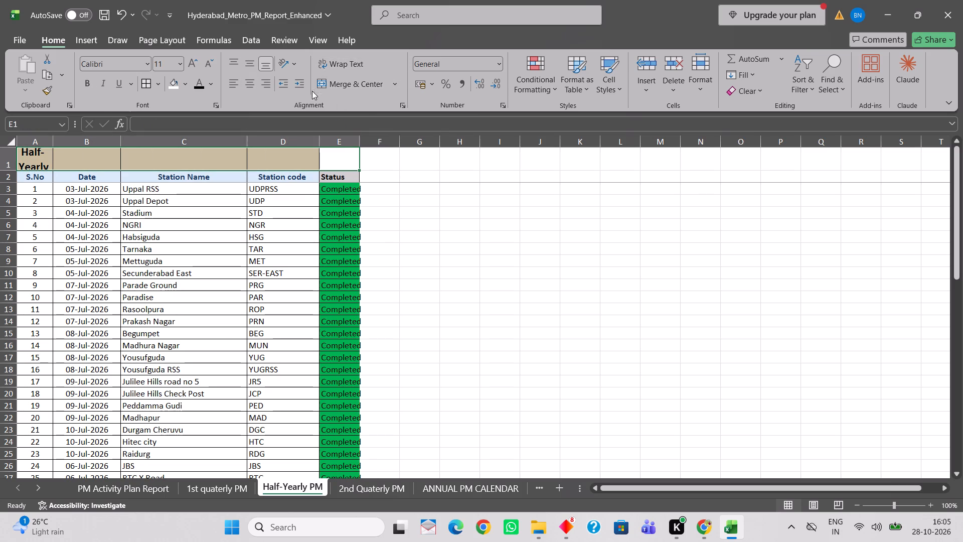
pyautogui.click(348, 82)
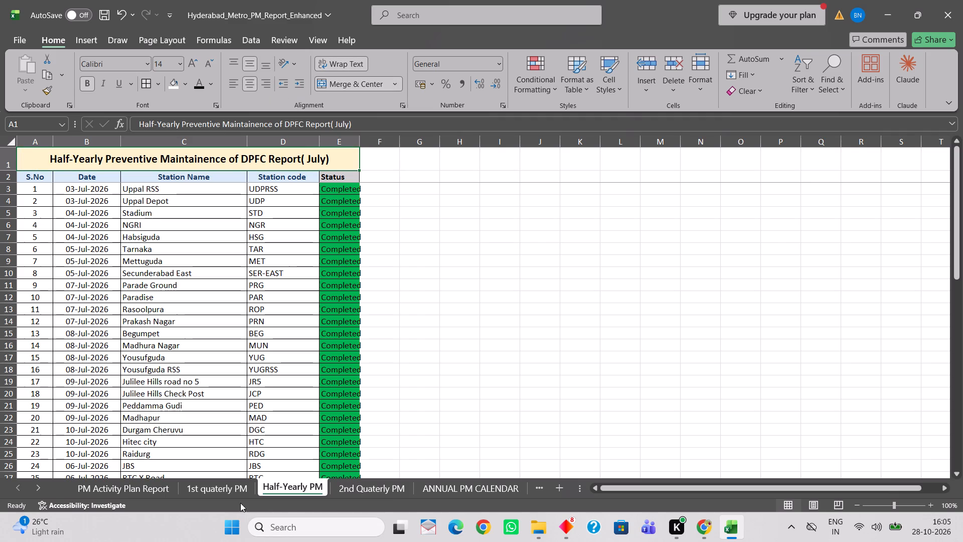
# Check the 2nd Quaterly PM sheet's title and its Status column down to the last station row.
pyautogui.click(229, 486)
pyautogui.click(365, 485)
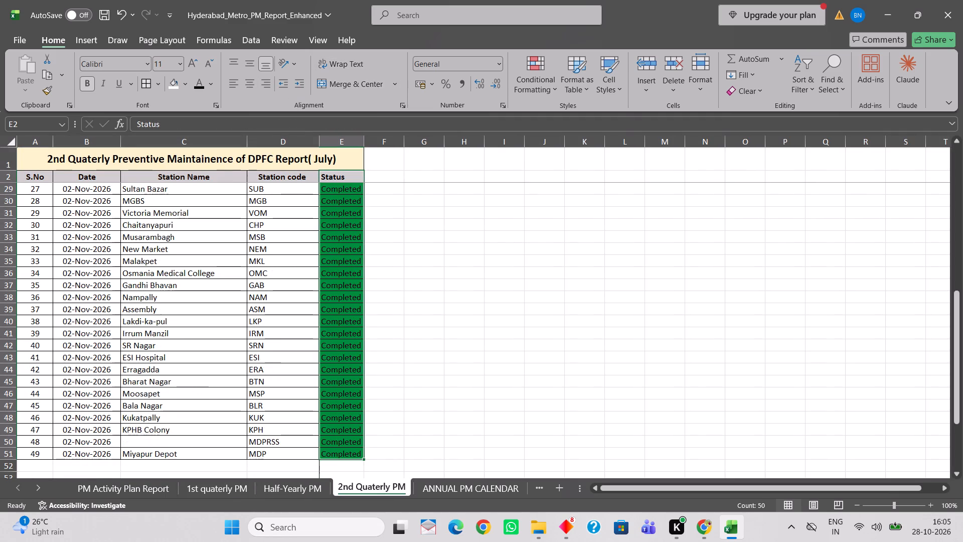
pyautogui.click(206, 159)
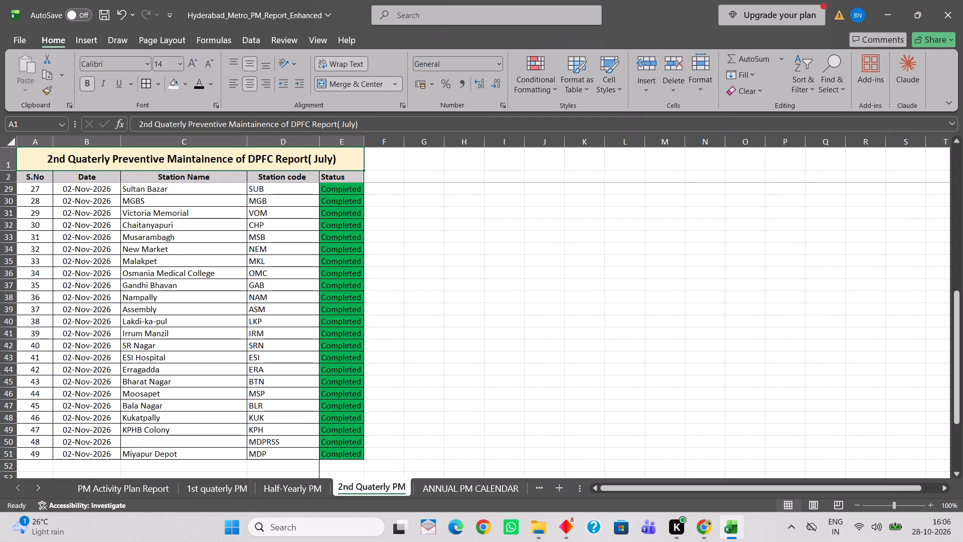
pyautogui.click(99, 160)
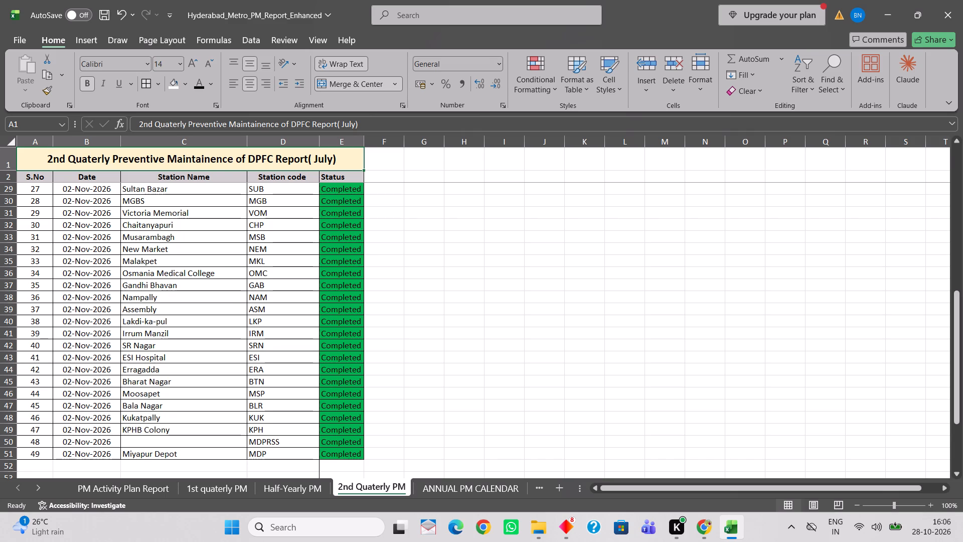
pyautogui.moveTo(337, 187); pyautogui.dragTo(355, 445)
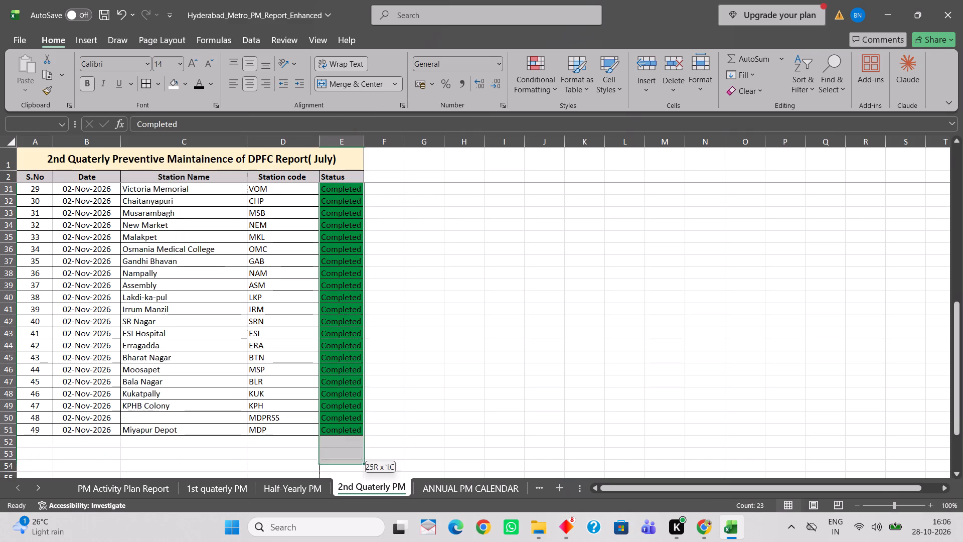
pyautogui.moveTo(355, 445); pyautogui.dragTo(349, 426)
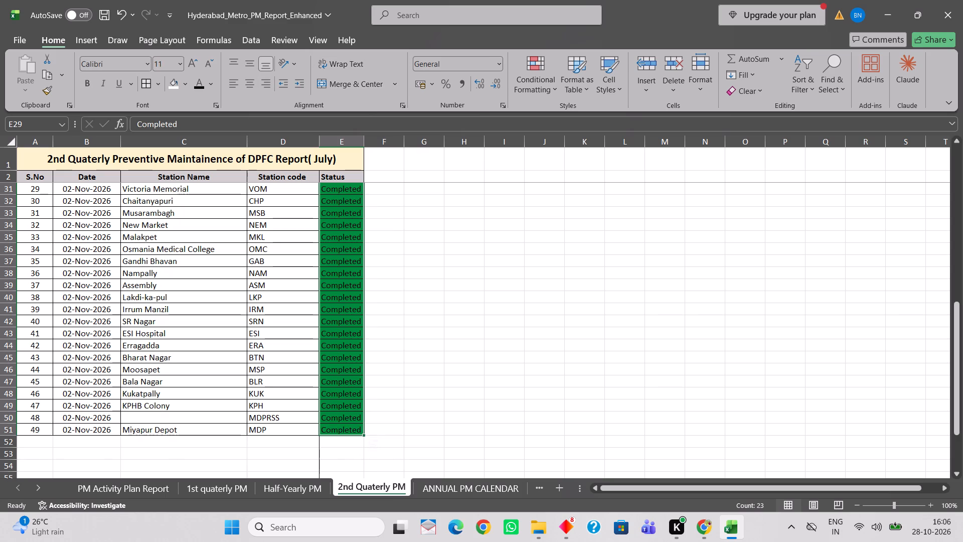
pyautogui.scroll(18, 335, 220)
pyautogui.scroll(-1, 337, 224)
pyautogui.scroll(5, 337, 224)
pyautogui.doubleClick(342, 193)
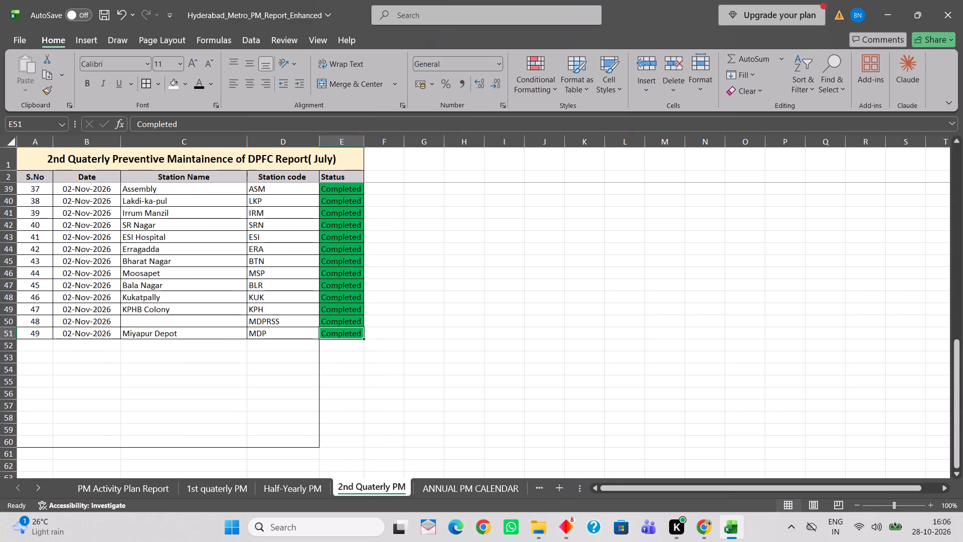
pyautogui.tripleClick(339, 334)
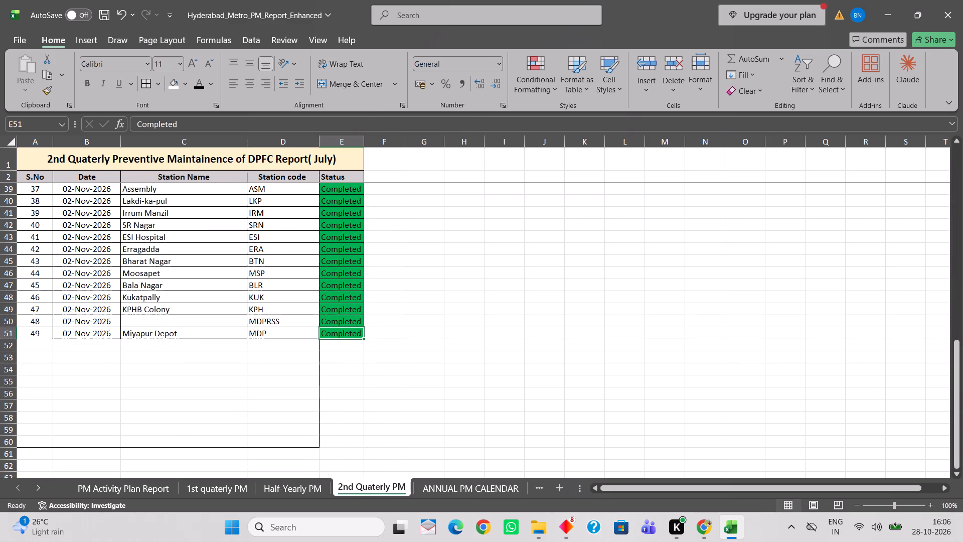
pyautogui.click(339, 334)
pyautogui.click(339, 334)
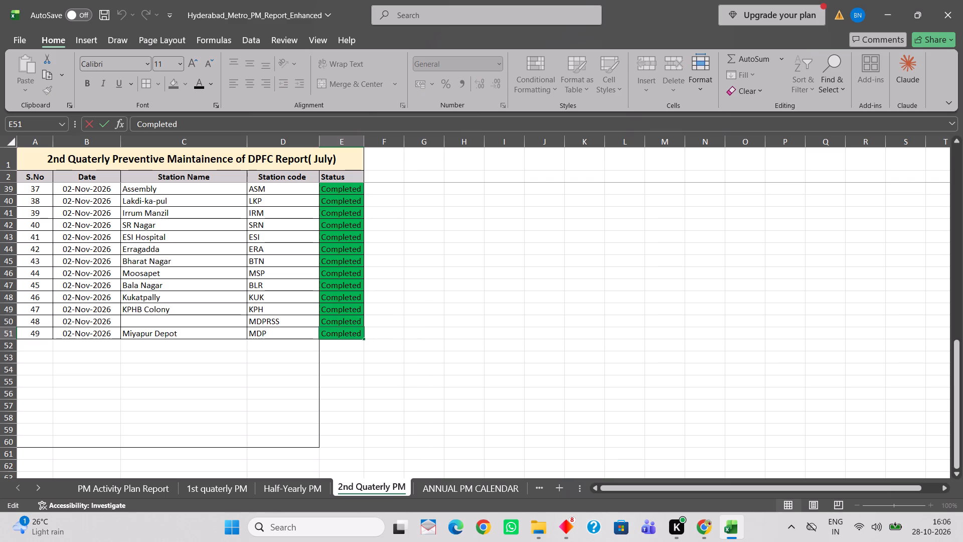
# Review the station rows and month headers on the ANNUAL PM CALENDAR sheet.
pyautogui.click(477, 484)
pyautogui.scroll(8, 222, 332)
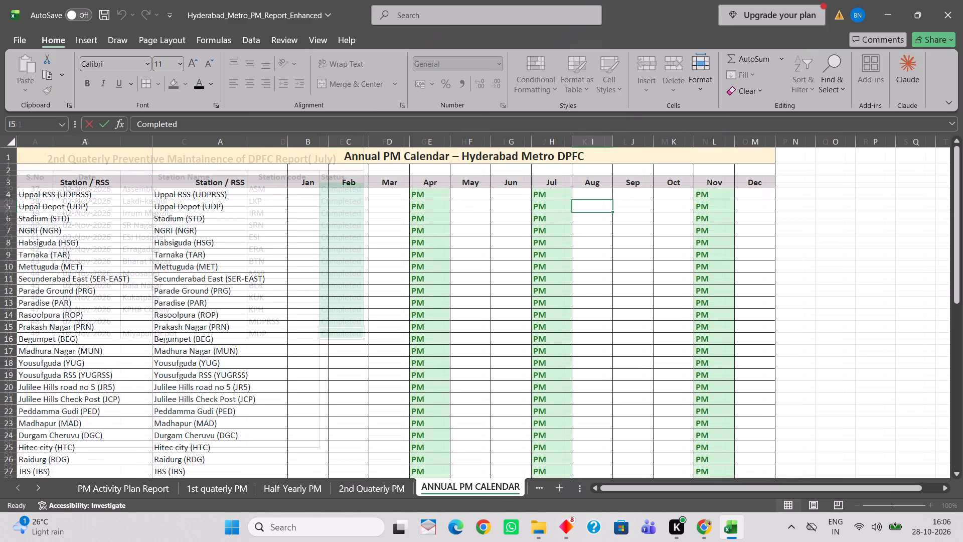
pyautogui.scroll(-8, 223, 327)
pyautogui.scroll(18, 225, 325)
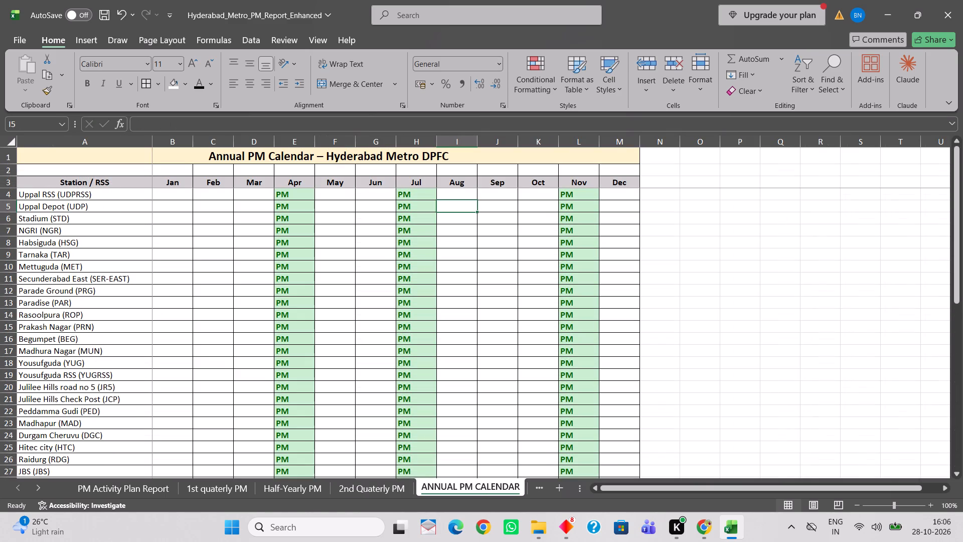
pyautogui.click(457, 185)
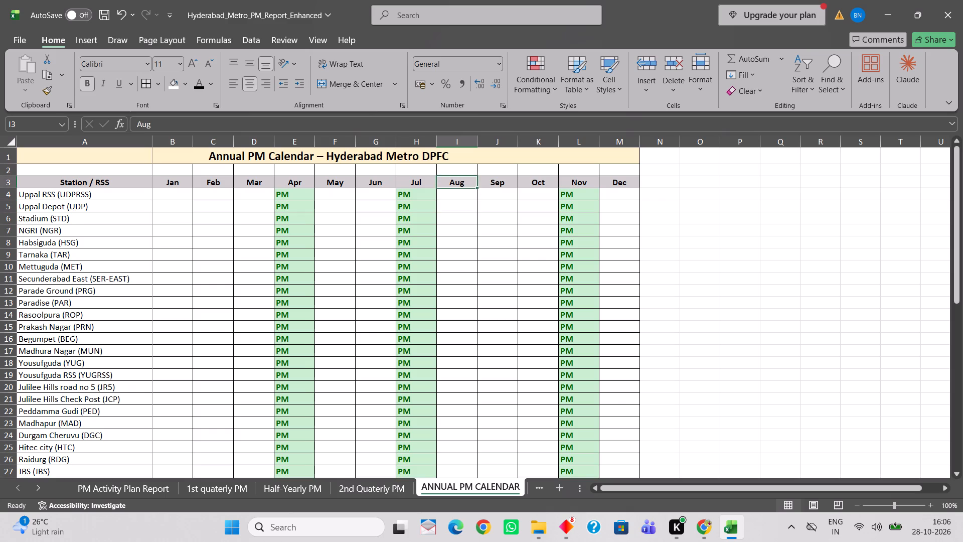